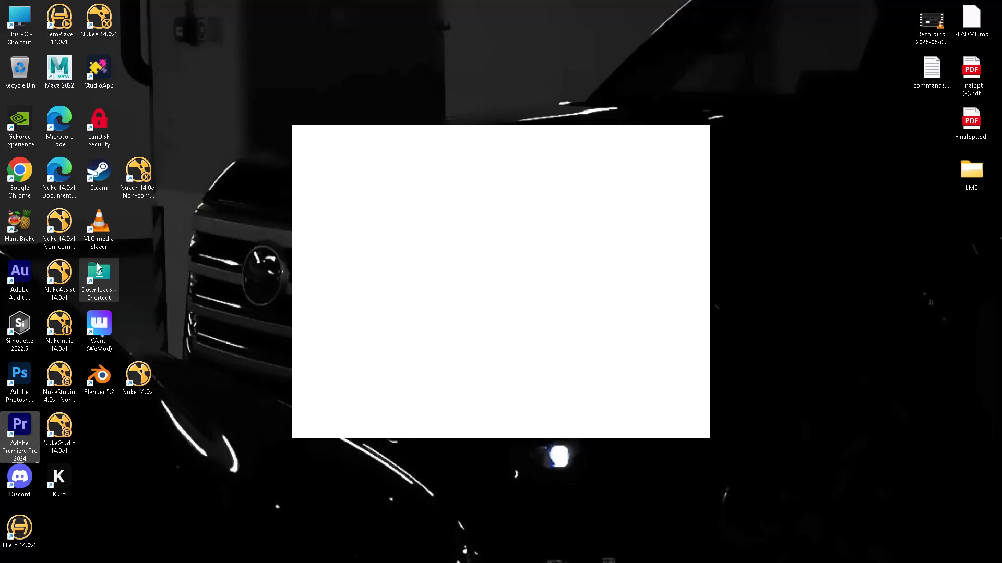
Launch Adobe Premiere Pro 2025.
left_click(395, 547)
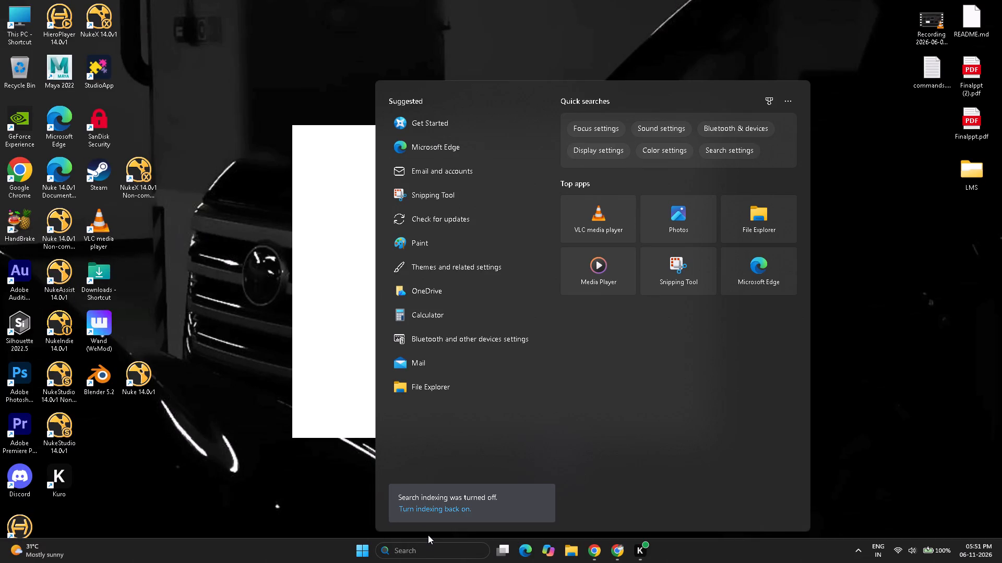
type("pr")
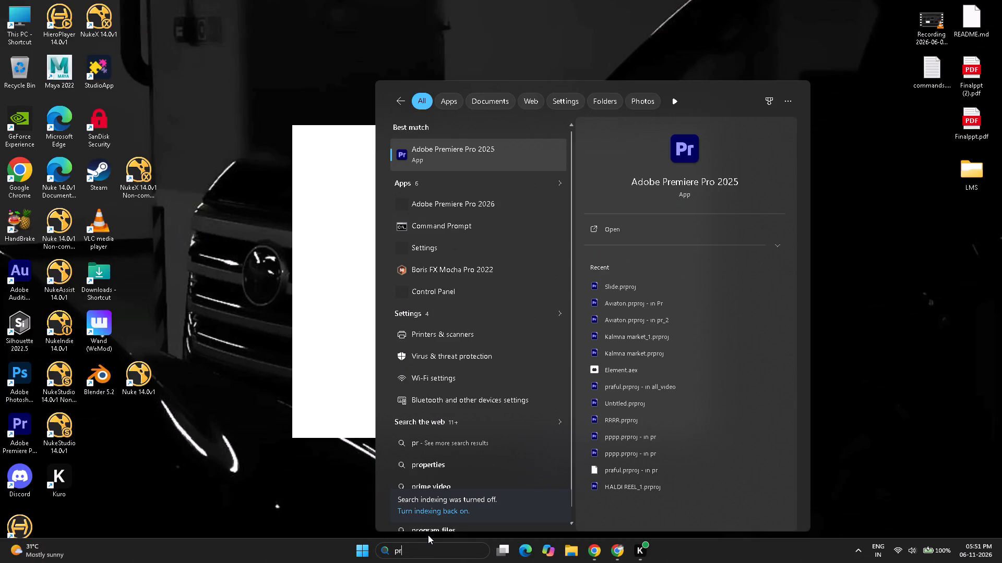
key("Return")
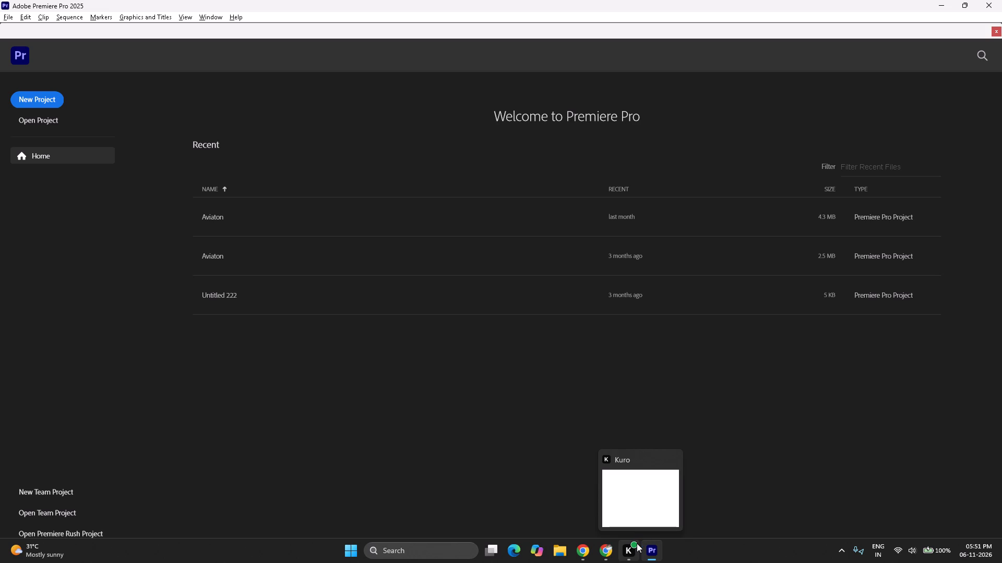
In File Explorer, create a folder named pr inside the Garima folder on drive D and open it.
left_click(566, 554)
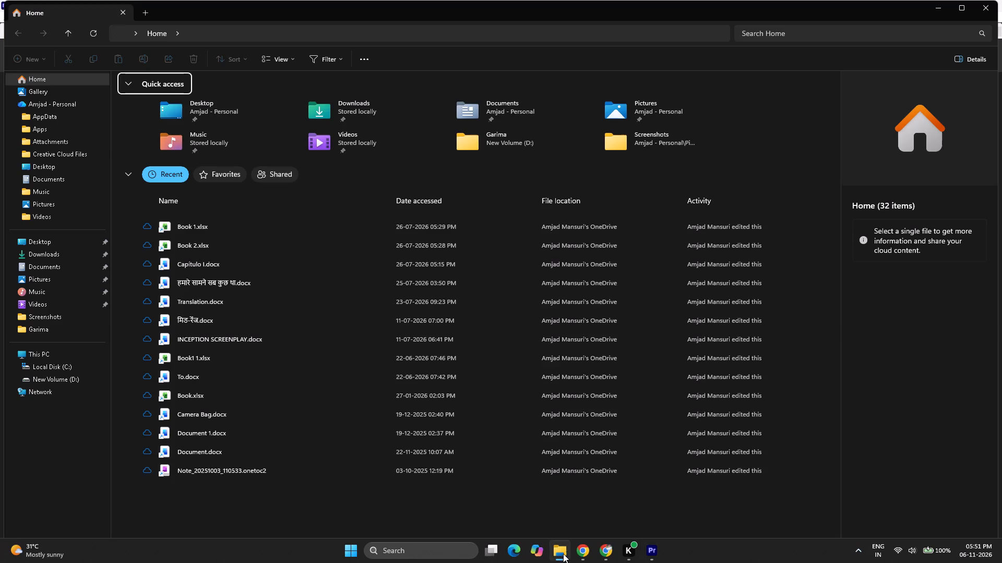
left_click(45, 382)
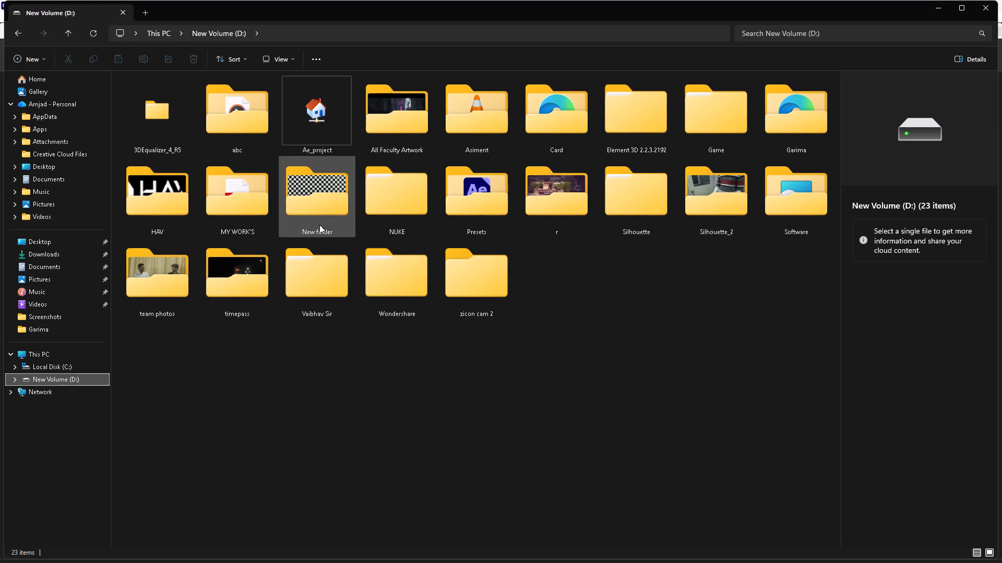
left_click(723, 130)
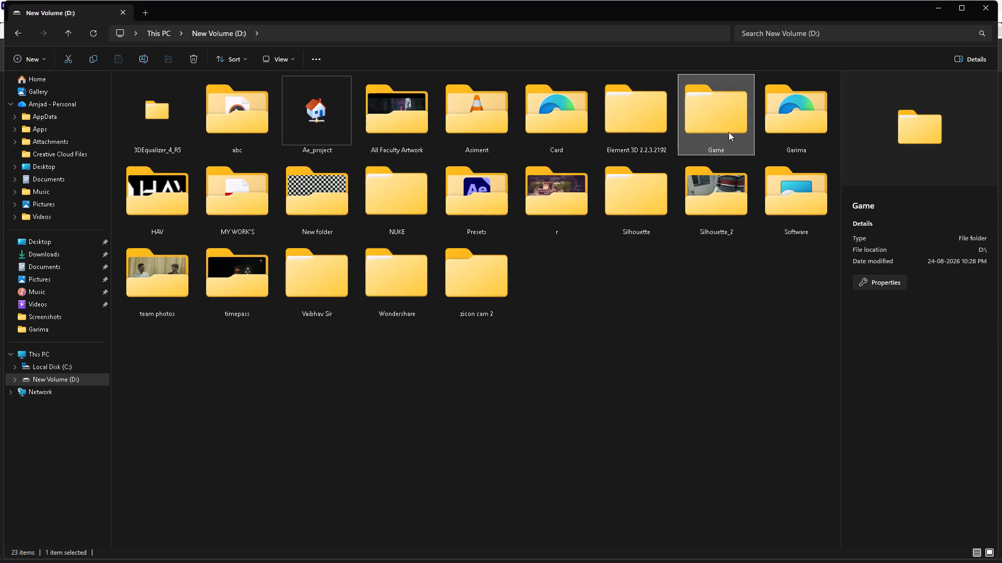
double_click(785, 123)
left_click(313, 269)
right_click(312, 268)
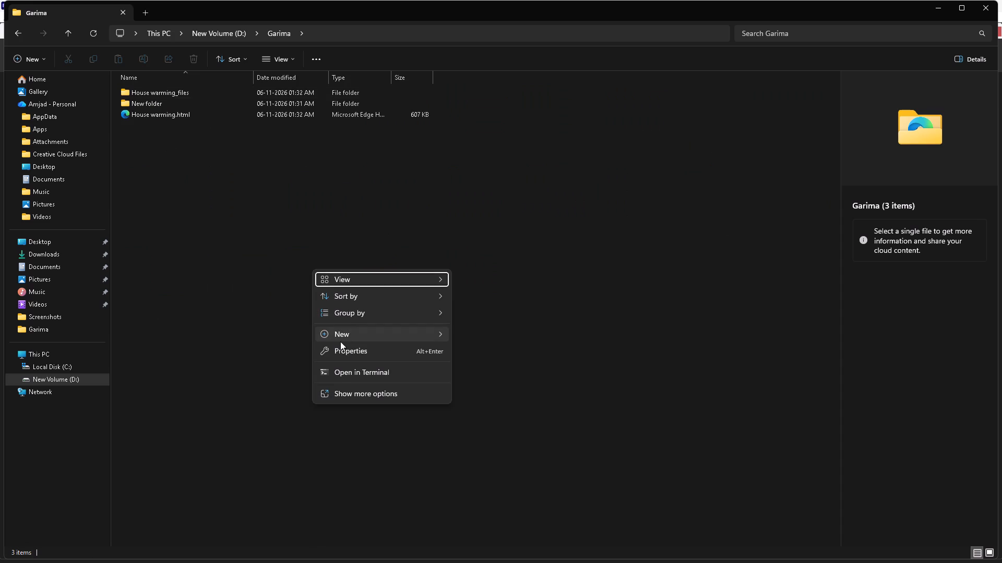
left_click(345, 331)
left_click(476, 336)
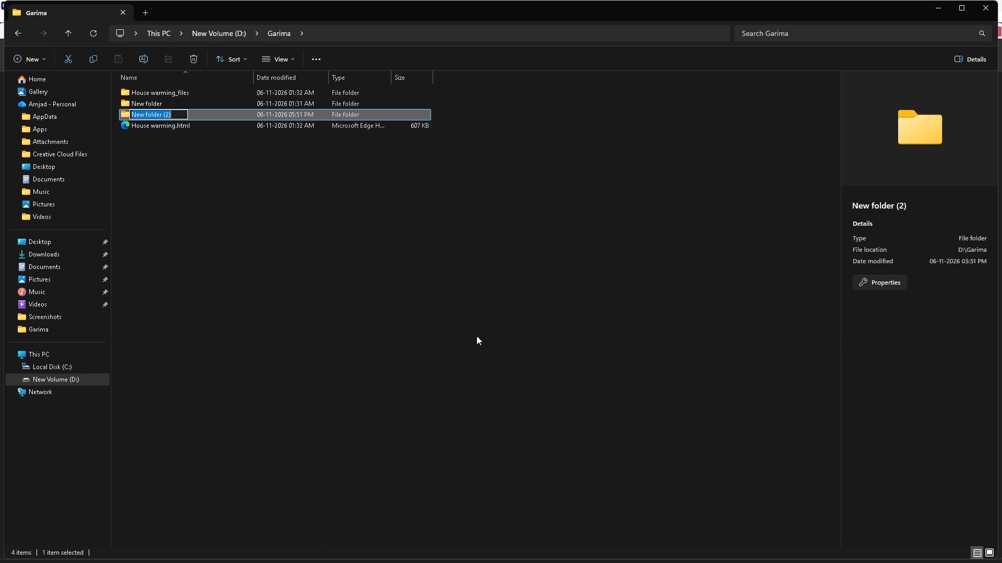
type("pr")
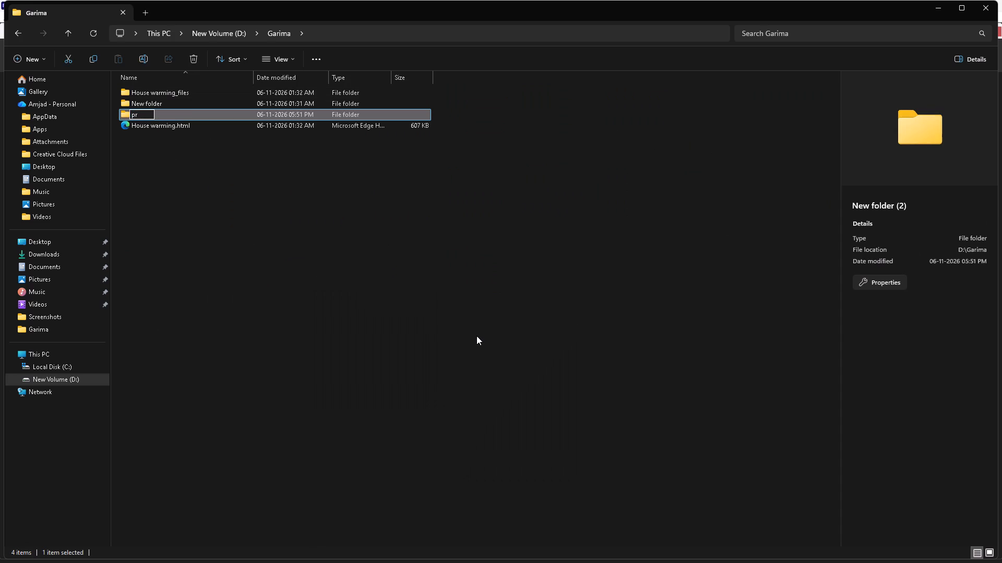
left_click(462, 330)
double_click(199, 117)
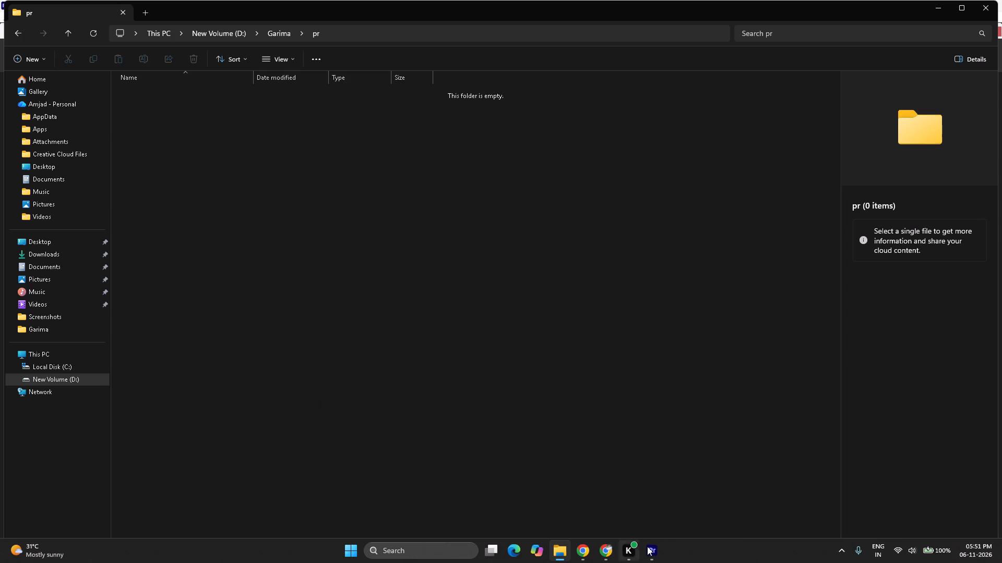
Switch to Premiere Pro and create a new project with the default name in D:\Garima\pr, skipping the initial media import.
left_click(654, 554)
left_click(26, 106)
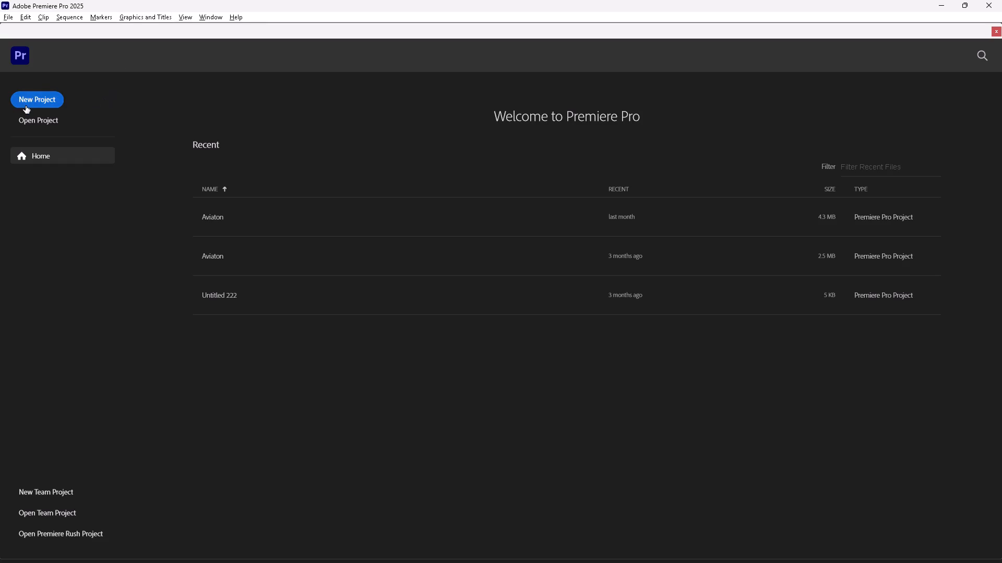
left_click(576, 280)
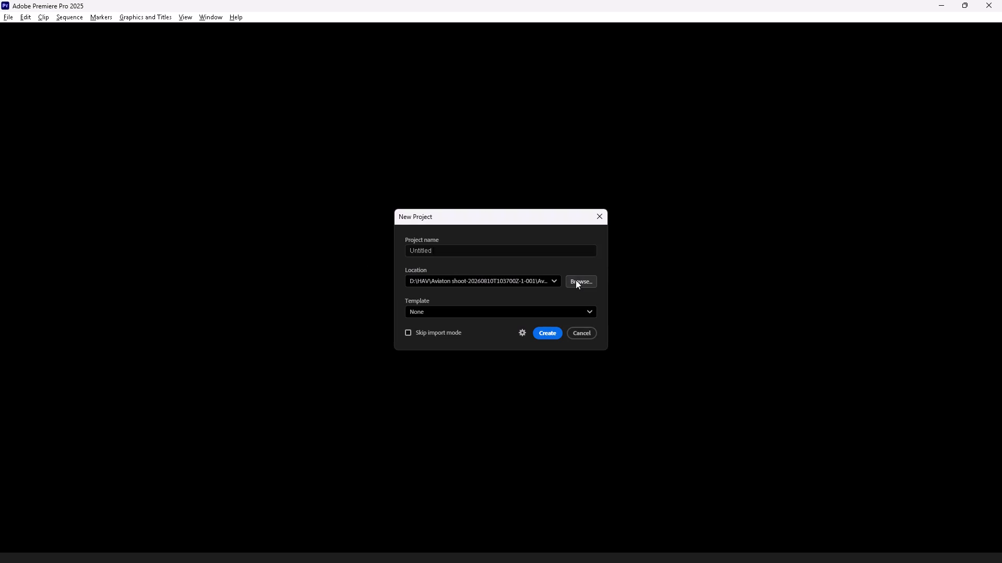
left_click(64, 50)
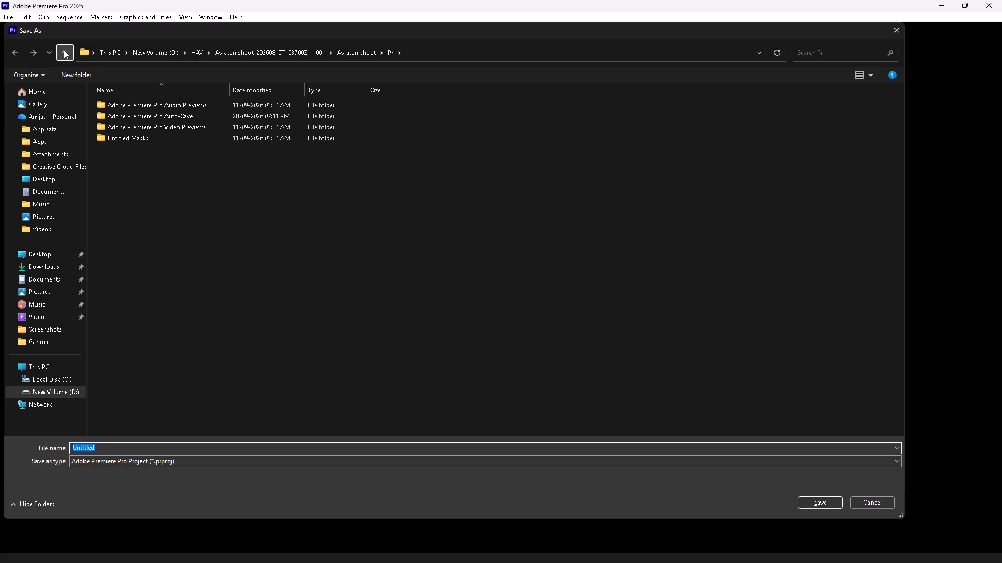
left_click(64, 50)
left_click(64, 50)
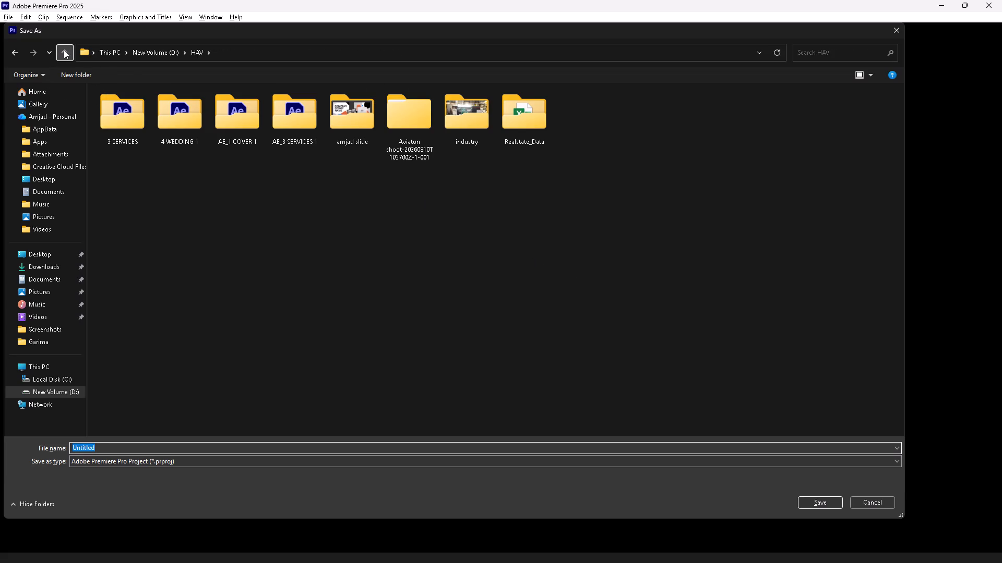
left_click(64, 50)
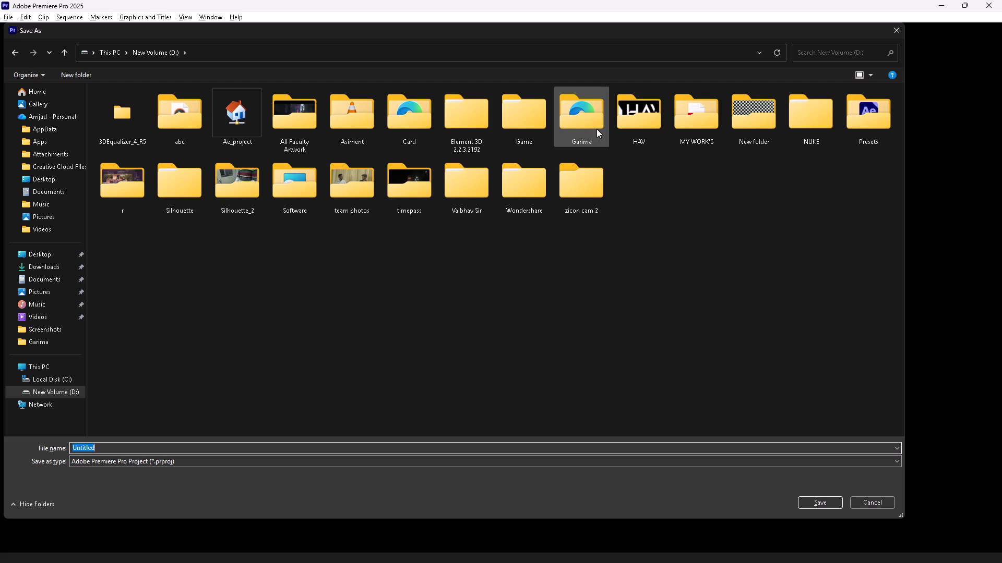
double_click(583, 126)
double_click(218, 125)
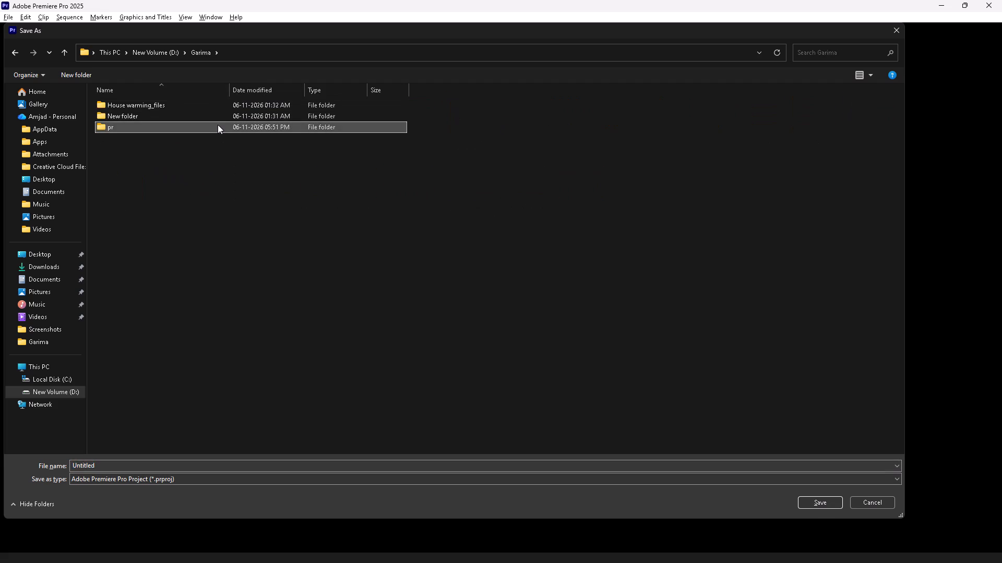
left_click(811, 504)
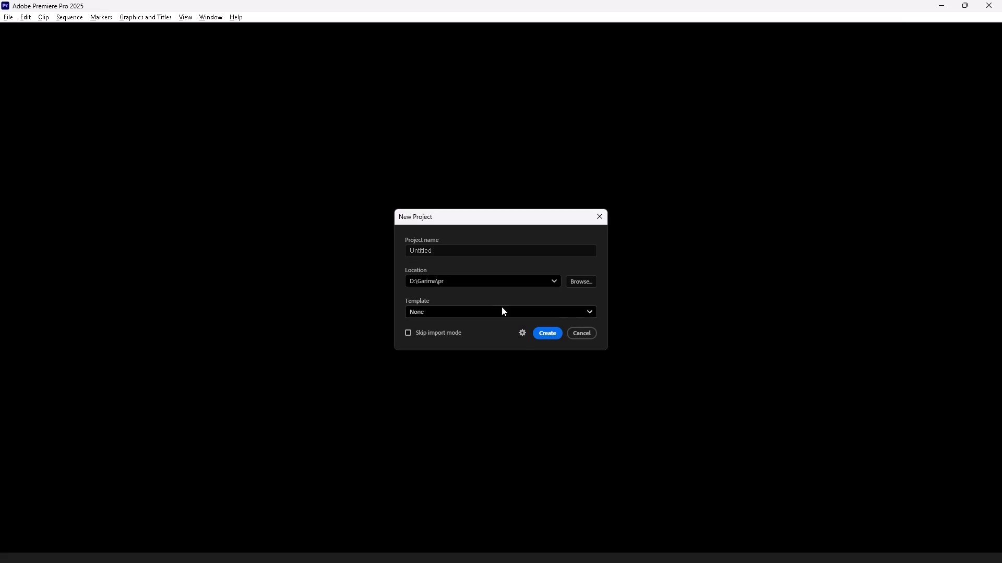
left_click(547, 334)
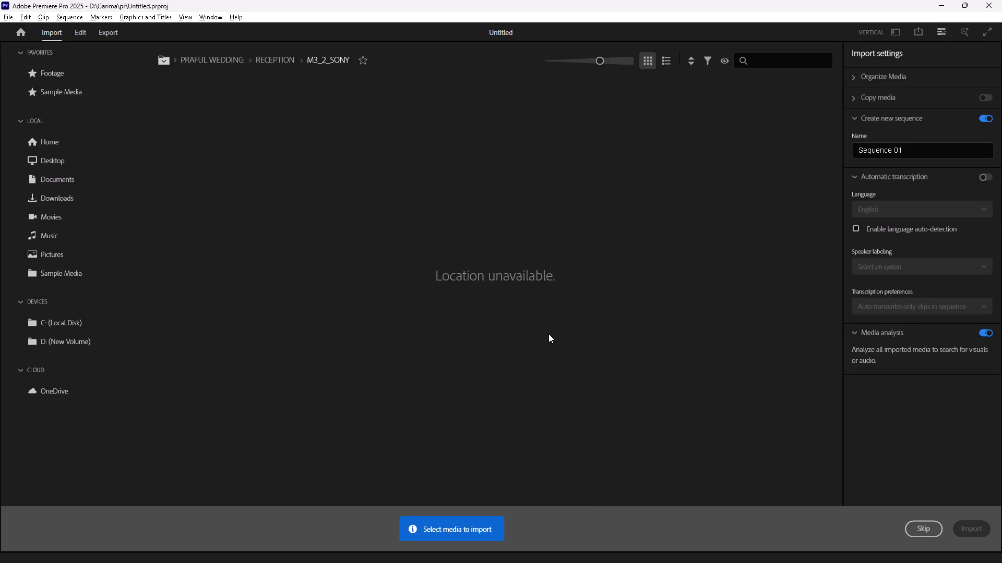
left_click(911, 531)
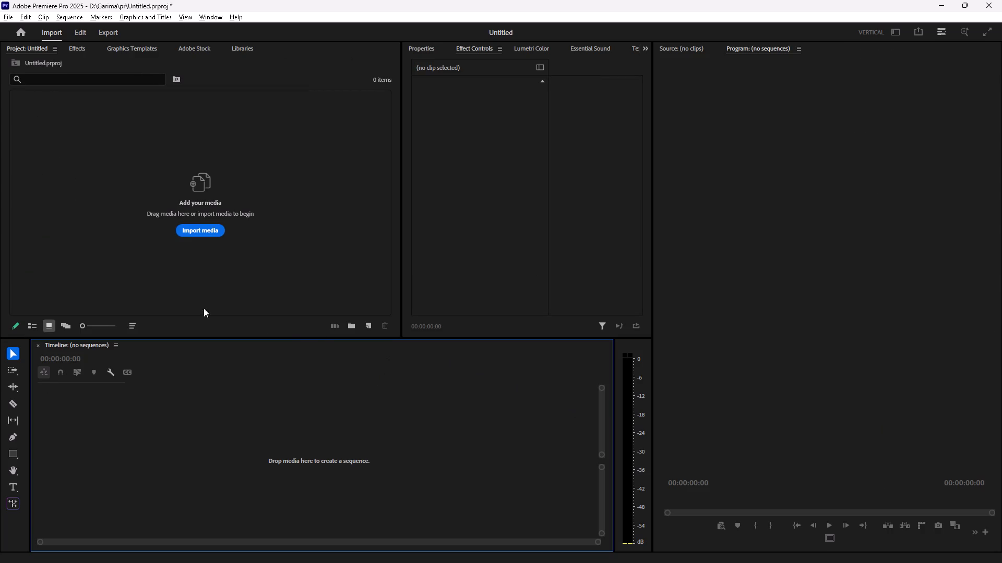
Import House warming.mp4 and the 3D House Warming Invitation video from the Downloads folder into the project.
left_click(90, 194)
right_click(87, 190)
left_click(112, 270)
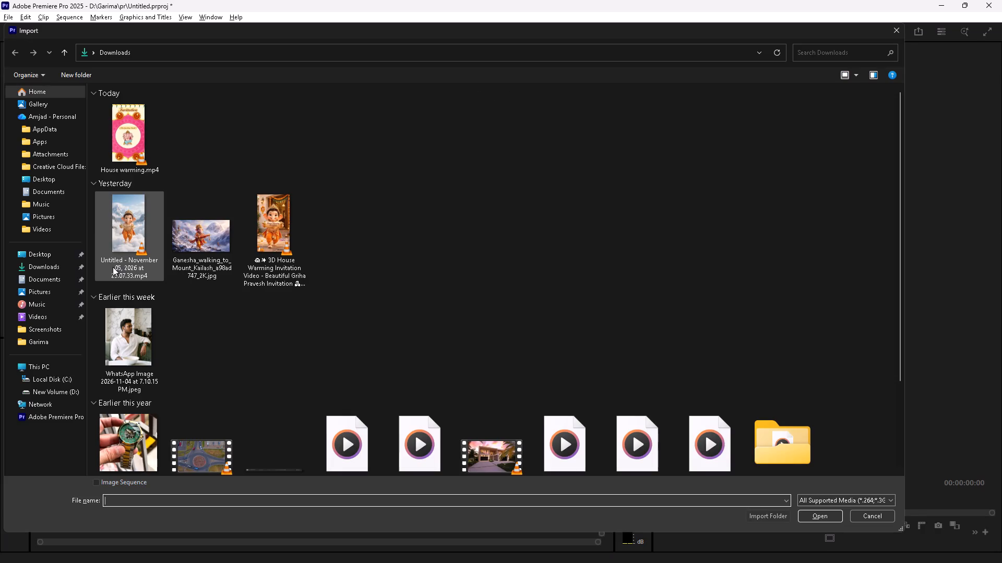
left_click(129, 153)
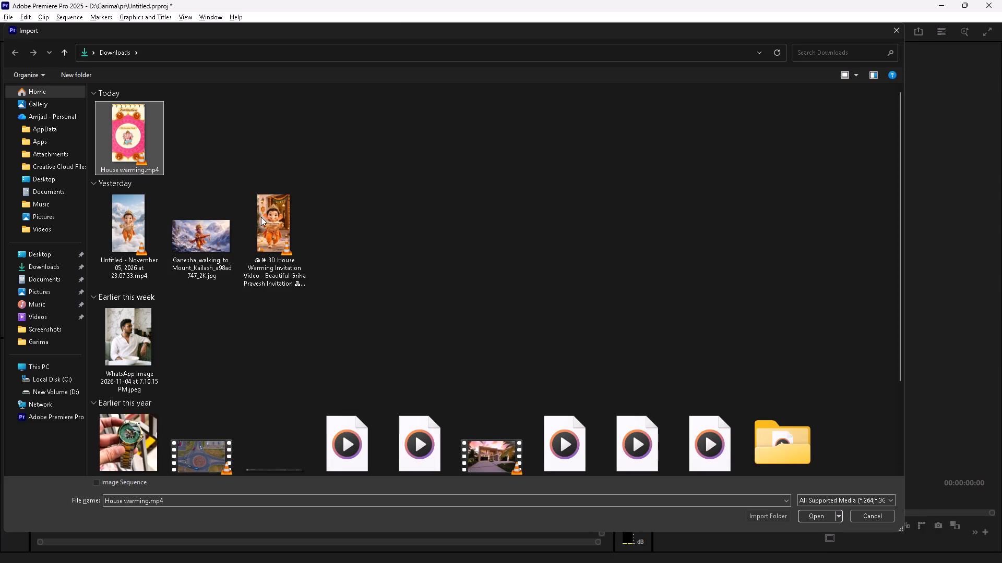
left_click(286, 230, "ctrl+shift")
left_click(363, 291)
left_click(378, 216)
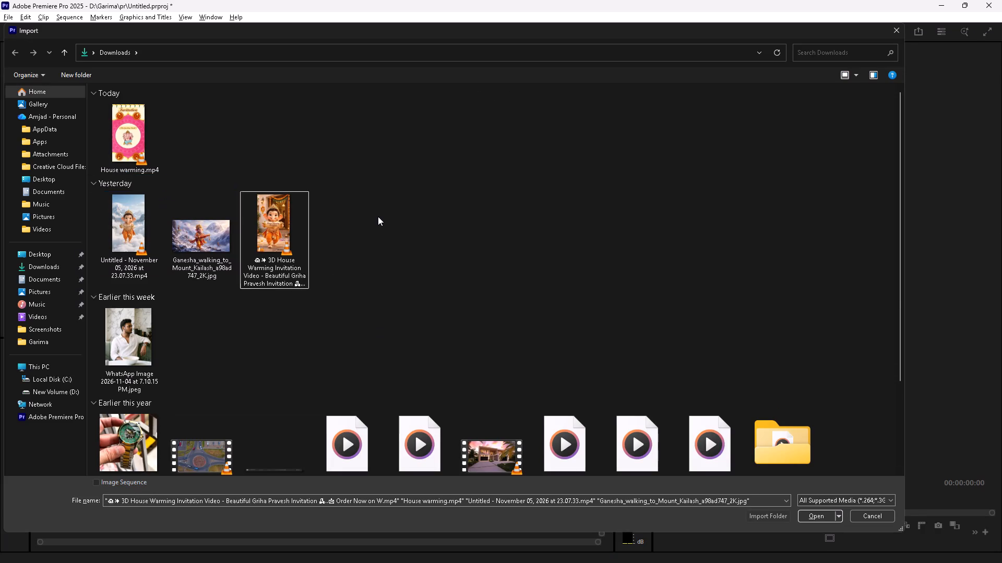
left_click(139, 129)
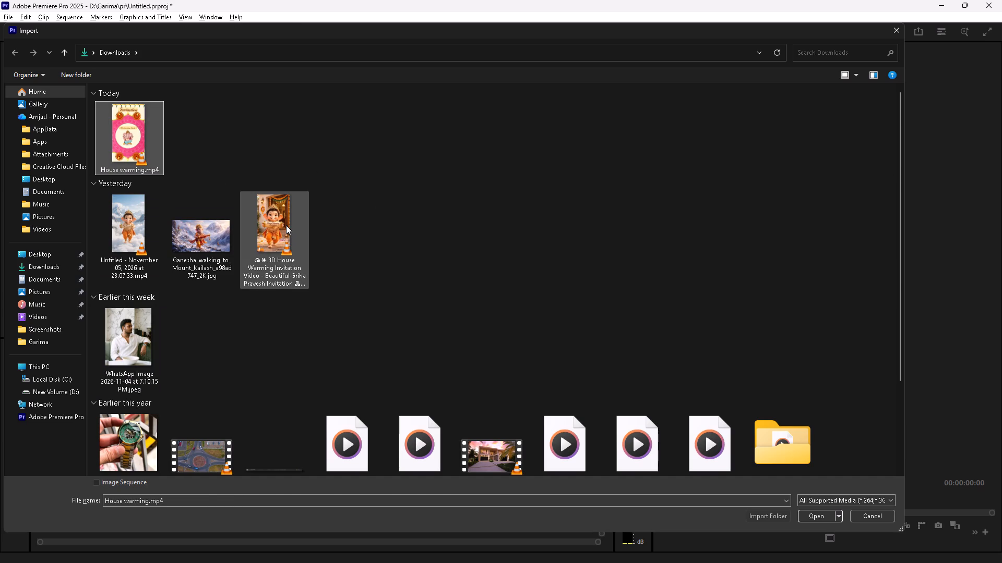
left_click(286, 225, "ctrl")
left_click(816, 511)
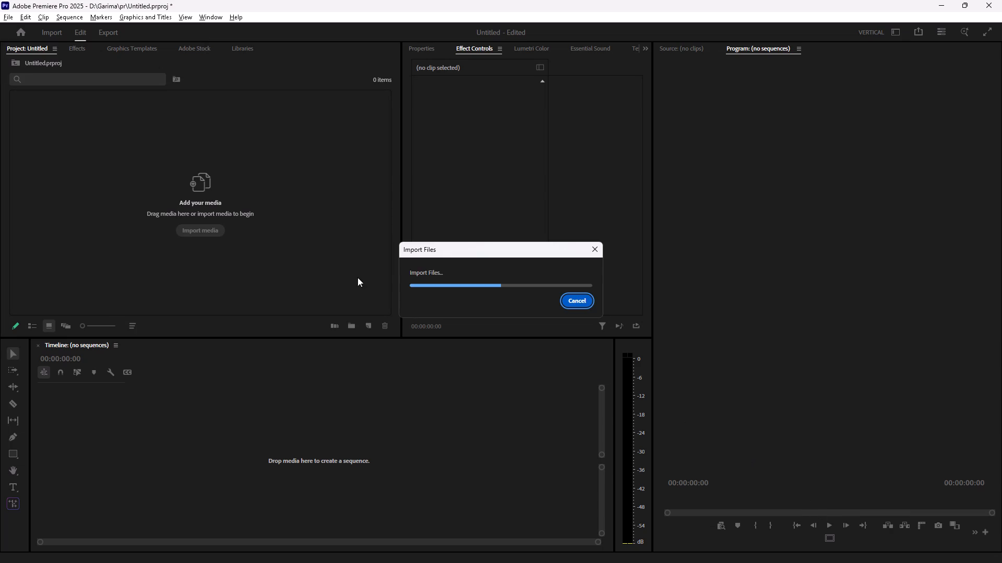
Create a sequence by placing both imported clips together in the empty timeline.
left_click(198, 414)
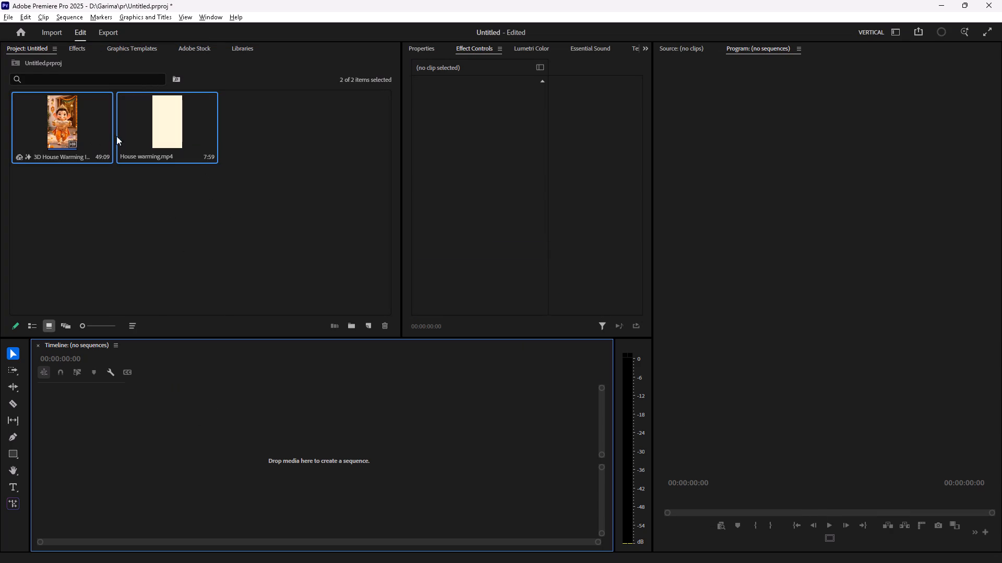
left_click_drag(155, 129, 148, 452)
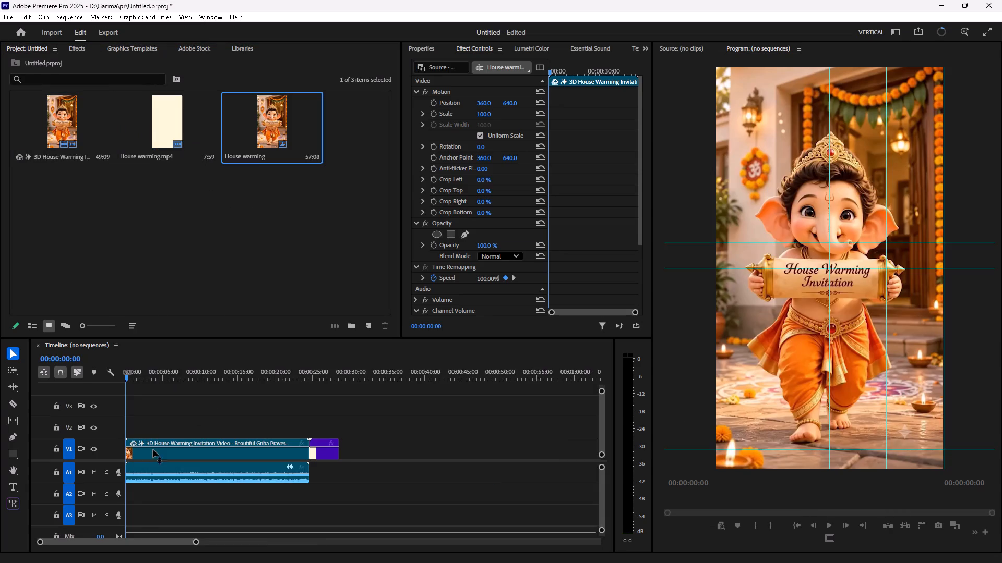
Play the sequence from the start to review the invitation video.
key("space")
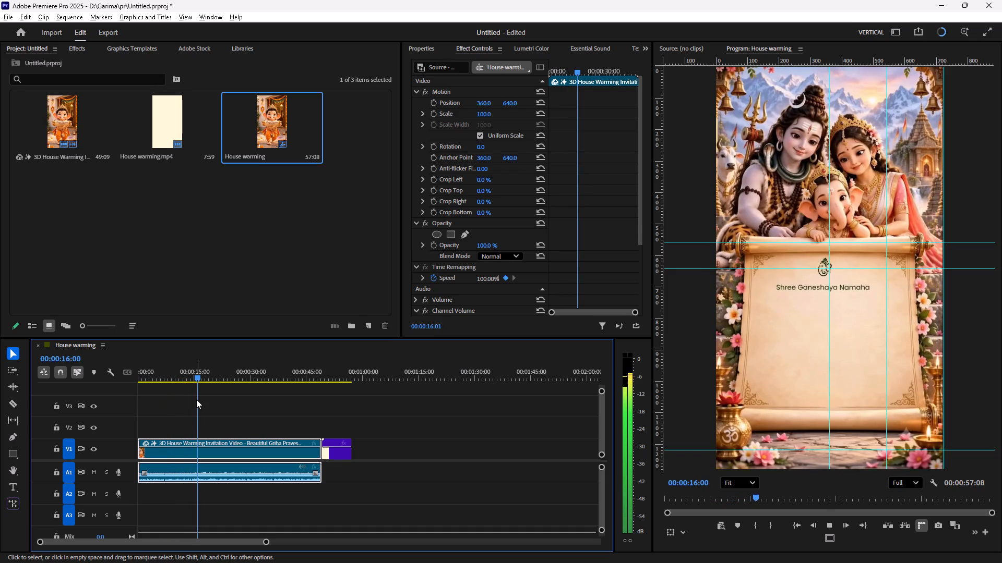
key("space")
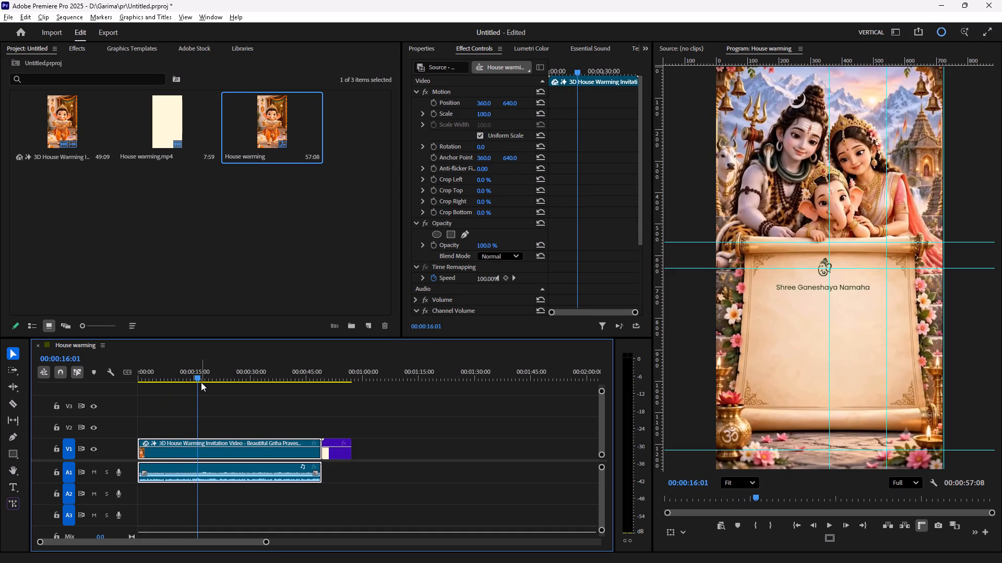
Undo the placement of the two clips in the sequence.
left_click(229, 247)
key("ctrl+z")
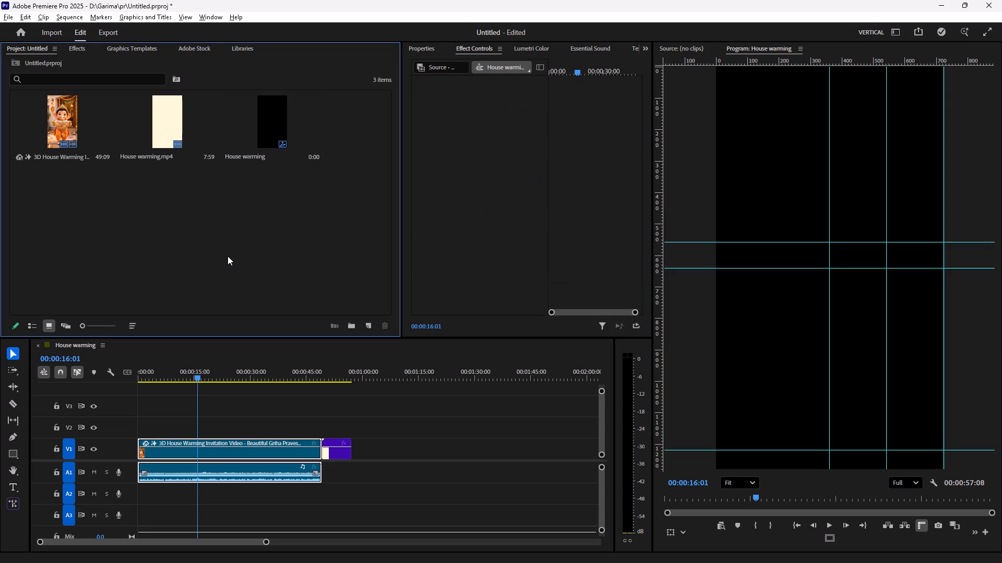
Import the video "Untitled - November 05, 2026 at 23.07.33.mp4" from the Downloads folder.
double_click(169, 240)
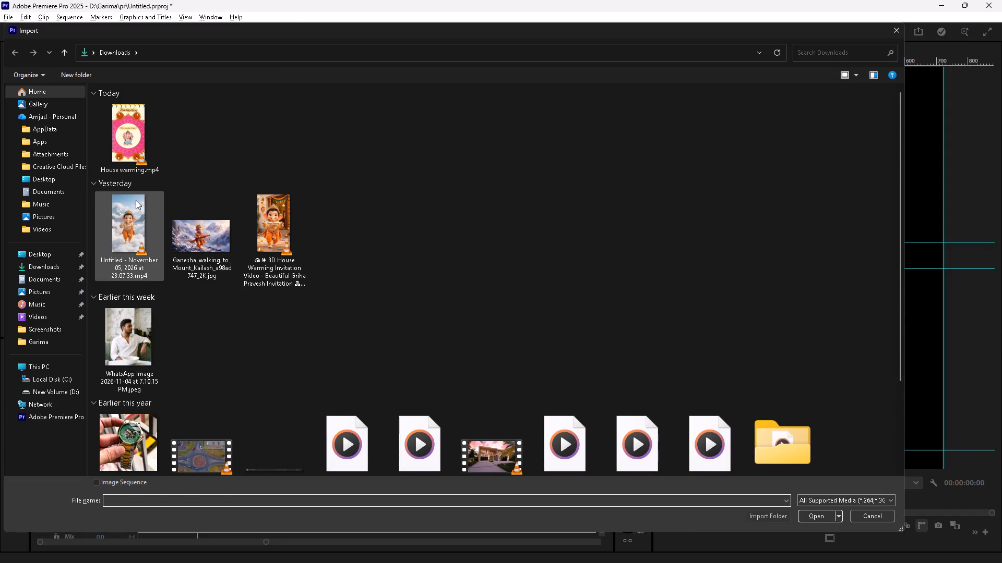
double_click(134, 239)
Place the Untitled - November 05 clip on tracks V1 and A1, keeping the existing sequence settings, and move it to the sequence start.
left_click_drag(320, 126, 303, 227)
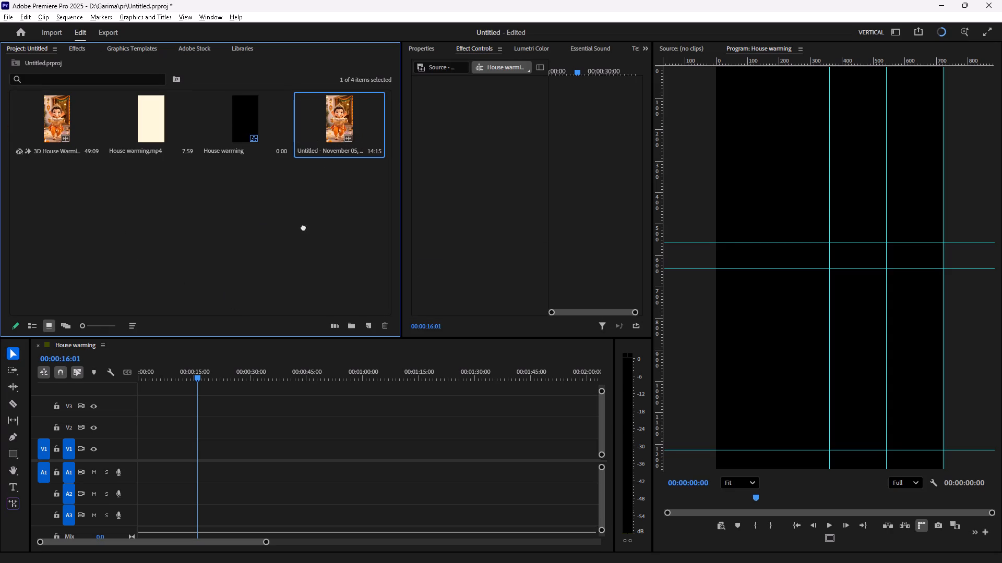
left_click_drag(303, 227, 142, 470)
left_click_drag(163, 455, 146, 449)
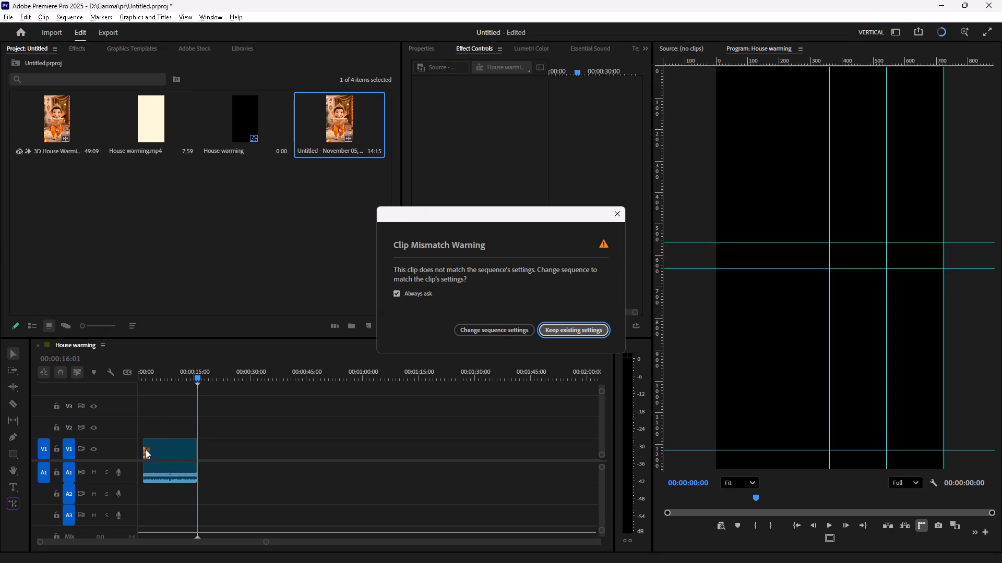
left_click_drag(146, 449, 146, 449)
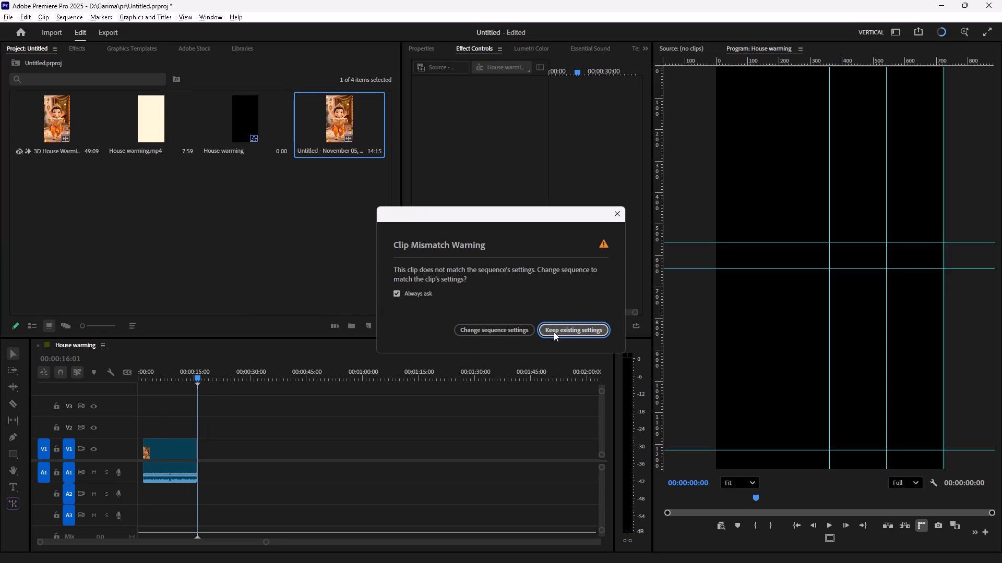
left_click(554, 332)
left_click_drag(177, 455, 138, 456)
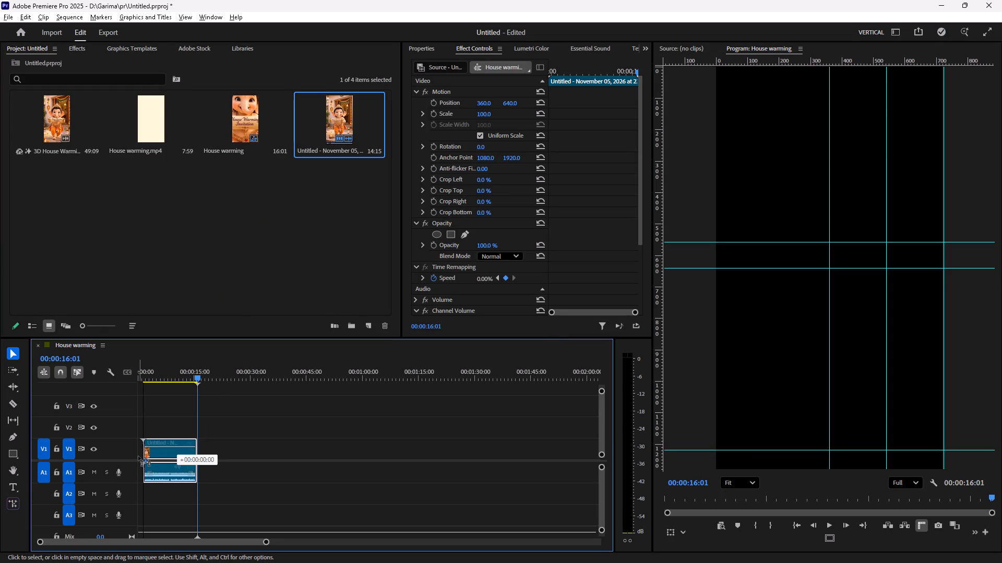
Move the Untitled - November 05 clip and its audio to 00:00:00:00, the very start of the House warming sequence.
left_click_drag(138, 456, 119, 456)
left_click_drag(160, 454, 130, 453)
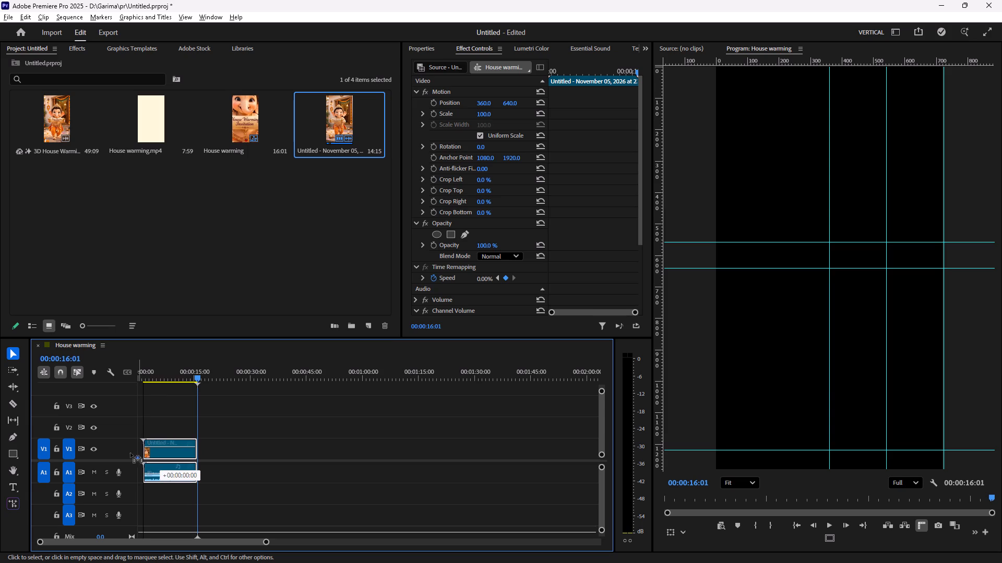
left_click_drag(130, 453, 118, 453)
left_click_drag(151, 383, 129, 380)
left_click_drag(153, 378, 110, 383)
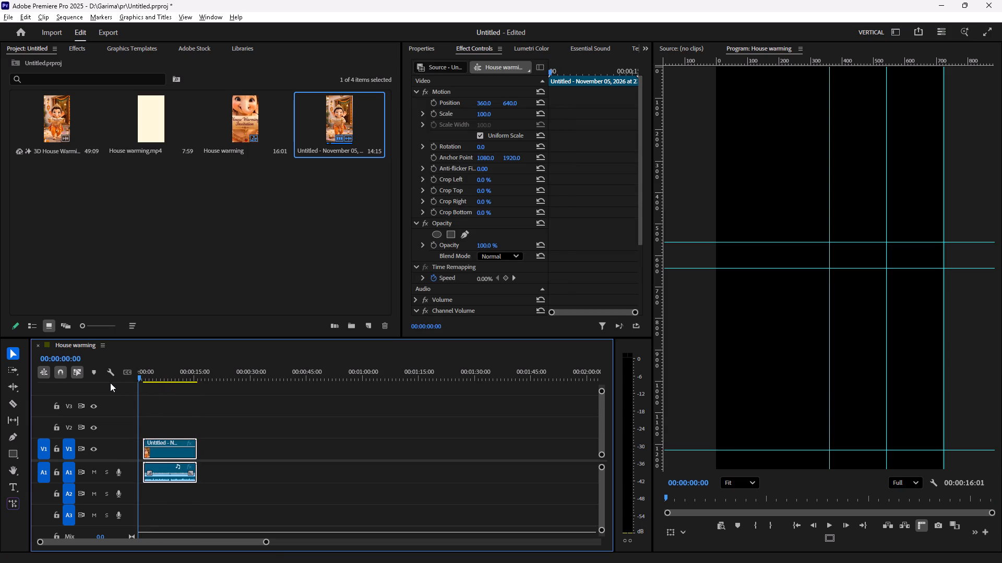
left_click_drag(110, 383, 106, 383)
left_click_drag(160, 454, 142, 452)
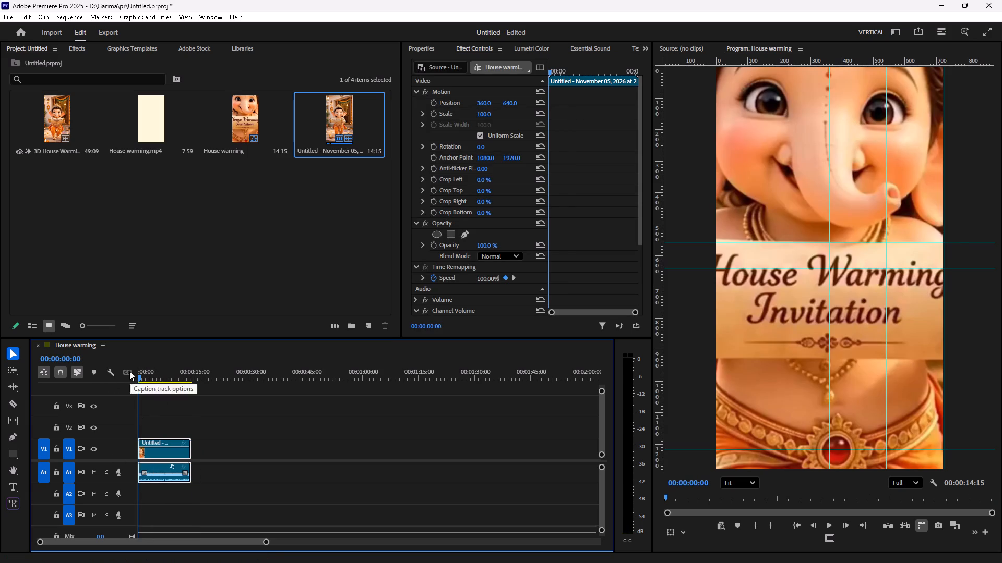
Set the Scale of the Untitled - November 05 clip to 50.
key("space")
key("space")
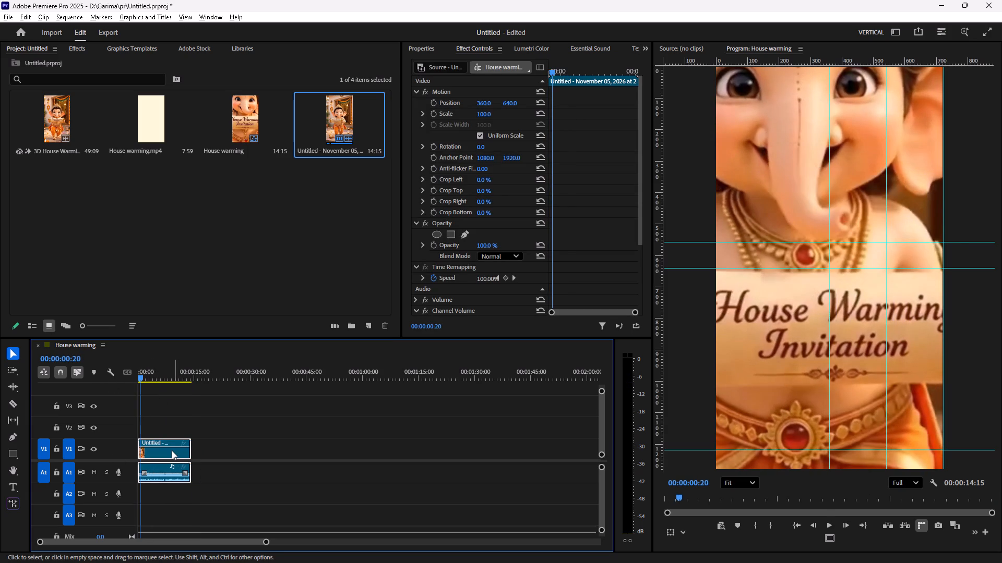
left_click(172, 450)
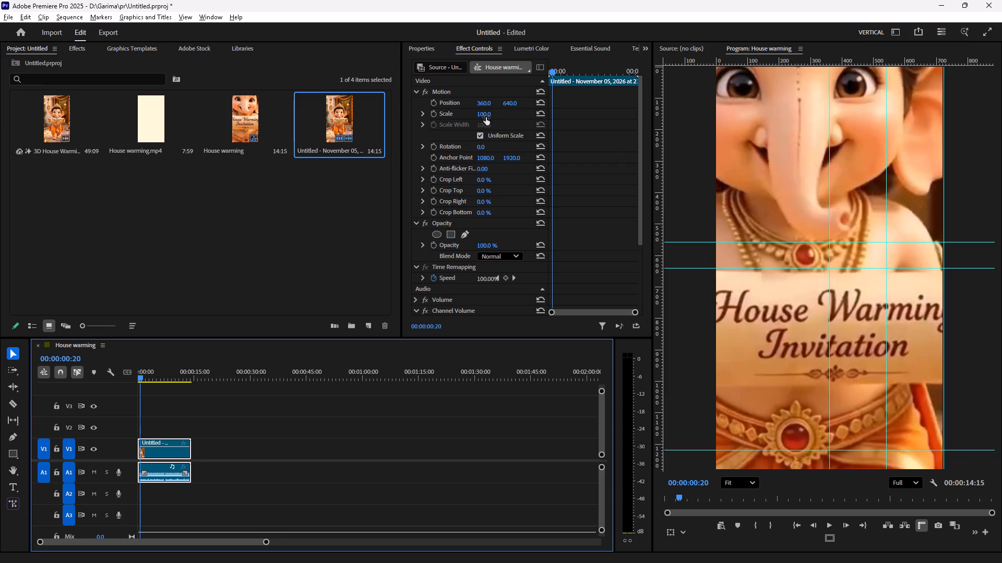
left_click(486, 117)
type("50")
key("Return")
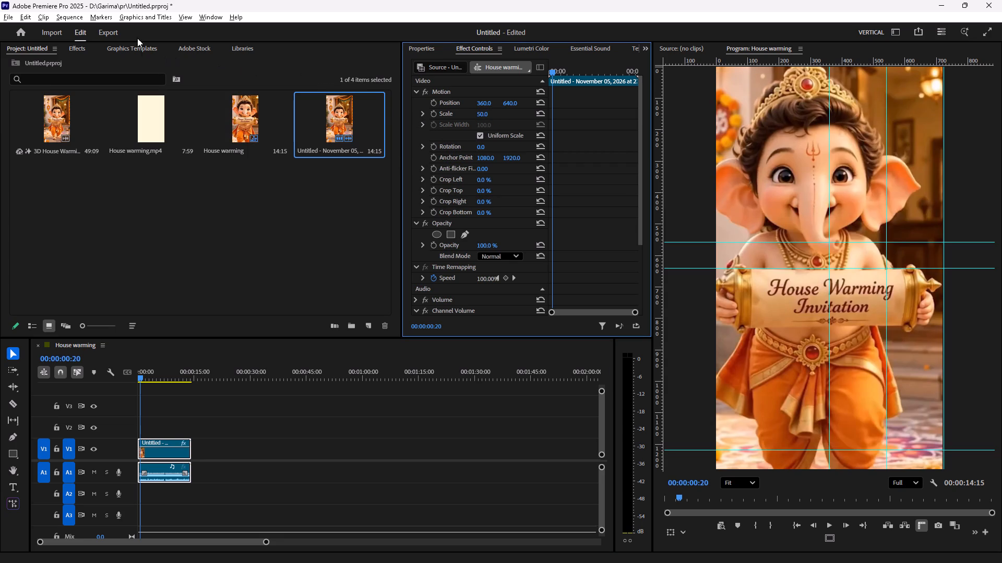
Change the House warming sequence's frame size to 1080 horizontal by 1920 vertical and apply the sequence settings.
left_click(141, 18)
left_click(80, 19)
left_click(74, 19)
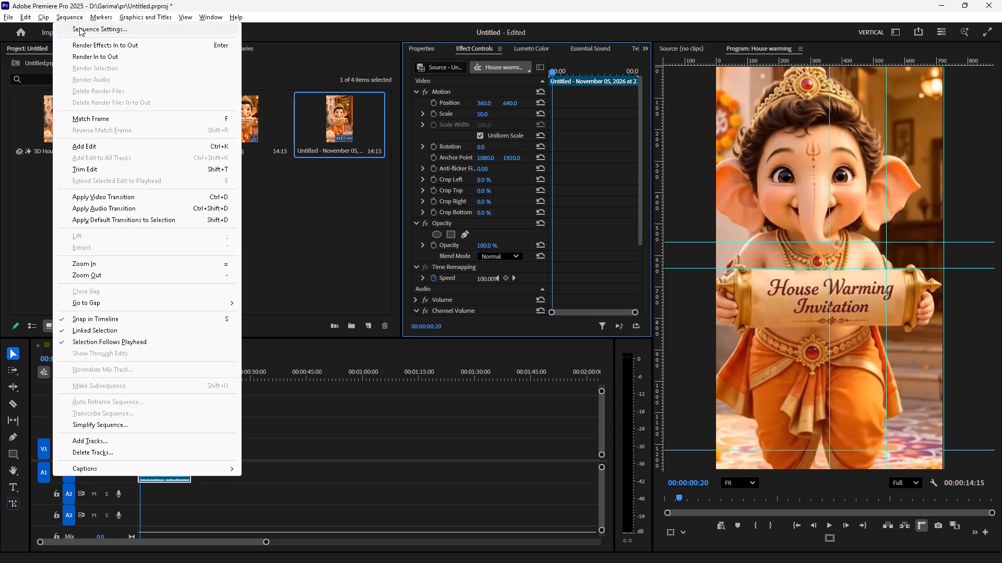
left_click(86, 29)
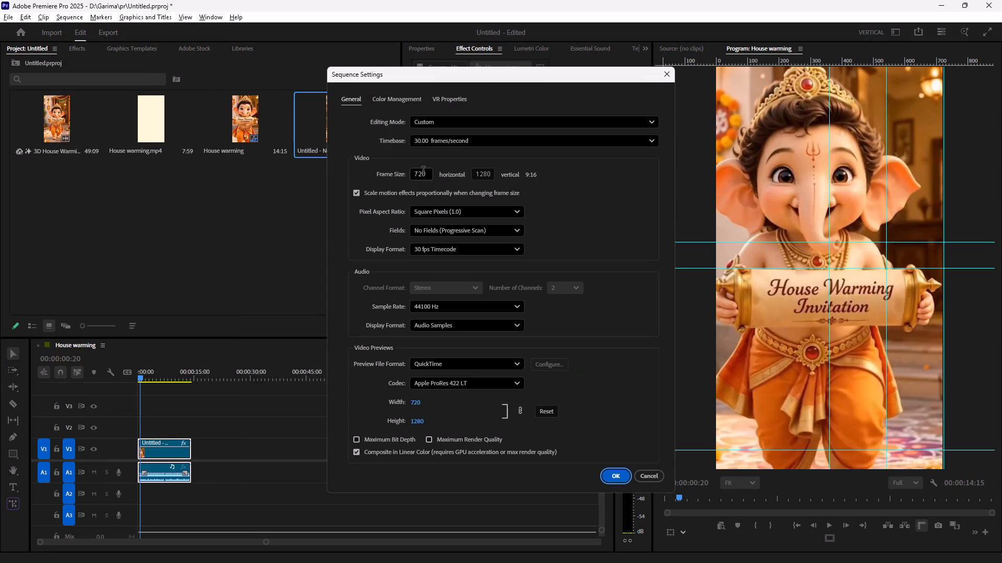
left_click_drag(426, 173, 382, 174)
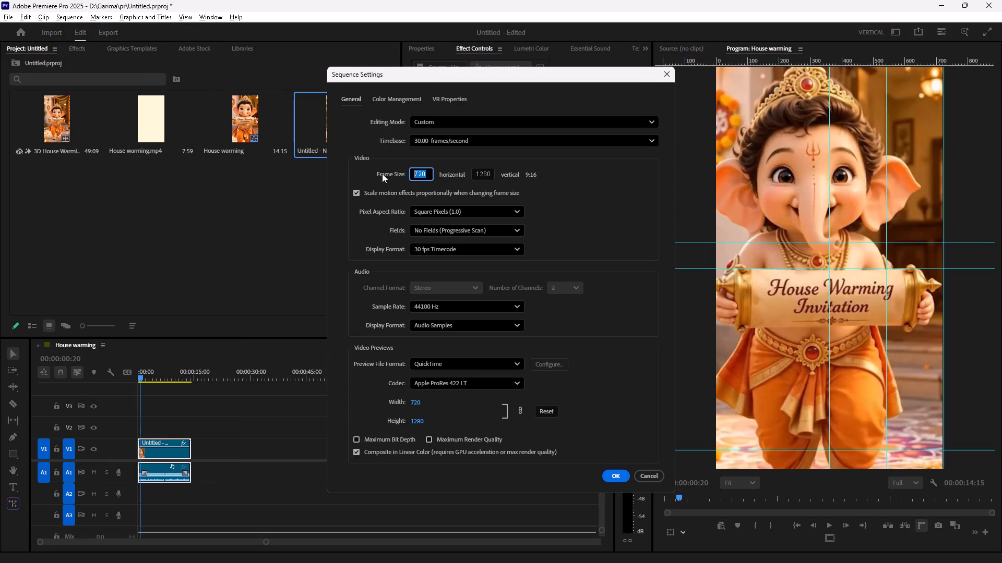
type("1080")
left_click_drag(475, 173, 496, 177)
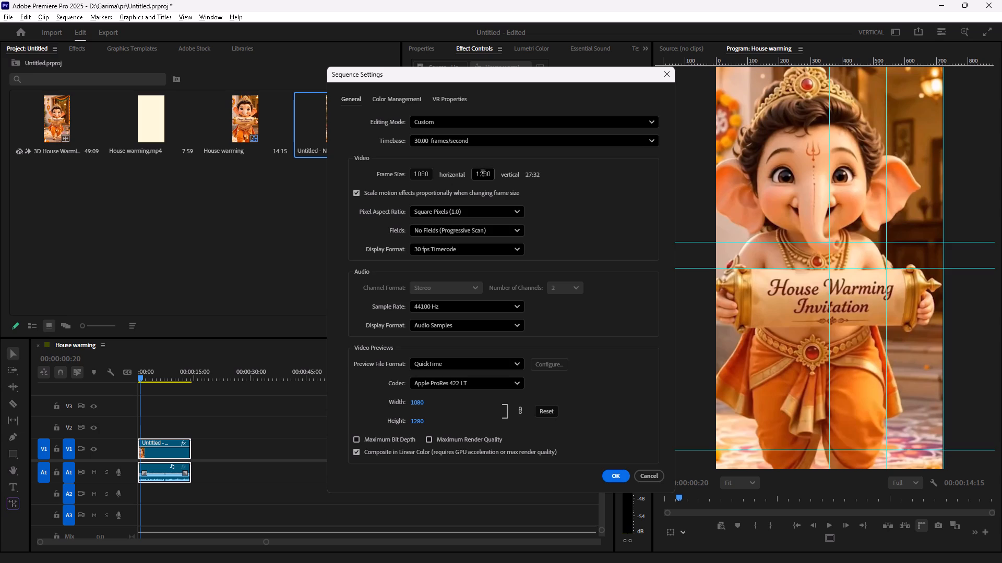
left_click_drag(478, 175, 498, 180)
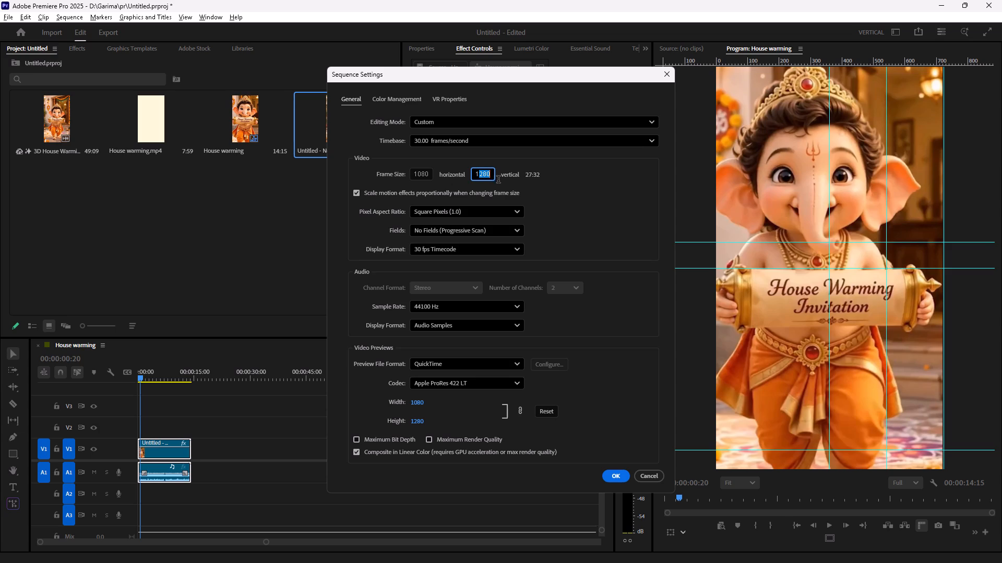
left_click_drag(498, 180, 501, 181)
left_click(491, 172)
left_click(490, 174)
left_click_drag(490, 175, 467, 174)
type("19")
type("20")
key("Return")
left_click(550, 330)
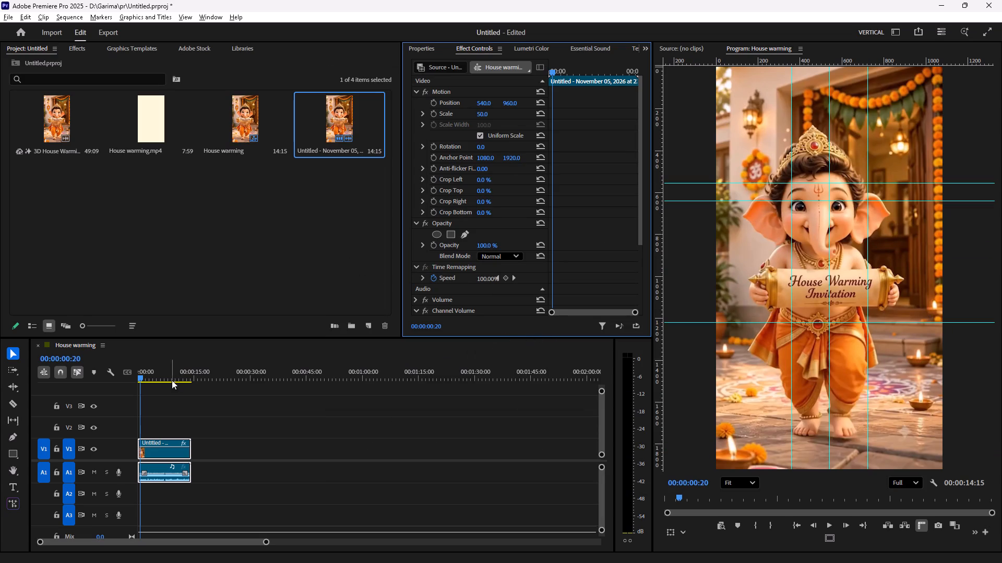
Play the sequence from the start to review the Untitled - November 05 clip in the resized frame.
left_click_drag(139, 374, 119, 379)
key("space")
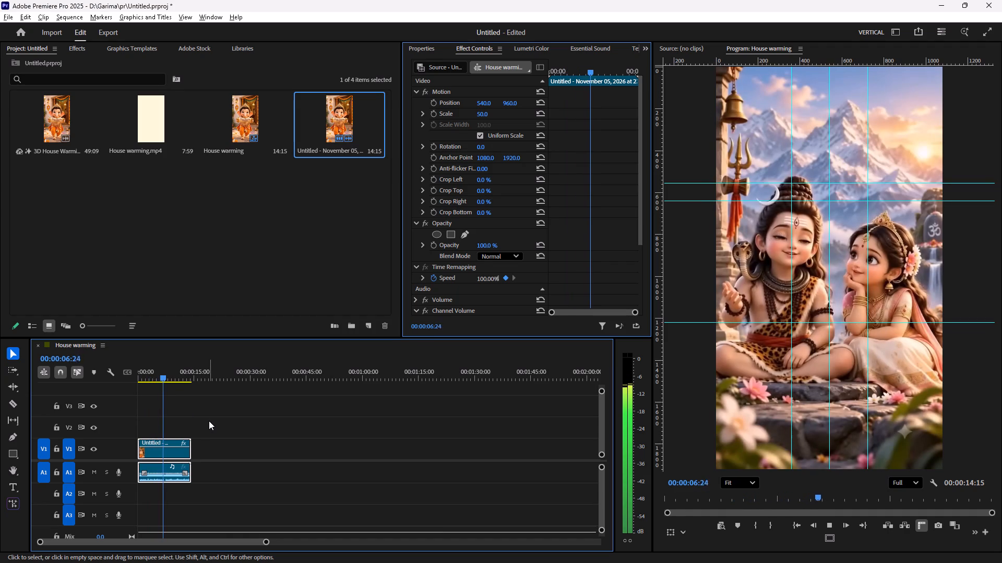
scroll(211, 435, "up", 4, "alt")
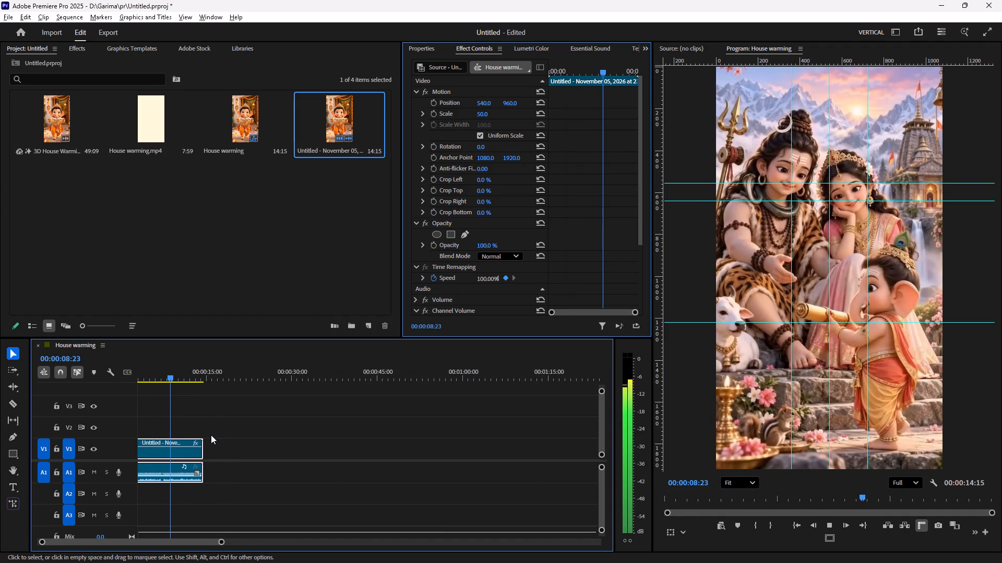
scroll(211, 435, "up", 12)
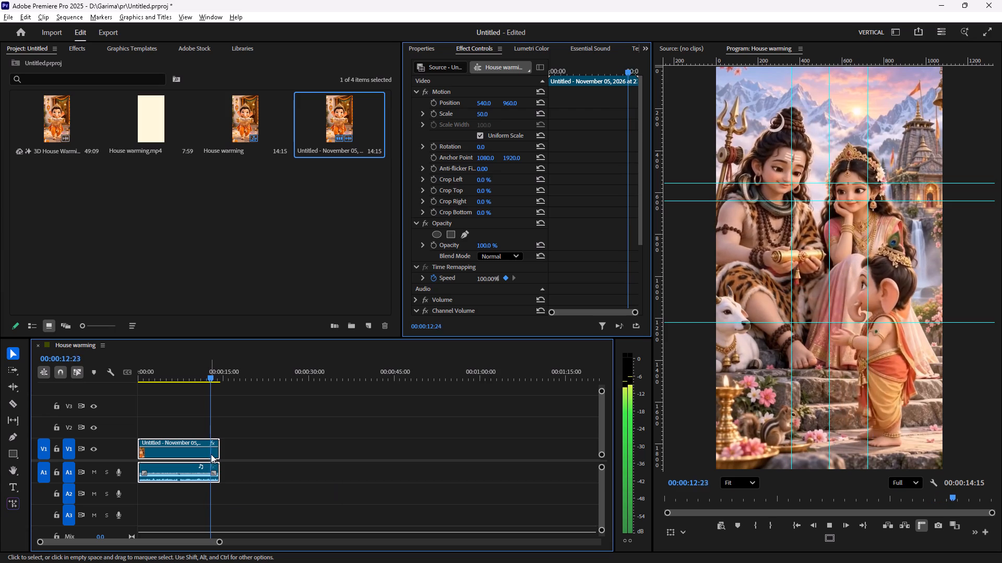
key("space")
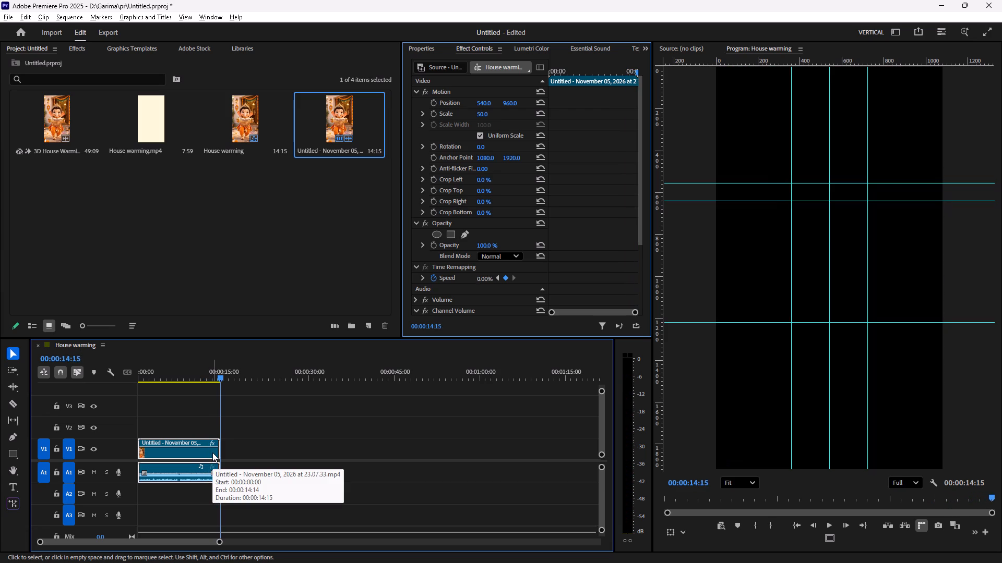
key("space")
left_click(201, 201)
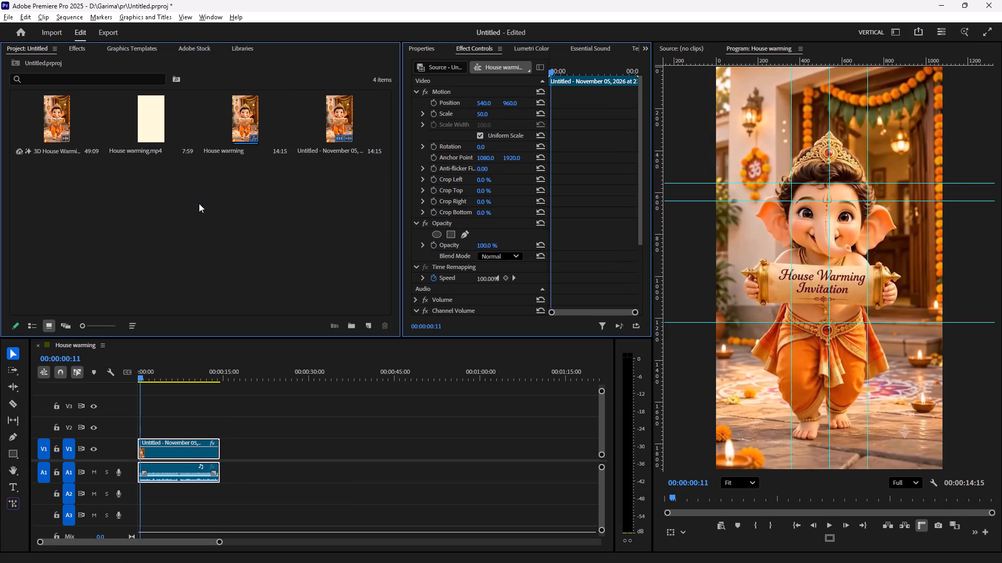
Unlink the audio from the video of the Untitled - November 05 clip.
left_click(206, 449)
left_click(205, 457)
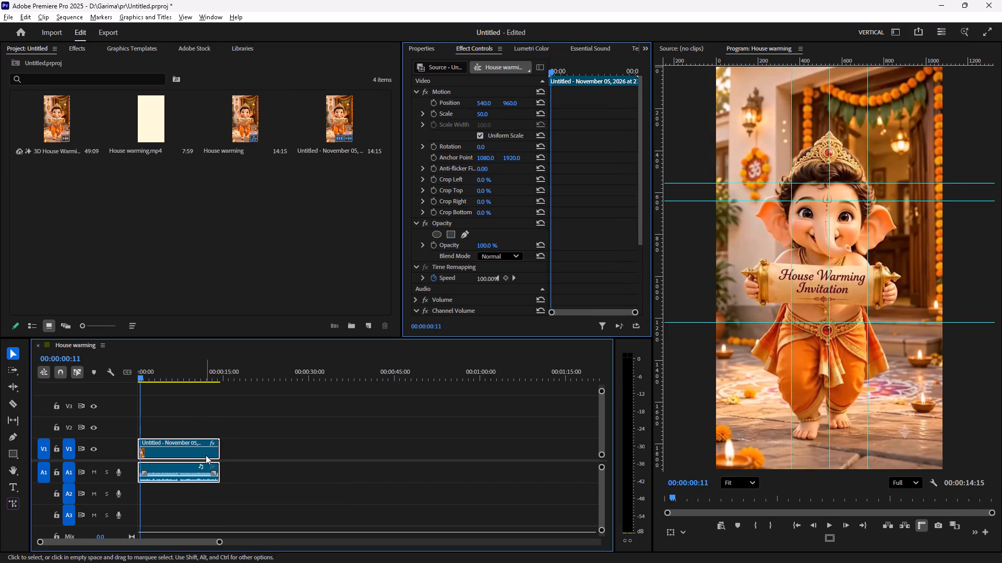
left_click(206, 455)
left_click(306, 450)
left_click(189, 448)
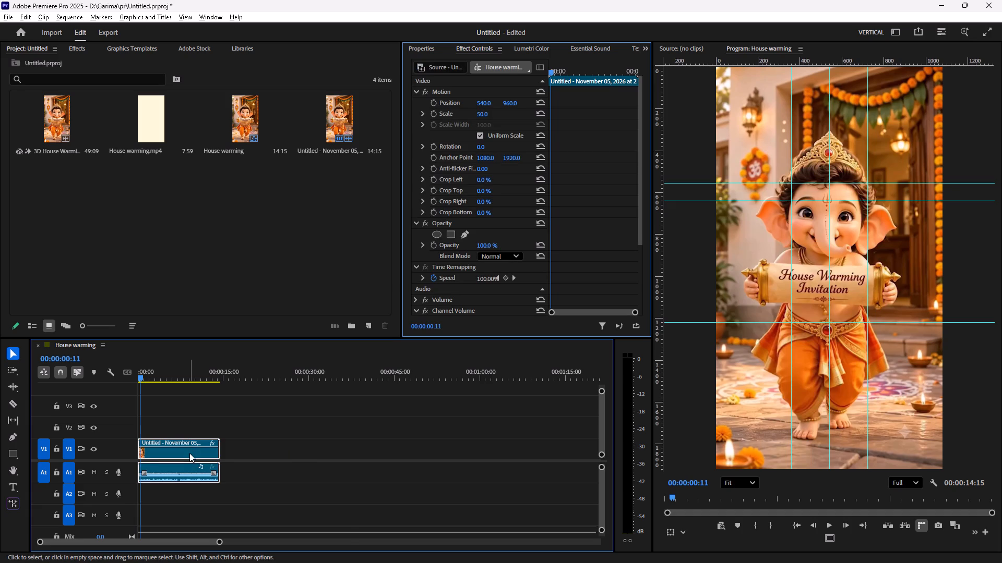
right_click(189, 453)
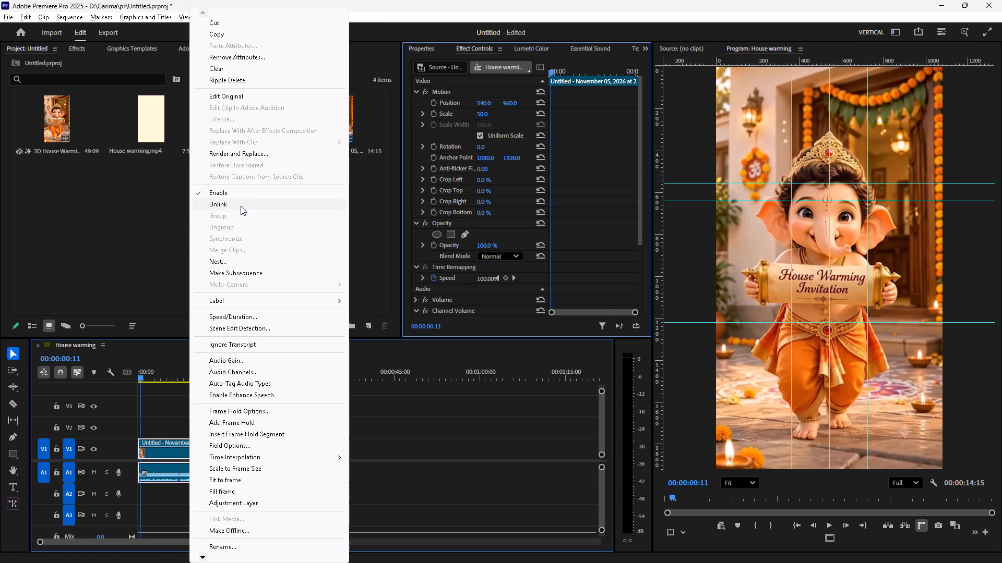
left_click(241, 206)
Place House warming.mp4 on track V1 directly after the end of the Untitled - November 05 clip.
left_click(186, 199)
left_click_drag(143, 122, 254, 414)
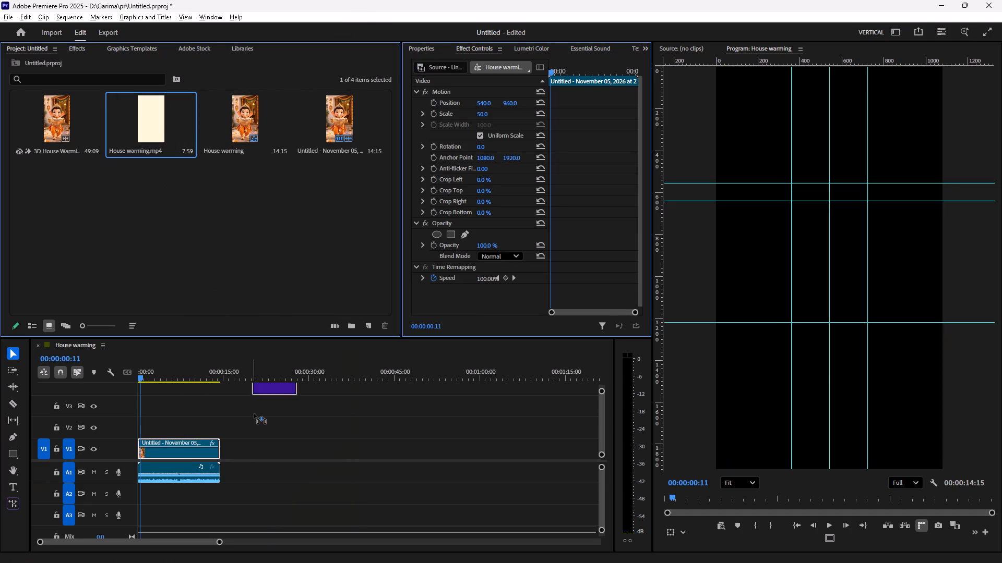
left_click_drag(254, 414, 220, 448)
Play the sequence through the first clip and into House warming.mp4 to check the join and framing.
key("space")
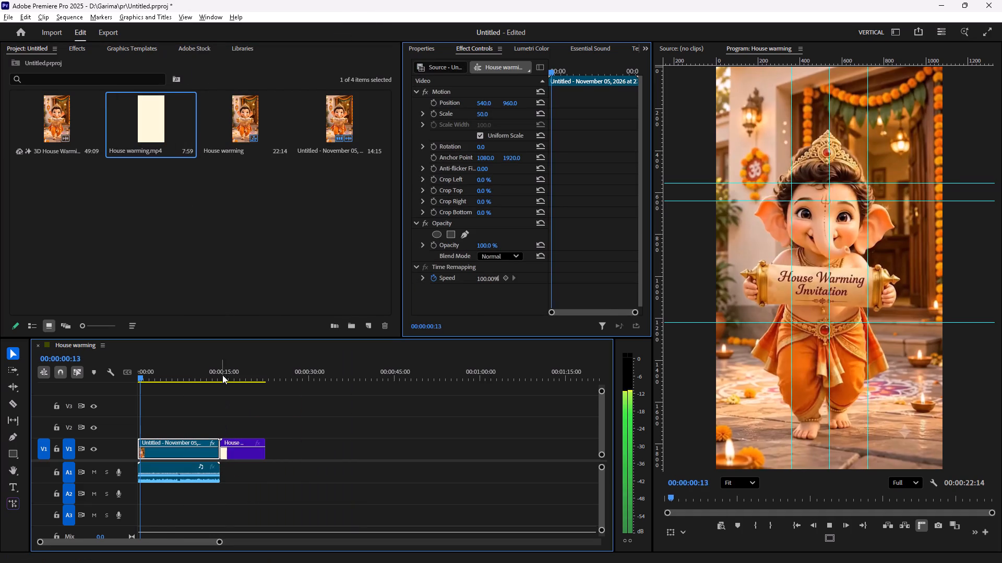
scroll(207, 389, "up", 9, "alt")
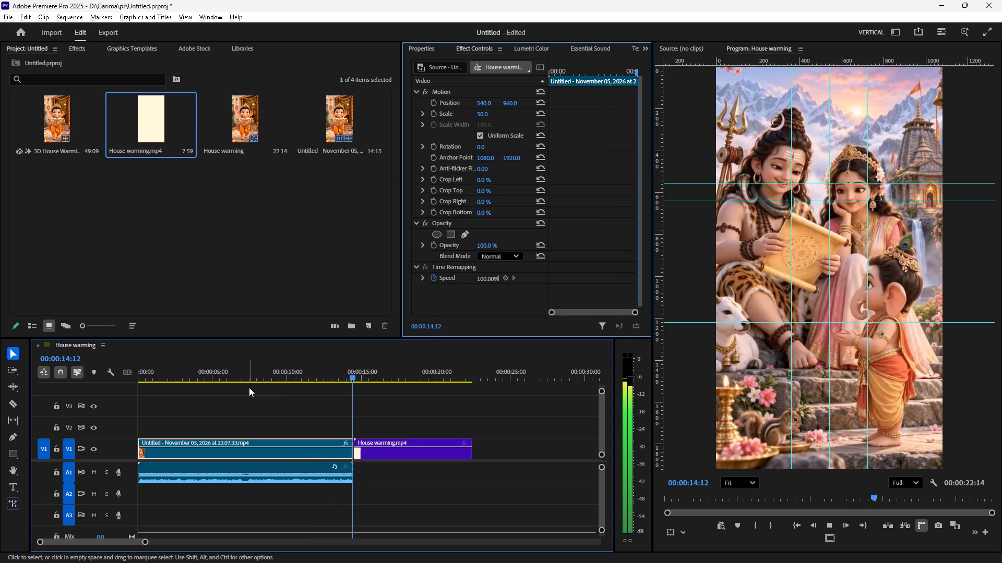
scroll(250, 387, "up", 1)
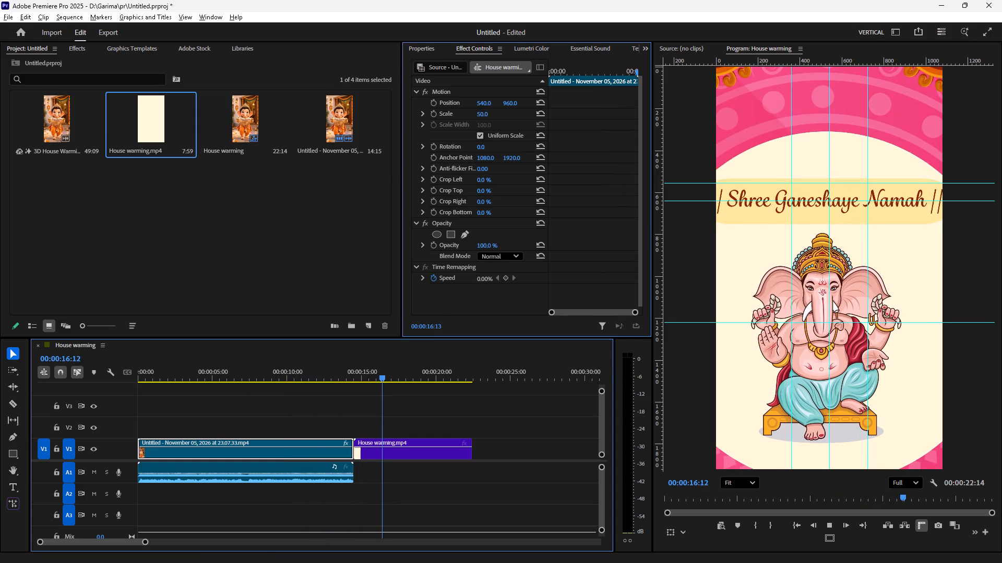
key("space")
Set the Scale of the House warming.mp4 clip on V1 to 50.
left_click(429, 459)
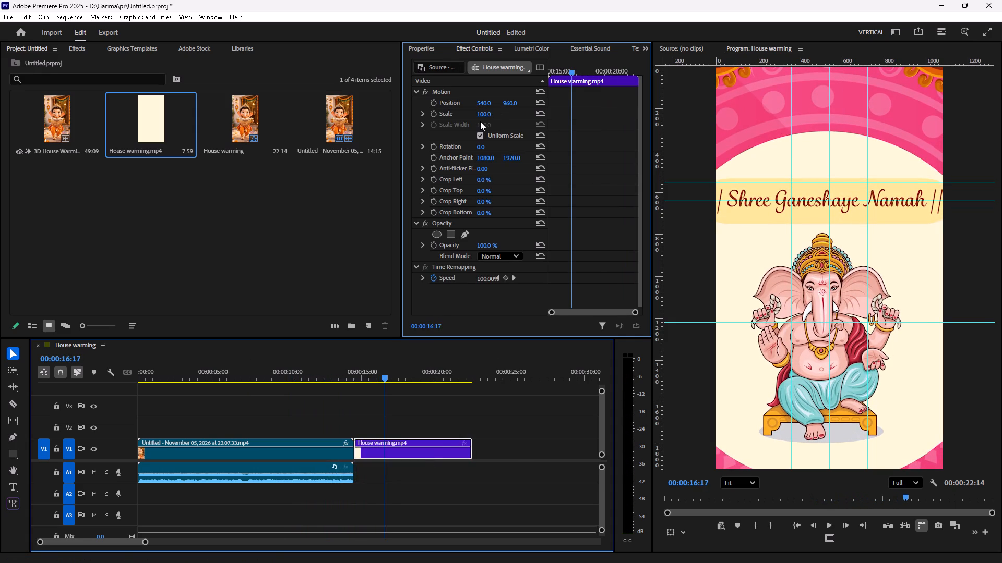
left_click(480, 121)
left_click(484, 115)
type("50")
key("Return")
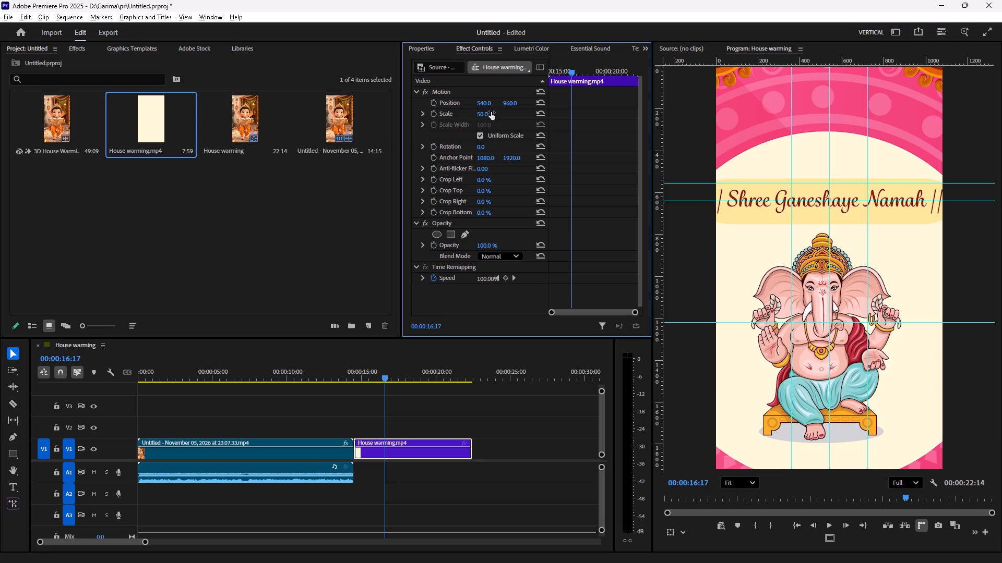
Play through the join and the House warming.mp4 card pages on V1 to check their framing at the new scale.
key("space")
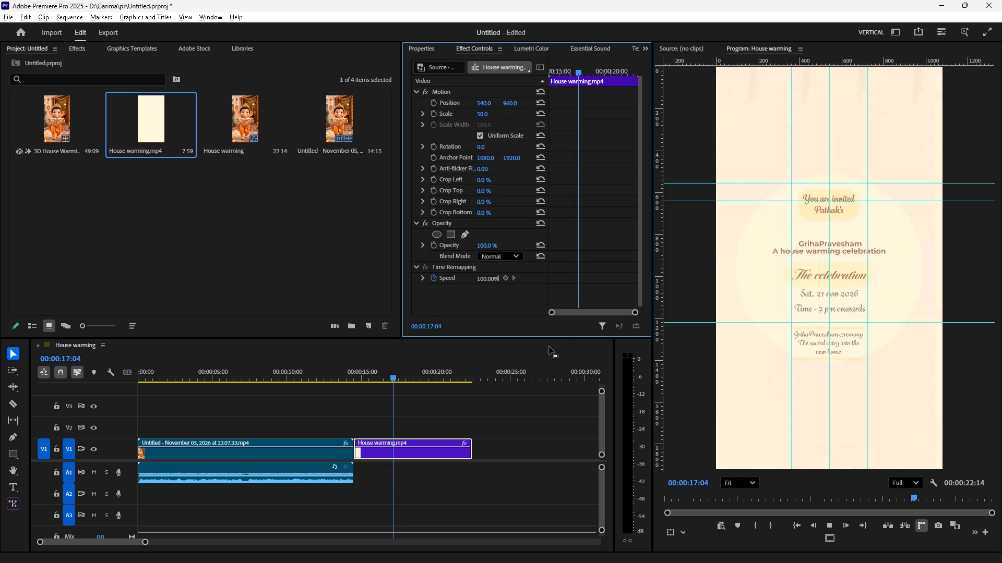
key("space")
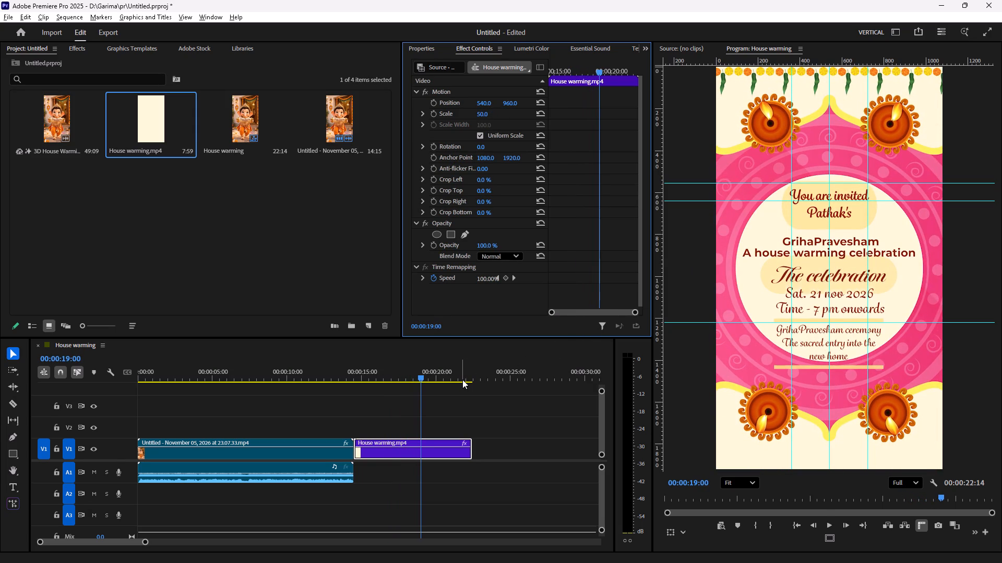
left_click_drag(417, 372, 355, 378)
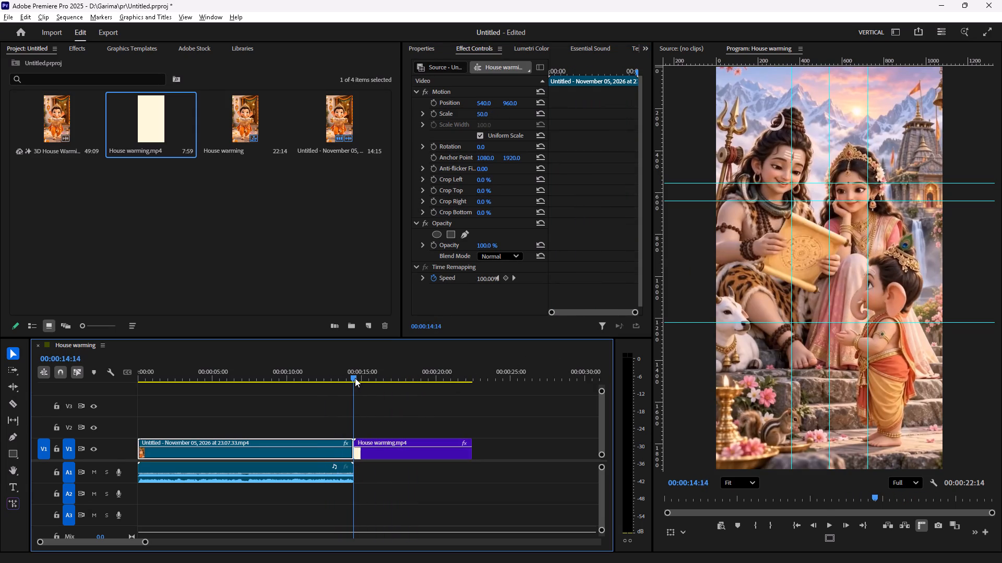
key("space")
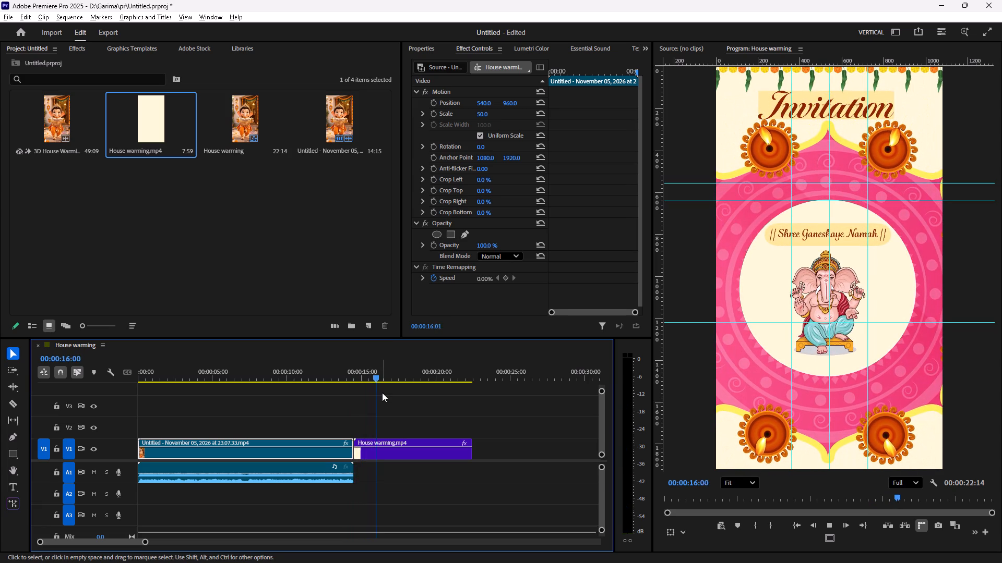
key("space")
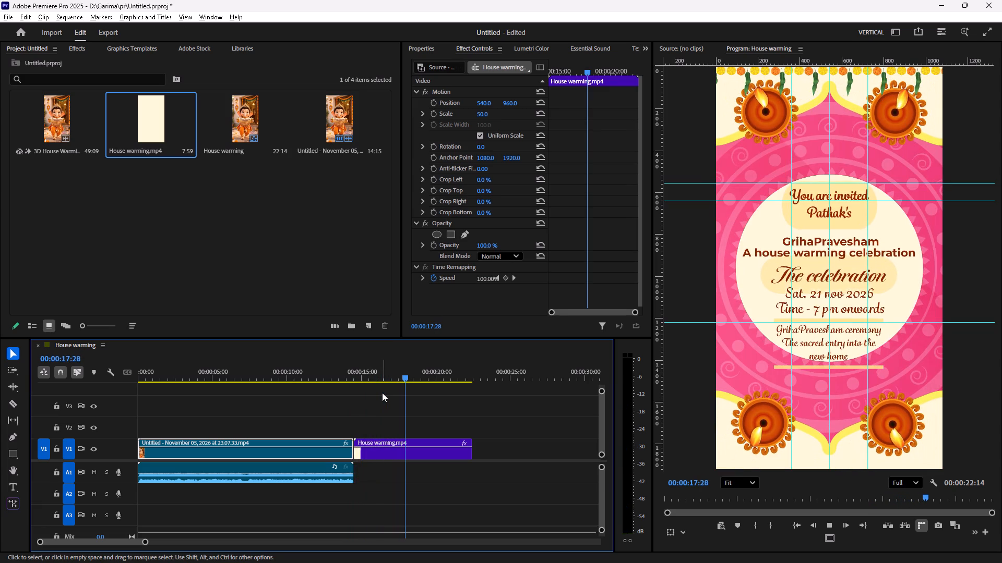
key("space")
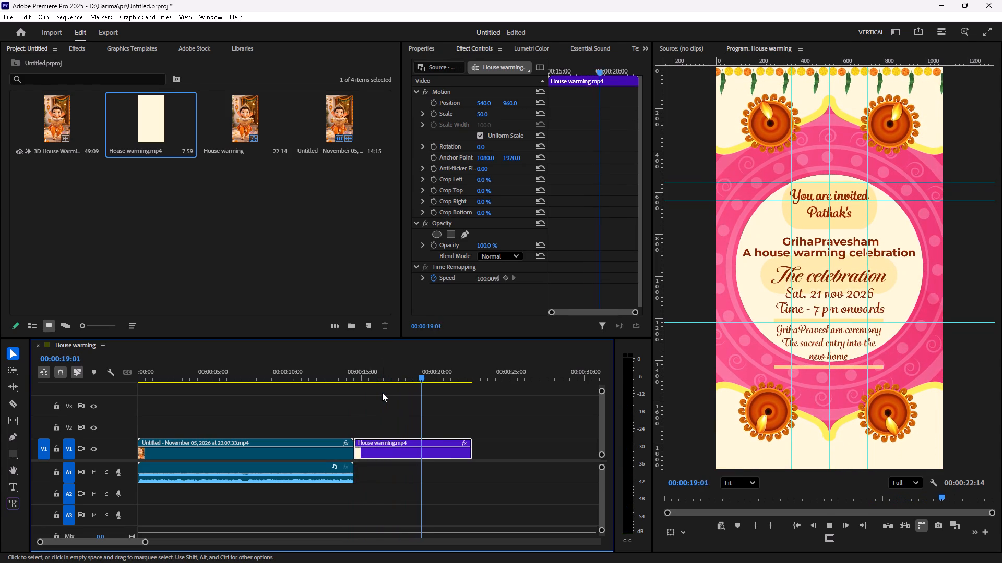
key("space")
key("space")
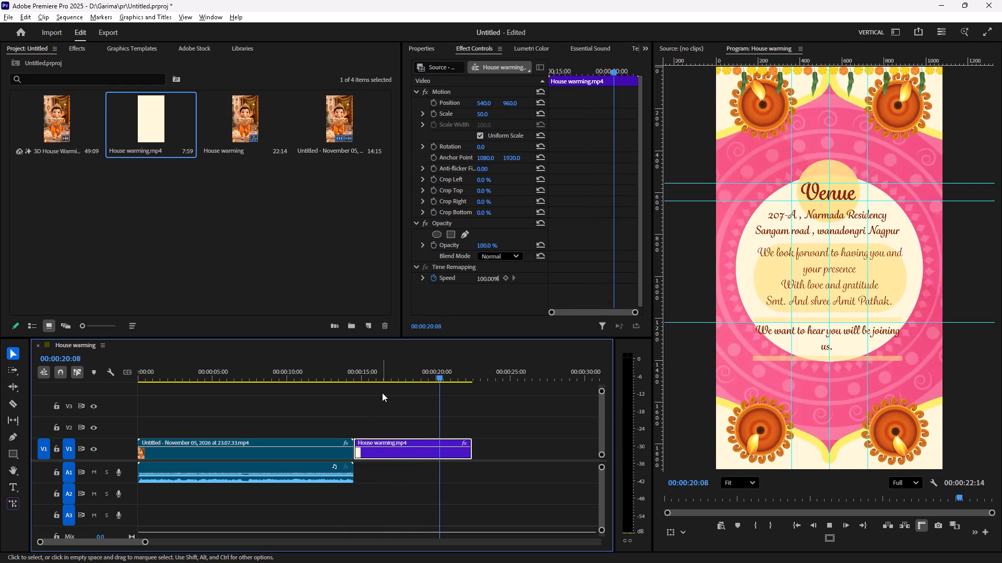
key("space")
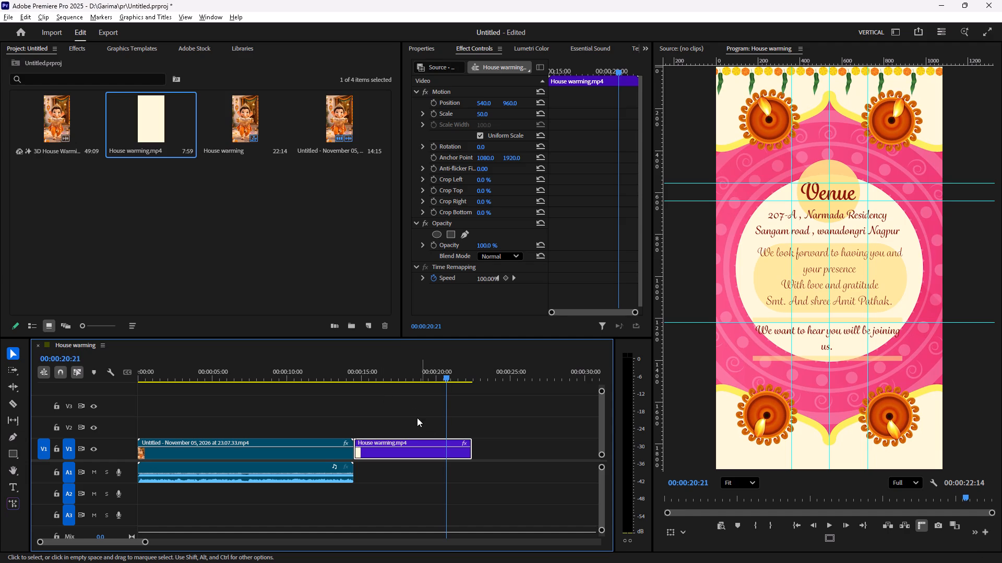
left_click_drag(443, 378, 372, 385)
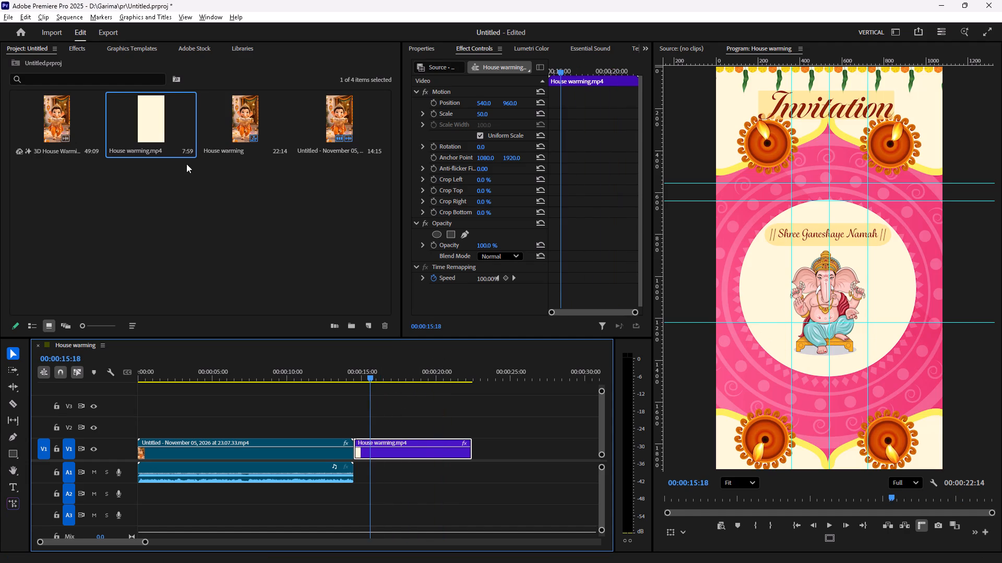
Add only the audio of the 3D House Warming Invitation Video clip to A2 from the sequence start, trimmed to end with House warming.mp4.
left_click(196, 195)
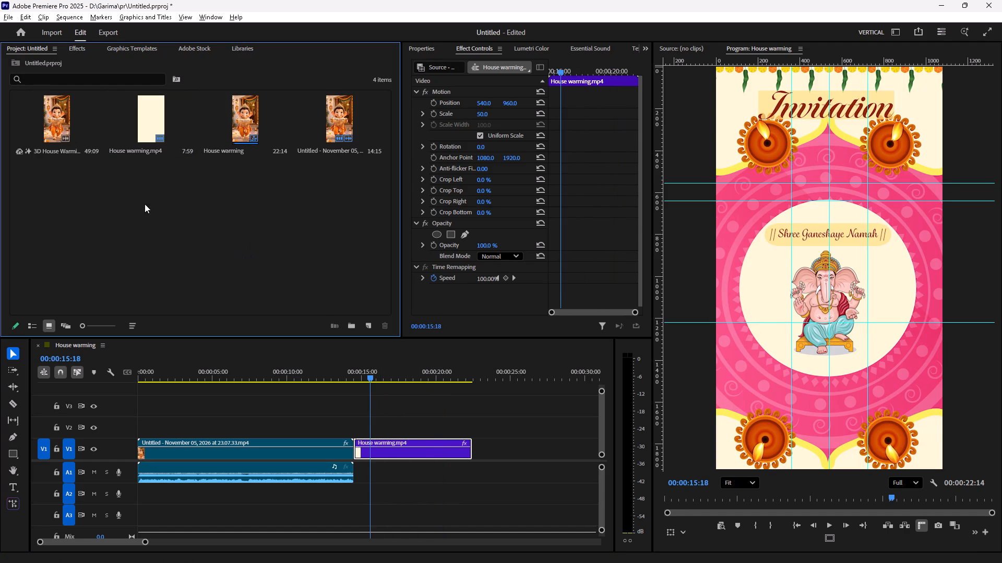
double_click(55, 139)
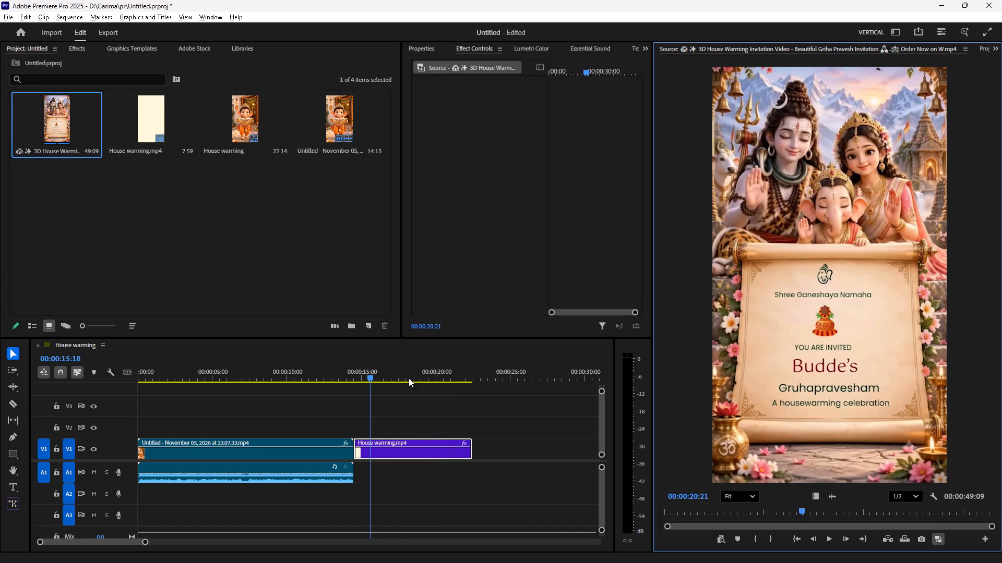
left_click_drag(832, 496, 268, 520)
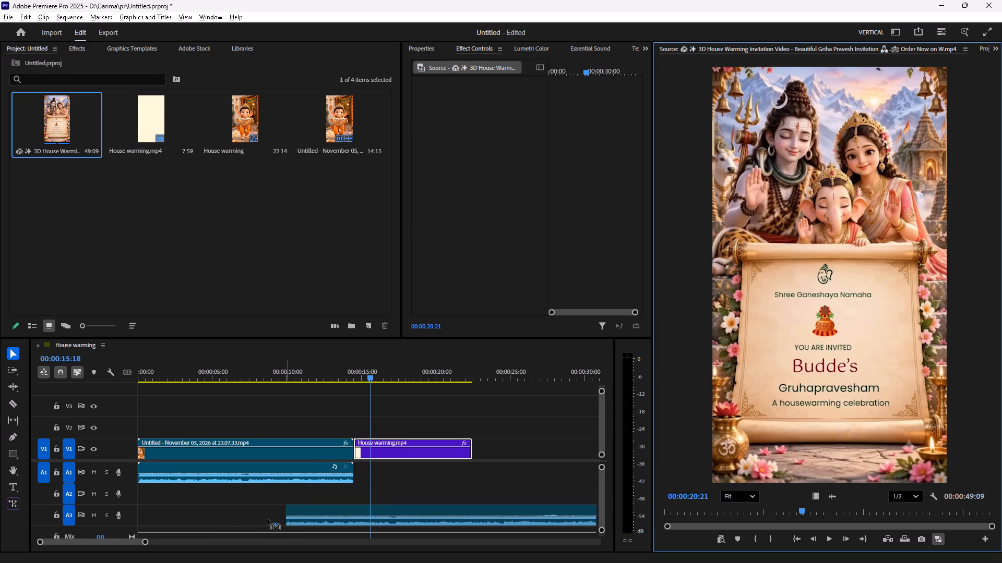
left_click_drag(268, 520, 133, 498)
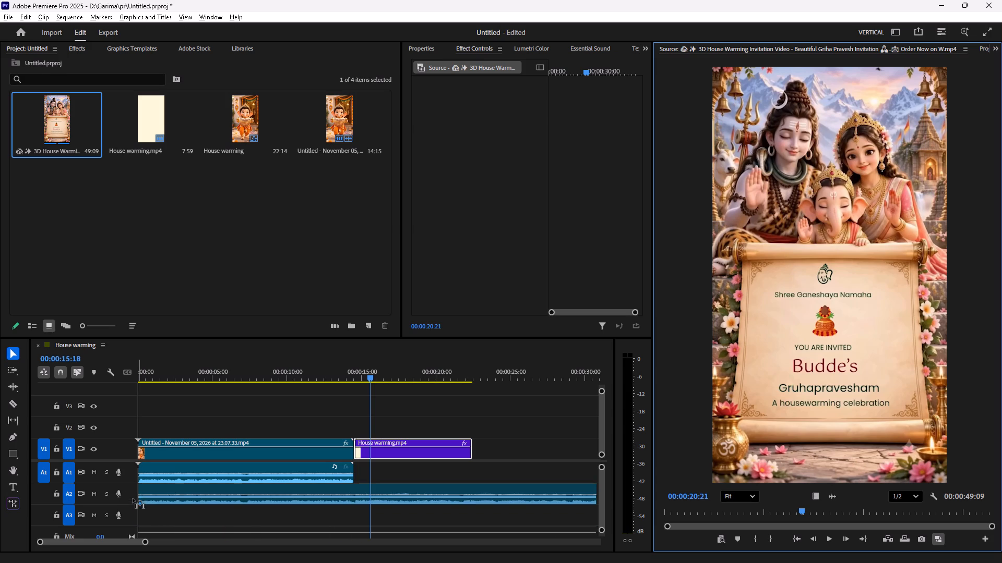
left_click_drag(133, 498, 132, 493)
scroll(476, 500, "down", 7, "alt")
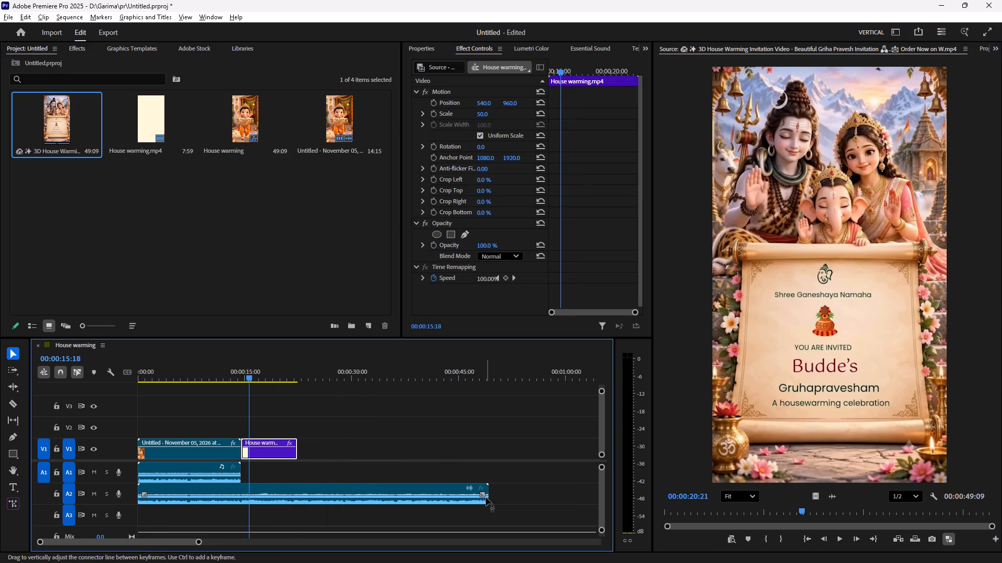
left_click_drag(491, 499, 300, 484)
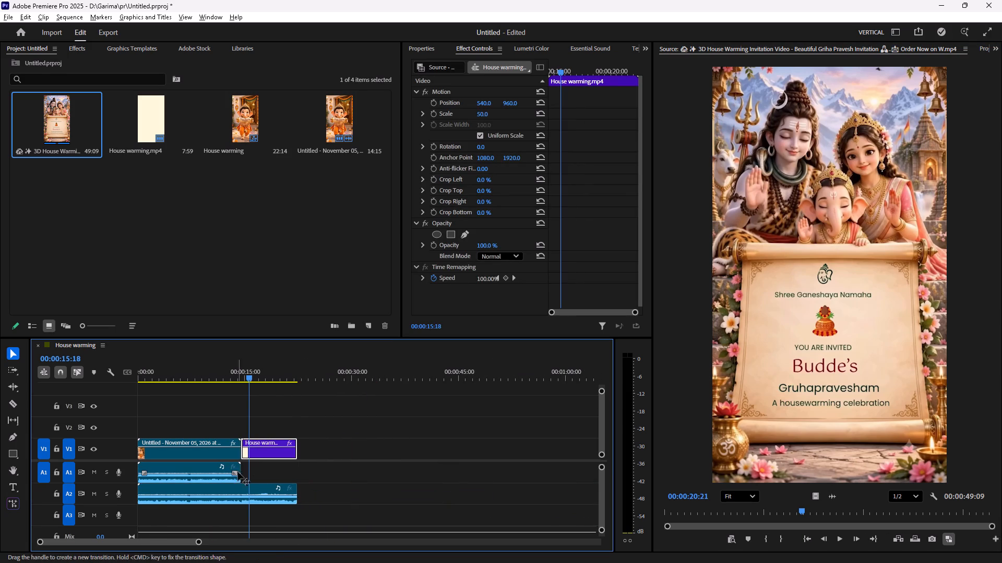
Replace the Untitled - November 05 audio on A1 by deleting it and moving the A2 audio up to A1.
left_click(220, 477)
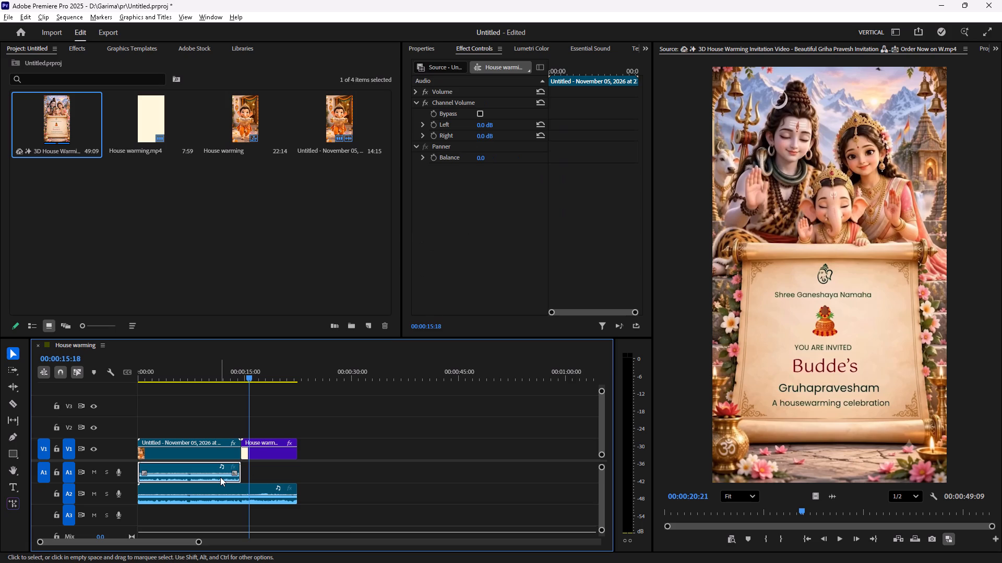
key("Delete")
left_click_drag(204, 486, 202, 471)
Play the whole sequence from the start to check the new audio against the video.
left_click_drag(153, 377, 122, 377)
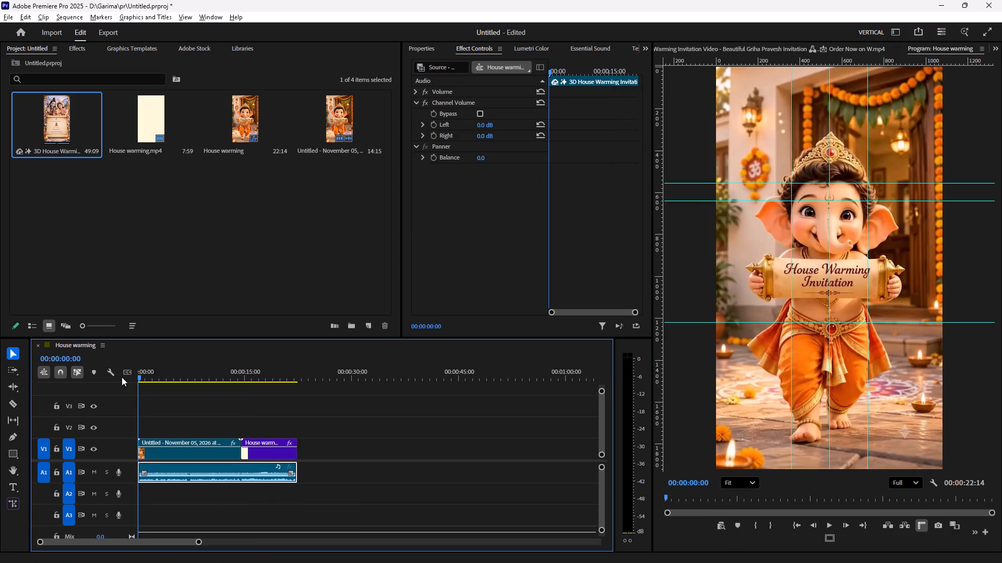
key("space")
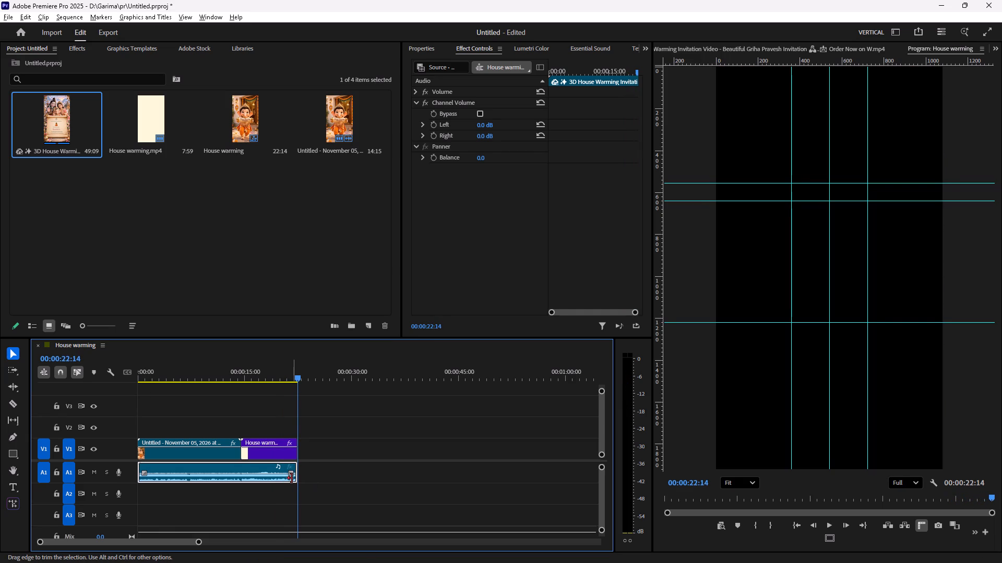
Add a fade-out of about 3.5 seconds to the end of the audio clip on A1.
left_click_drag(291, 474, 275, 475)
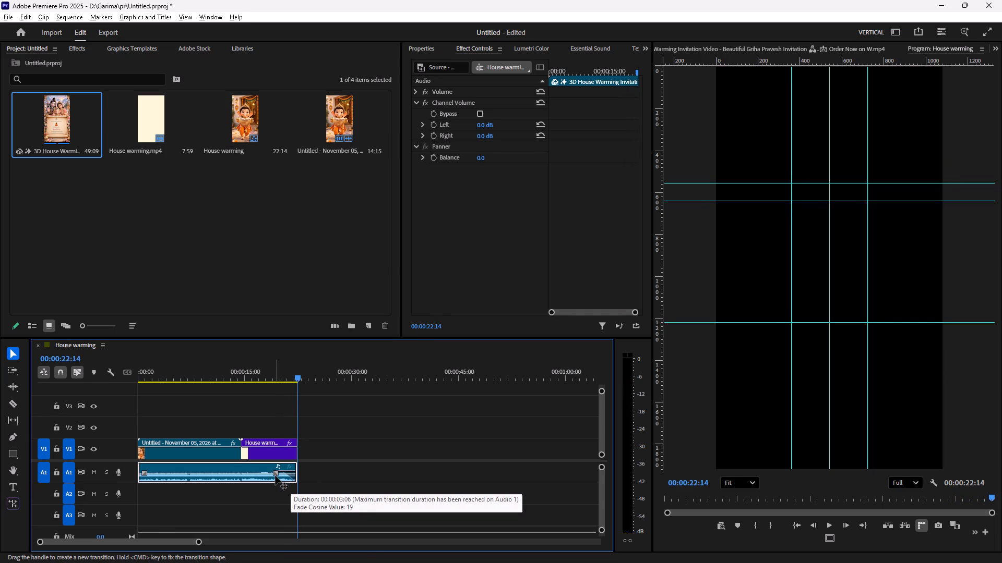
left_click_drag(275, 475, 271, 476)
Play the sequence from the start to the venue page to review the audio and its fade-out.
left_click_drag(256, 376, 111, 390)
left_click(111, 390)
key("space")
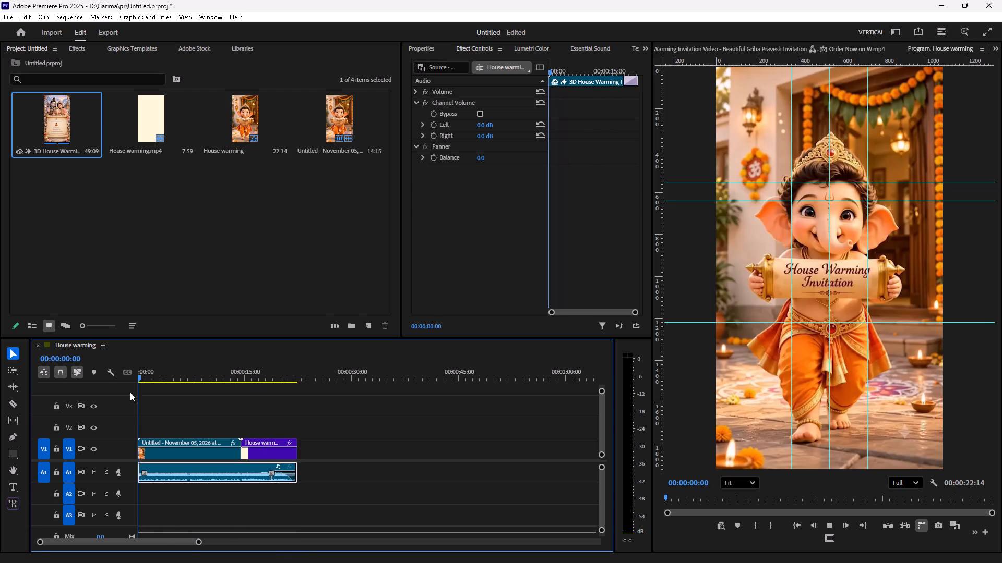
scroll(225, 465, "up", 15, "alt")
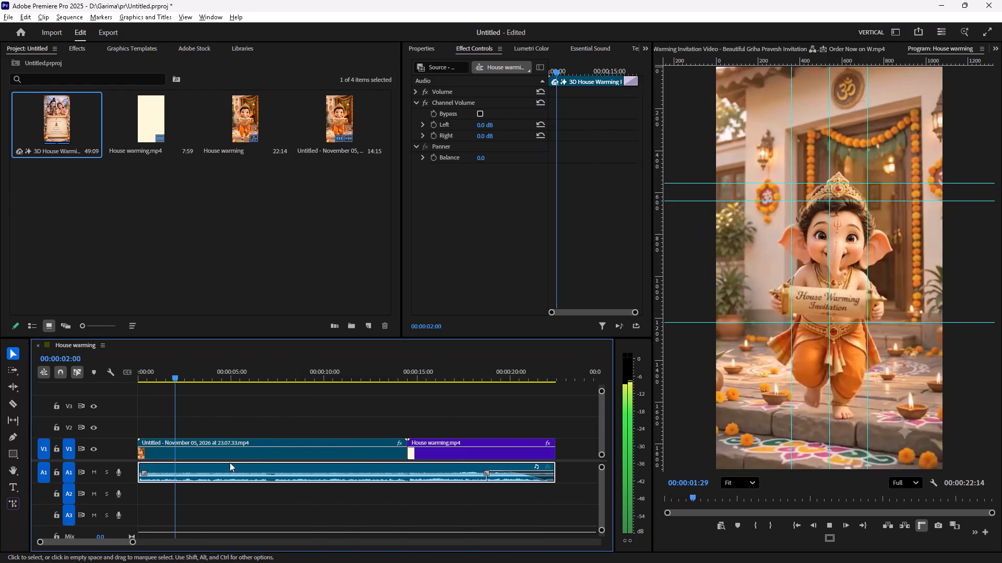
scroll(230, 462, "up", 13, "alt")
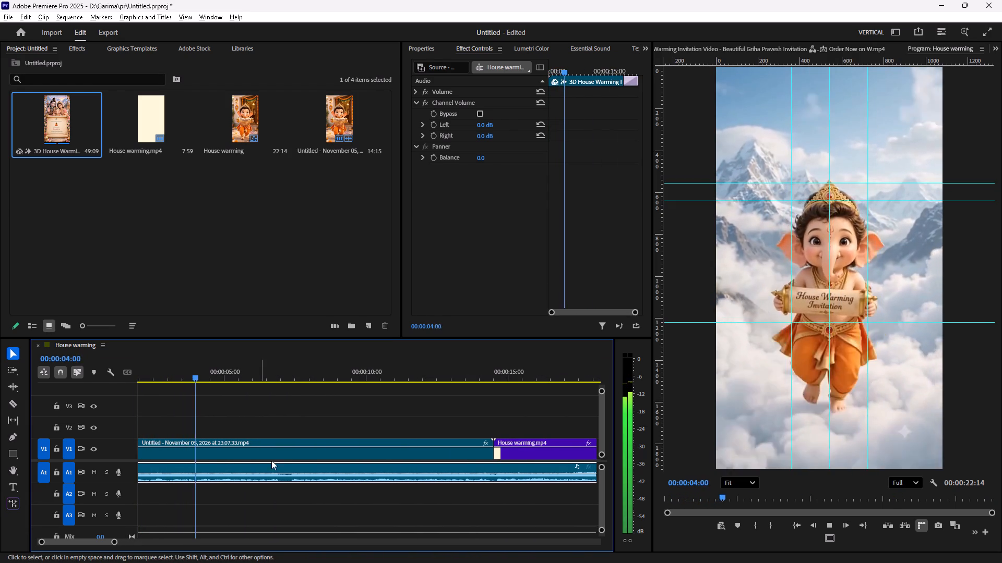
scroll(316, 426, "down", 4)
scroll(316, 426, "up", 12)
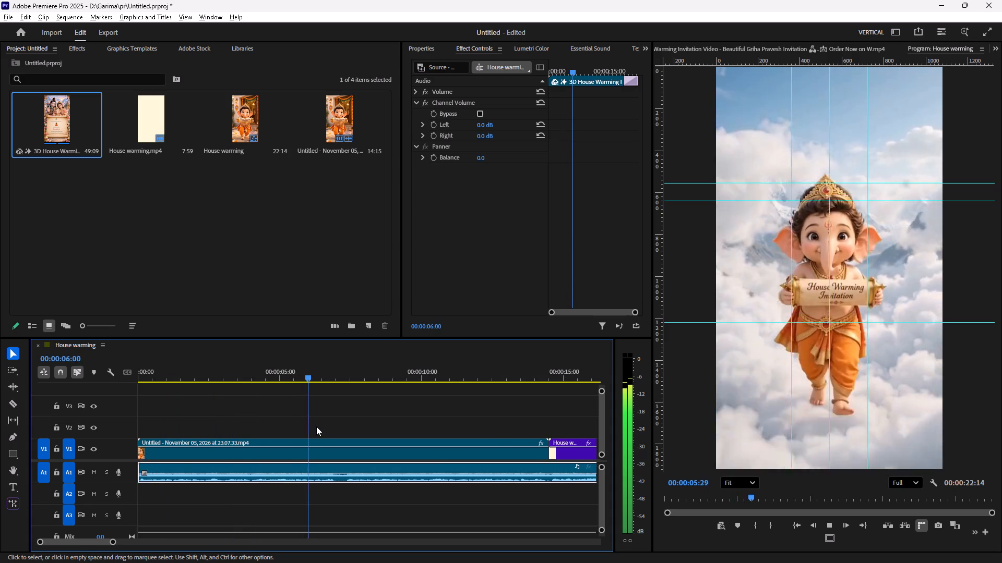
scroll(316, 426, "up", 1)
scroll(316, 426, "down", 4)
scroll(316, 426, "down", 2, "alt")
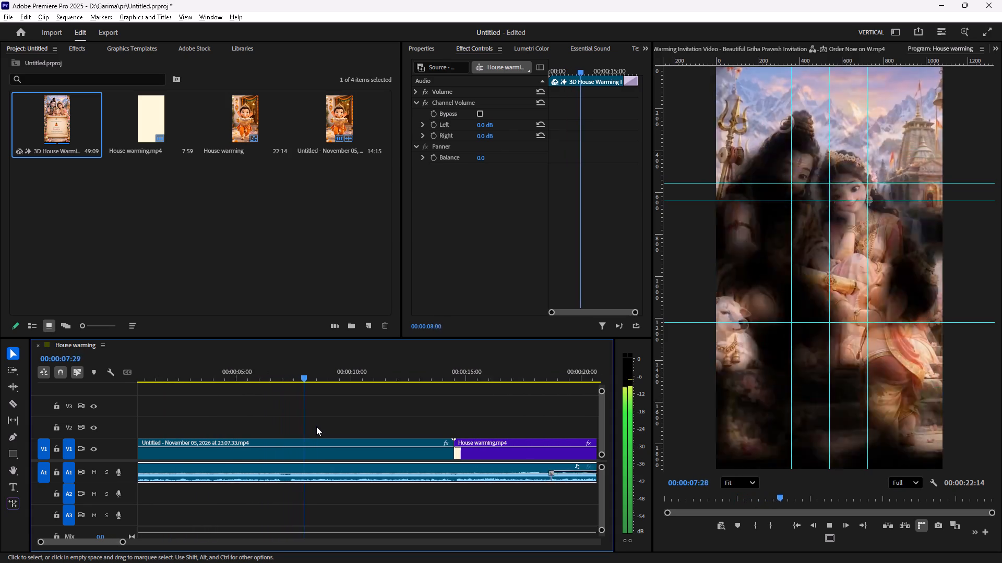
scroll(316, 426, "down", 3, "alt")
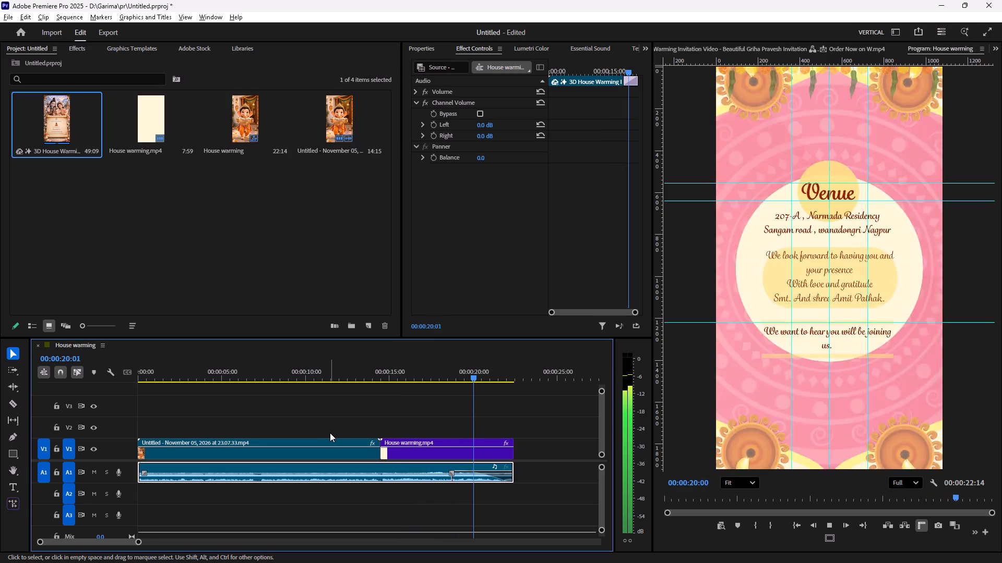
key("space")
Apply the Blur to Color transition from the Film Impact Dashboard at the cut between the two V1 clips.
left_click_drag(375, 403, 387, 463)
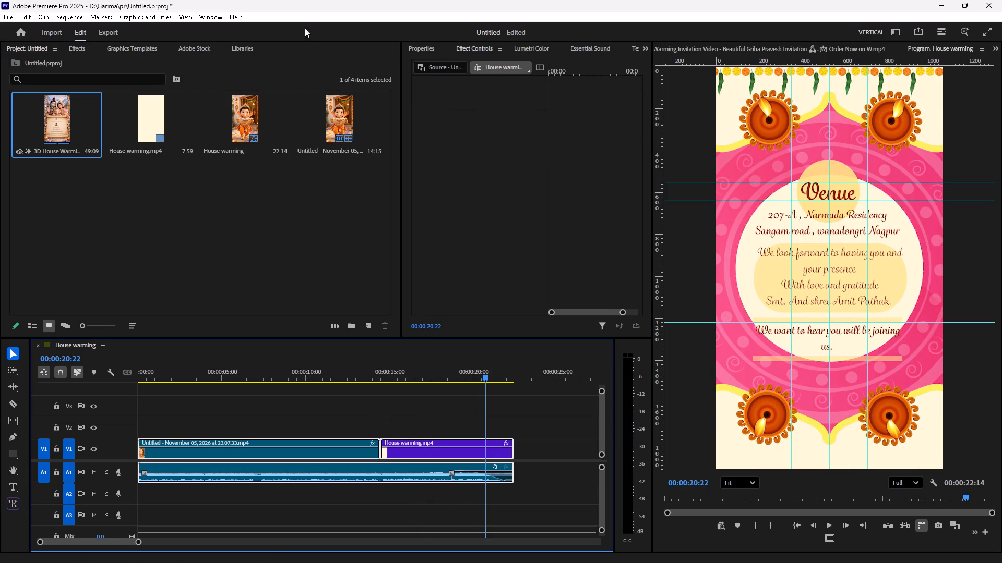
left_click(209, 16)
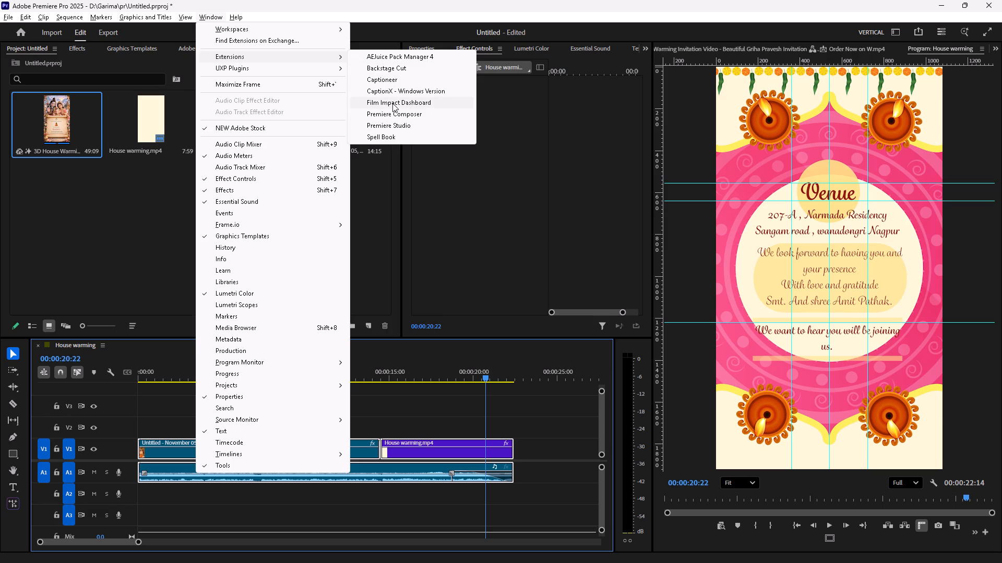
left_click(392, 103)
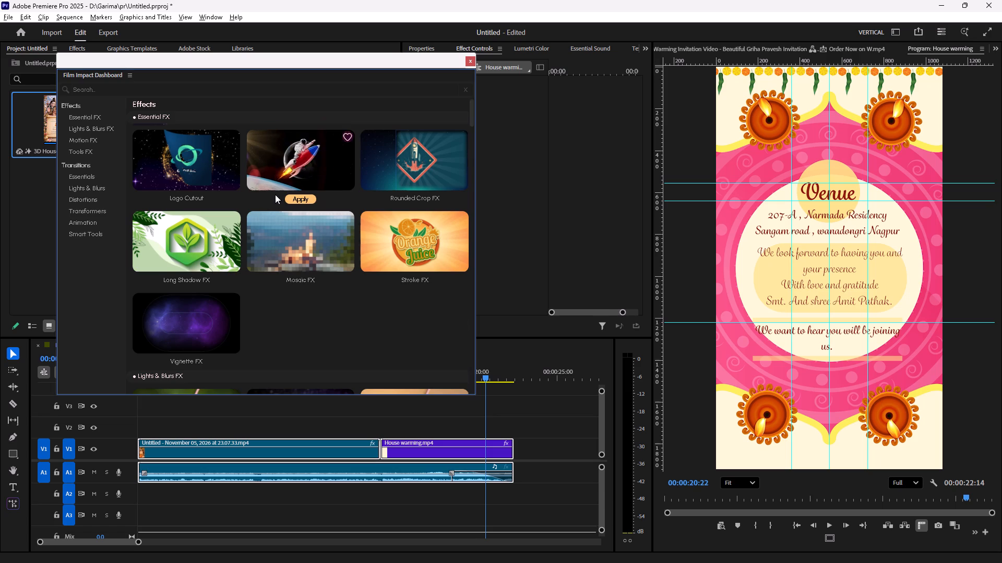
scroll(275, 194, "down", 3)
scroll(296, 264, "down", 1)
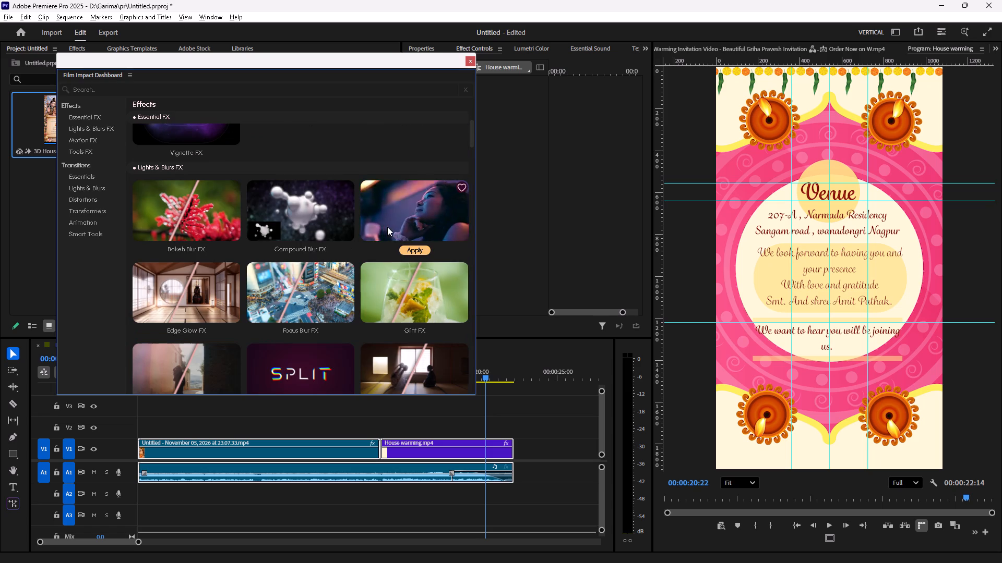
scroll(387, 227, "down", 2)
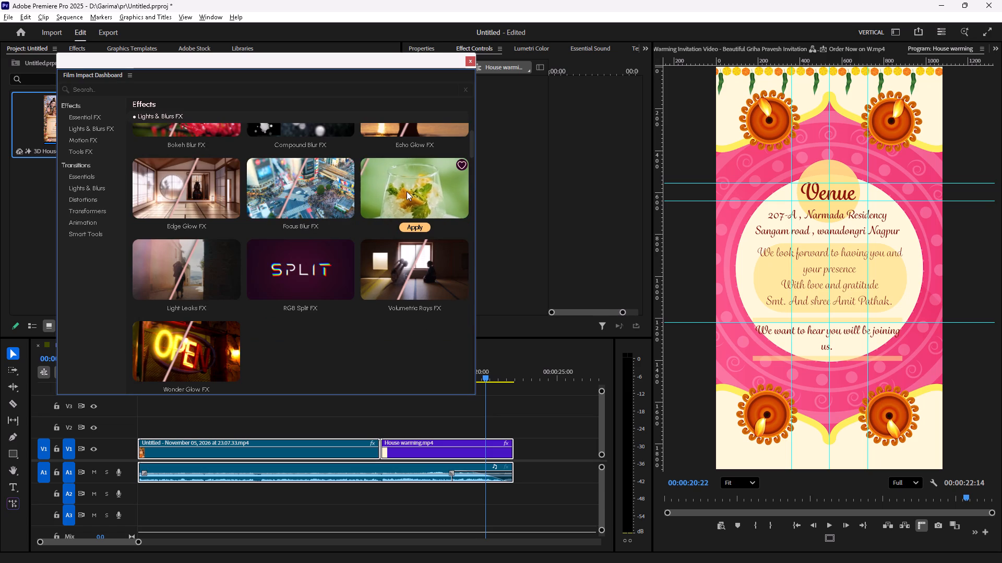
scroll(407, 191, "down", 1)
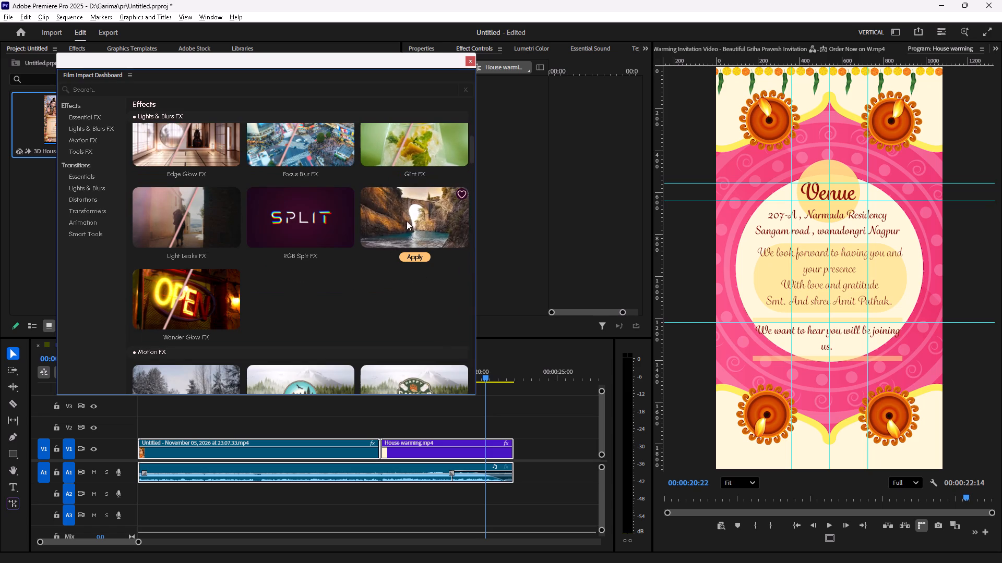
scroll(299, 226, "down", 1)
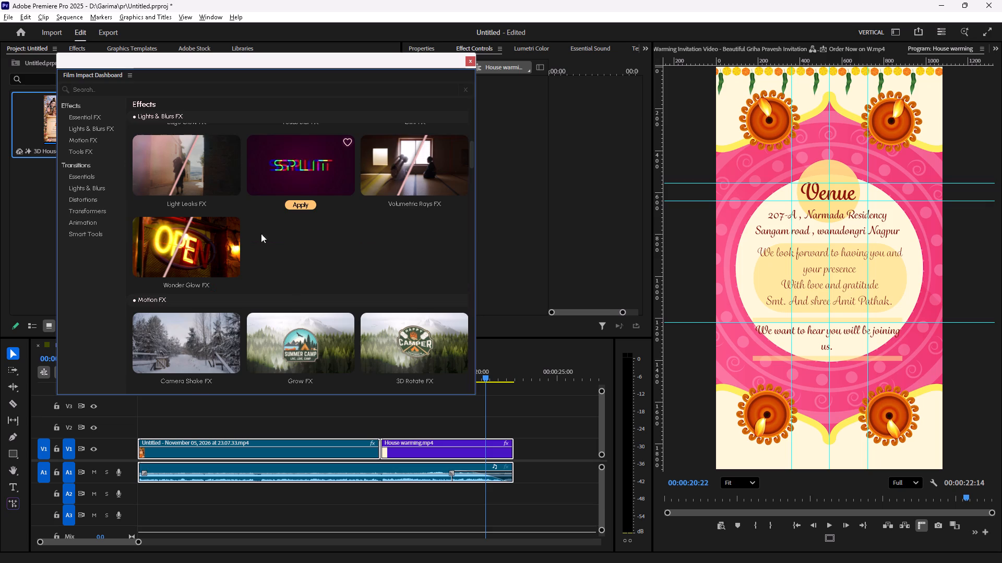
scroll(253, 235, "down", 9)
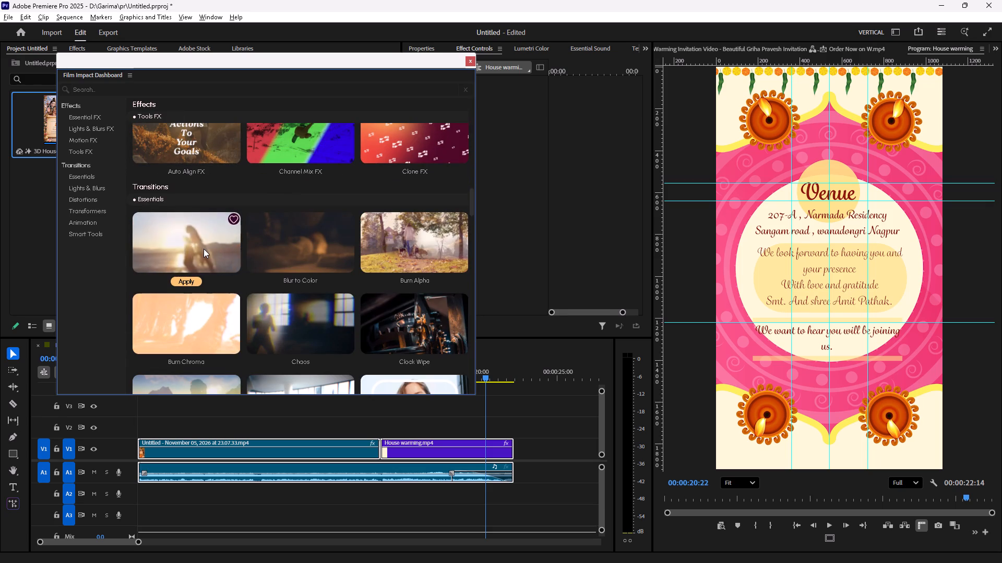
scroll(281, 247, "down", 1)
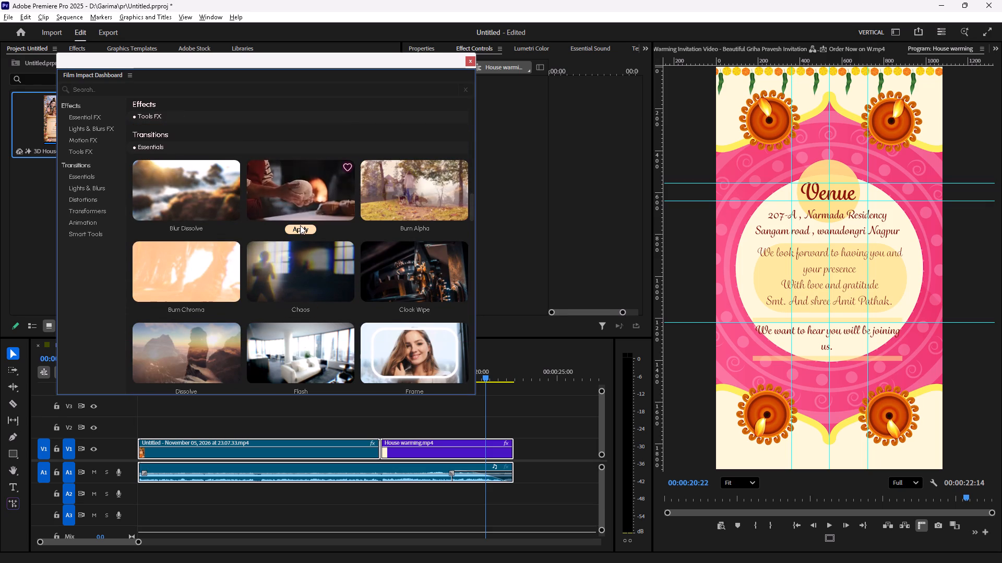
left_click(300, 228)
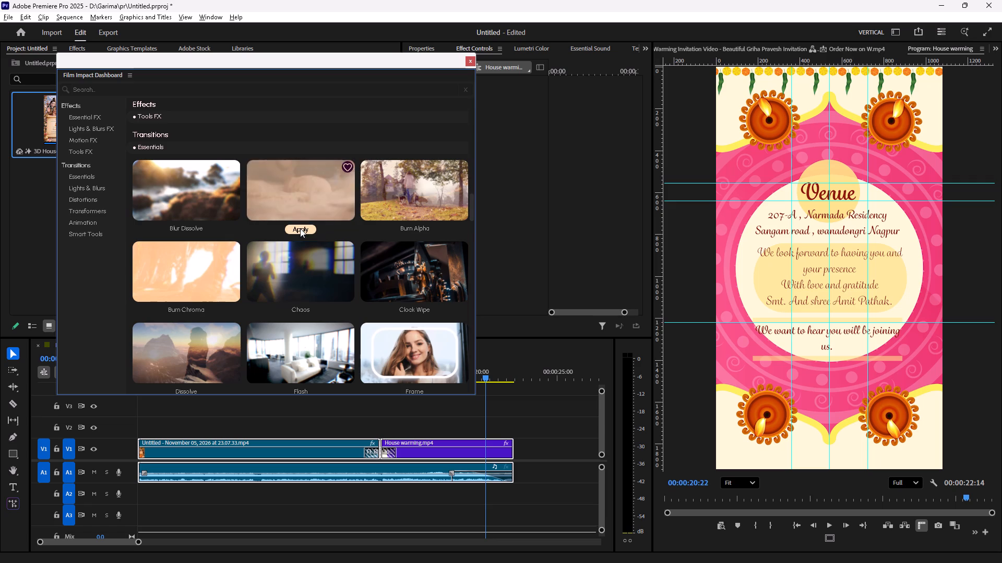
Play the sequence across the cut between the two V1 clips to review the Blur to Color transition.
left_click_drag(487, 379, 332, 387)
key("space")
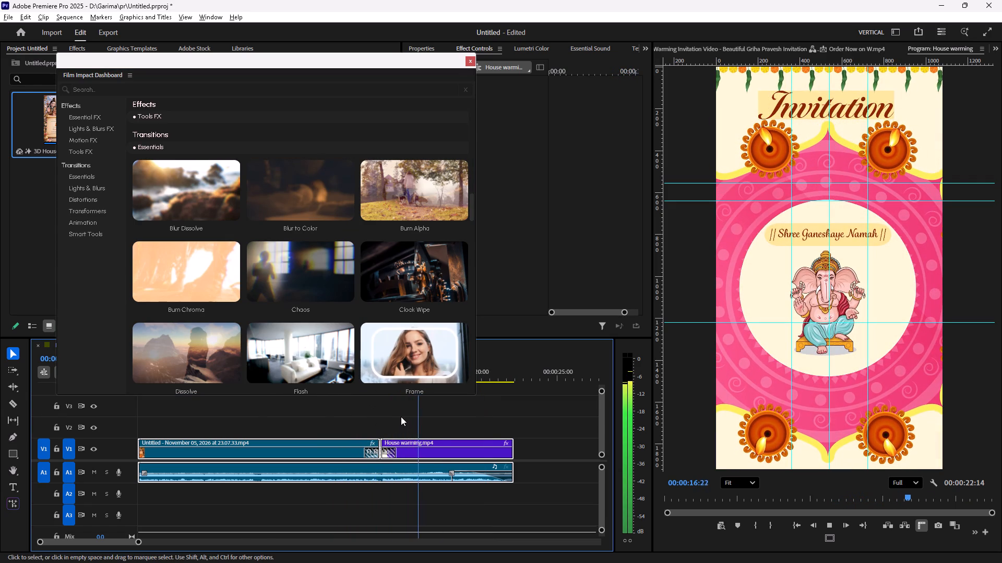
key("space")
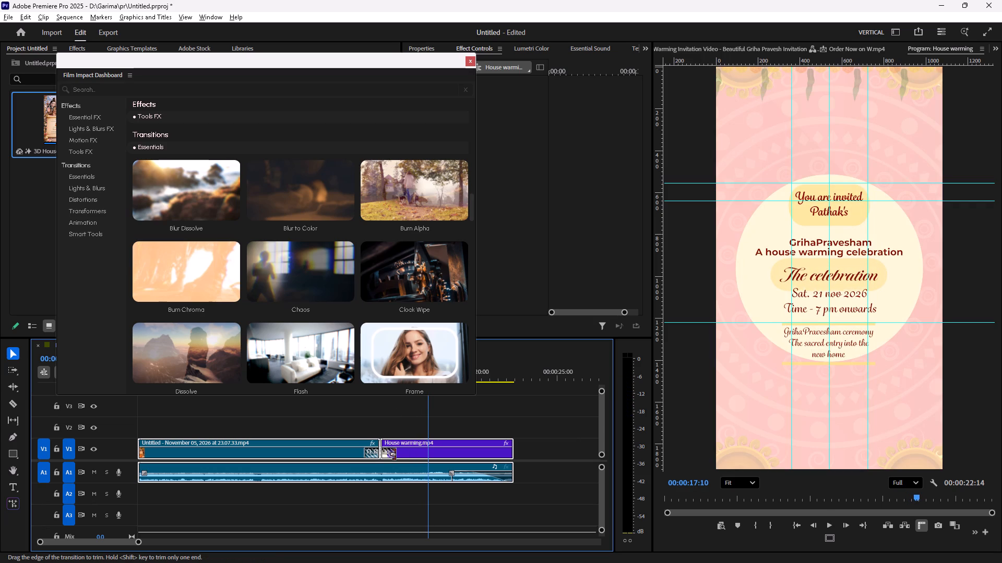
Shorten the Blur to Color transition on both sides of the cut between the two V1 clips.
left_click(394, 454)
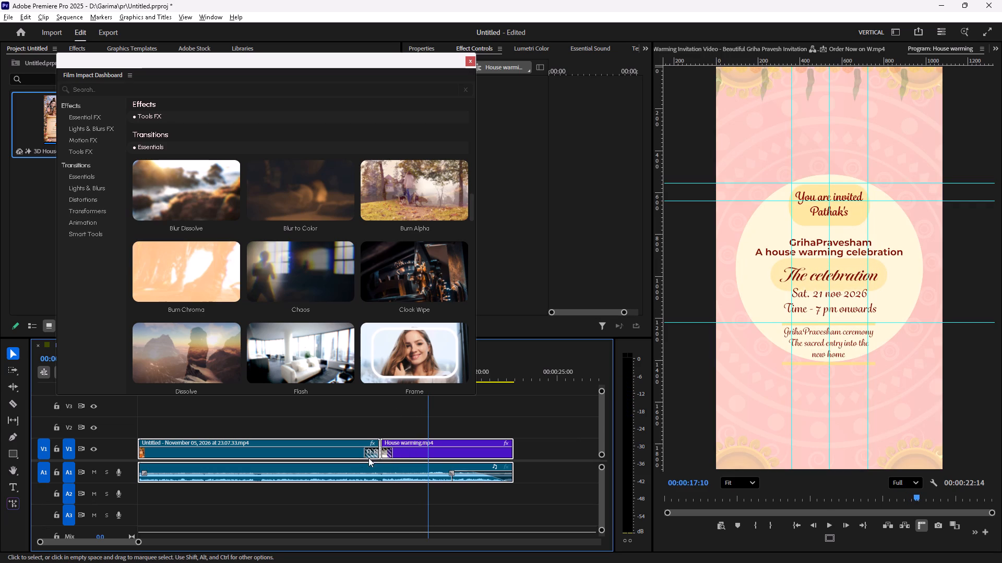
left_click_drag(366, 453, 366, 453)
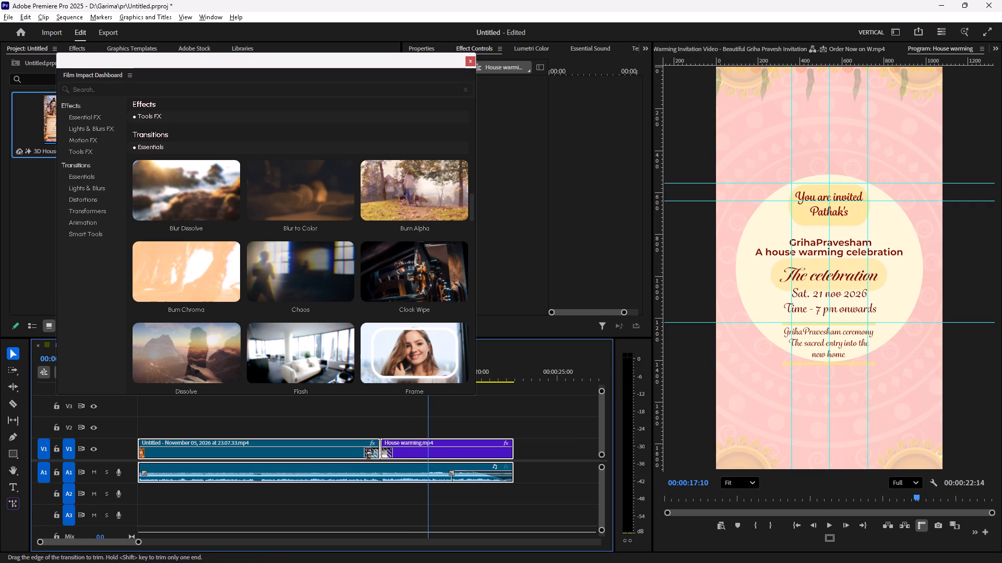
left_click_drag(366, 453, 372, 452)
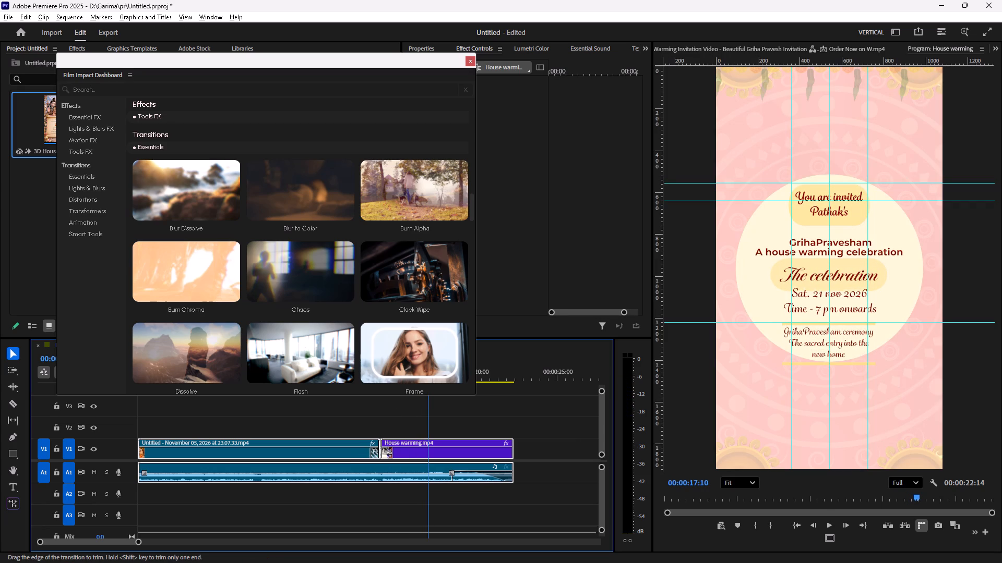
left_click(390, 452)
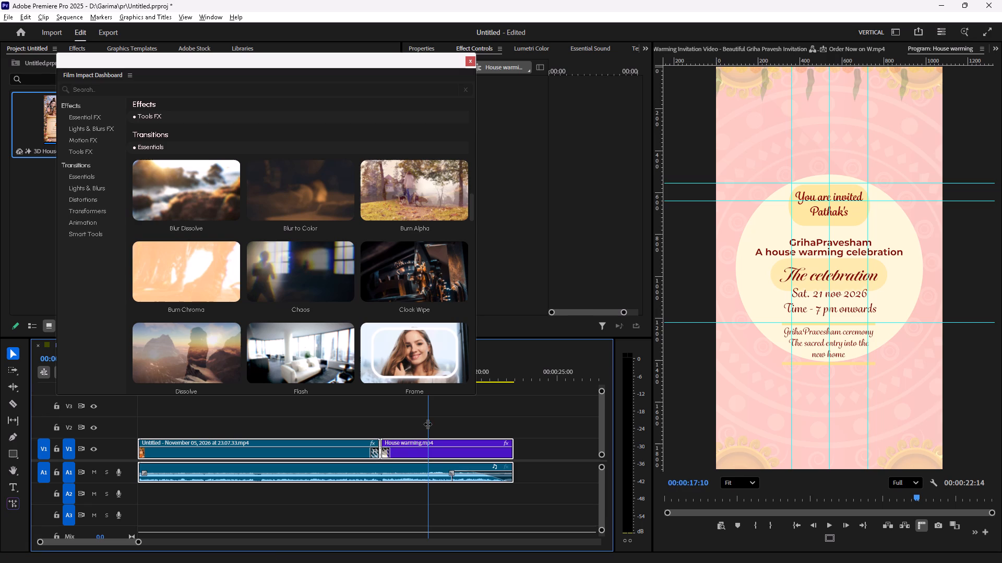
Replay the section around the V1 cut several times to review the shortened Blur to Color transition.
left_click_drag(427, 424, 343, 431)
key("space")
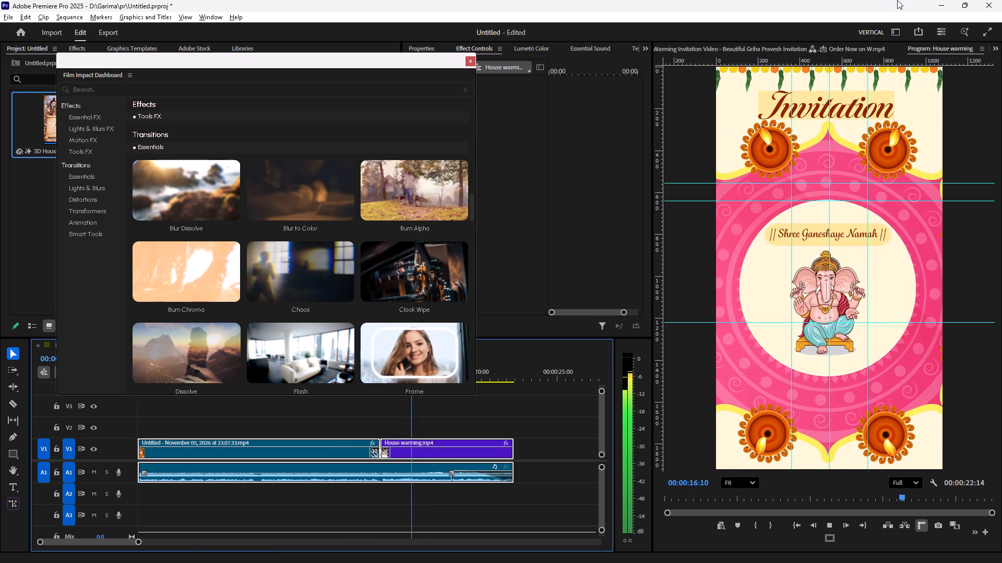
left_click_drag(436, 417, 359, 417)
left_click(359, 417)
key("space")
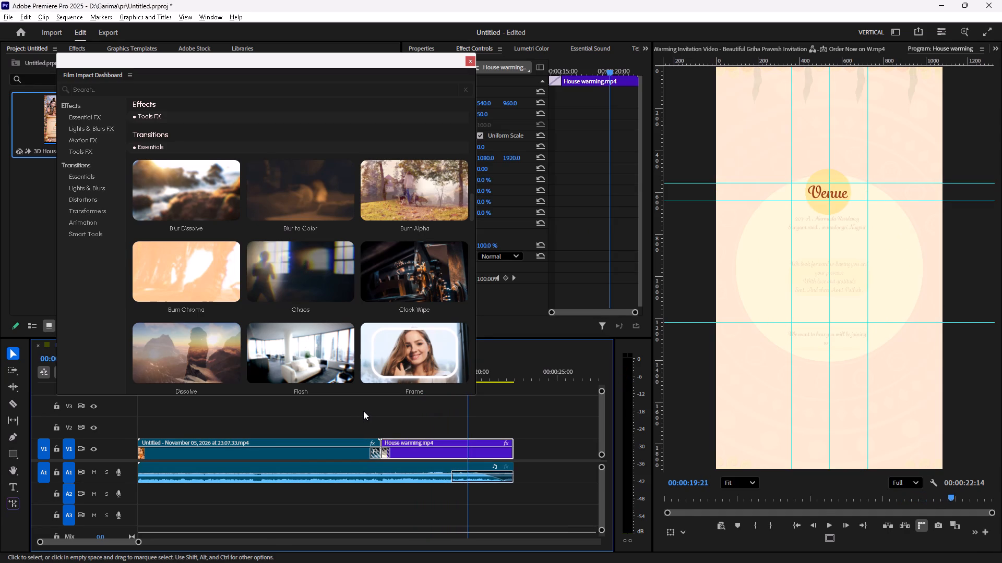
left_click_drag(469, 424, 329, 412)
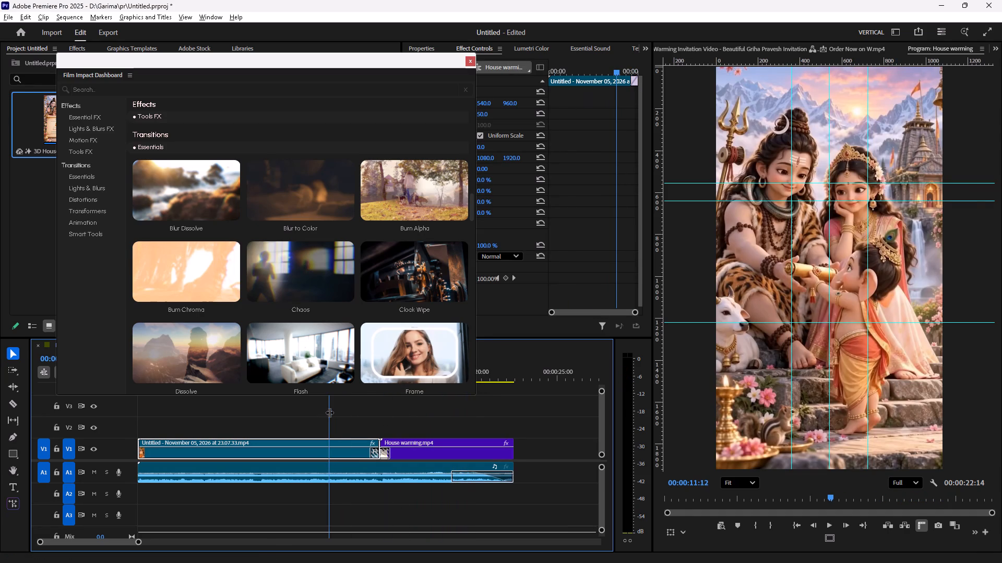
key("space")
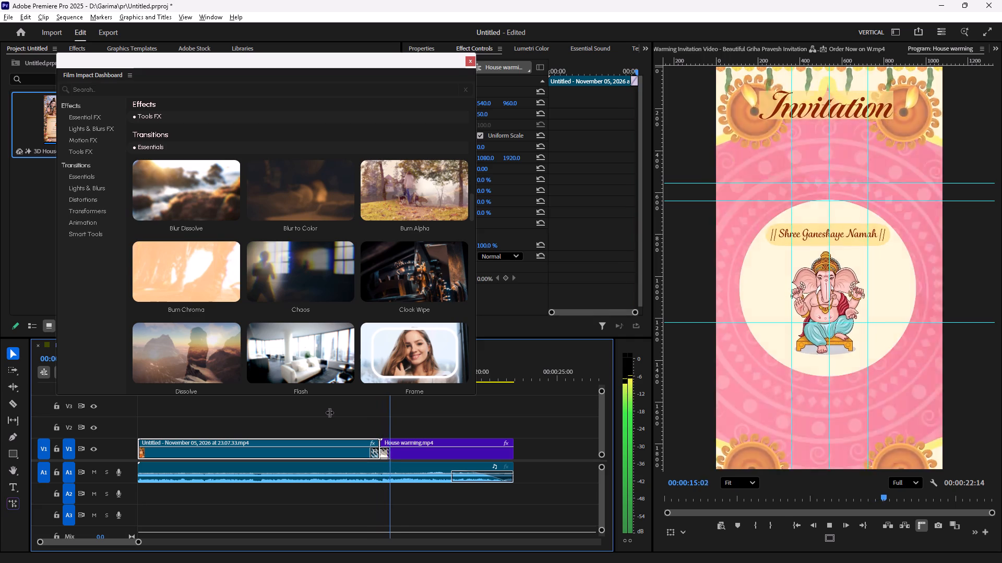
key("space")
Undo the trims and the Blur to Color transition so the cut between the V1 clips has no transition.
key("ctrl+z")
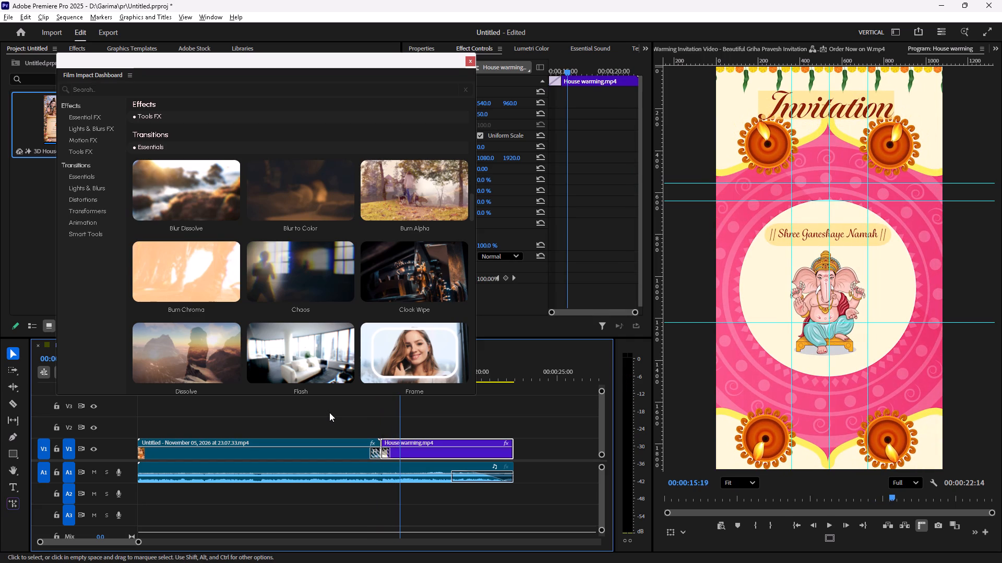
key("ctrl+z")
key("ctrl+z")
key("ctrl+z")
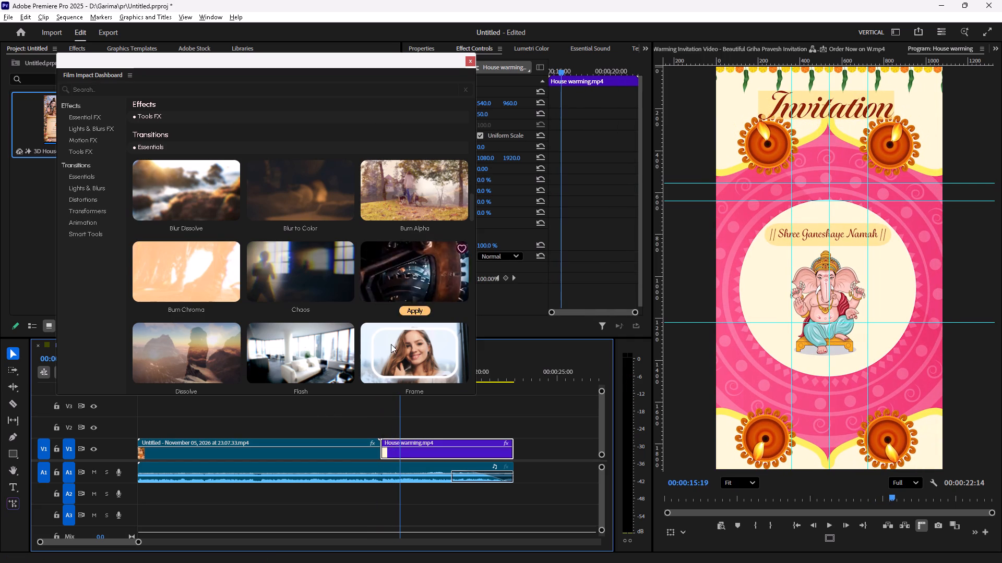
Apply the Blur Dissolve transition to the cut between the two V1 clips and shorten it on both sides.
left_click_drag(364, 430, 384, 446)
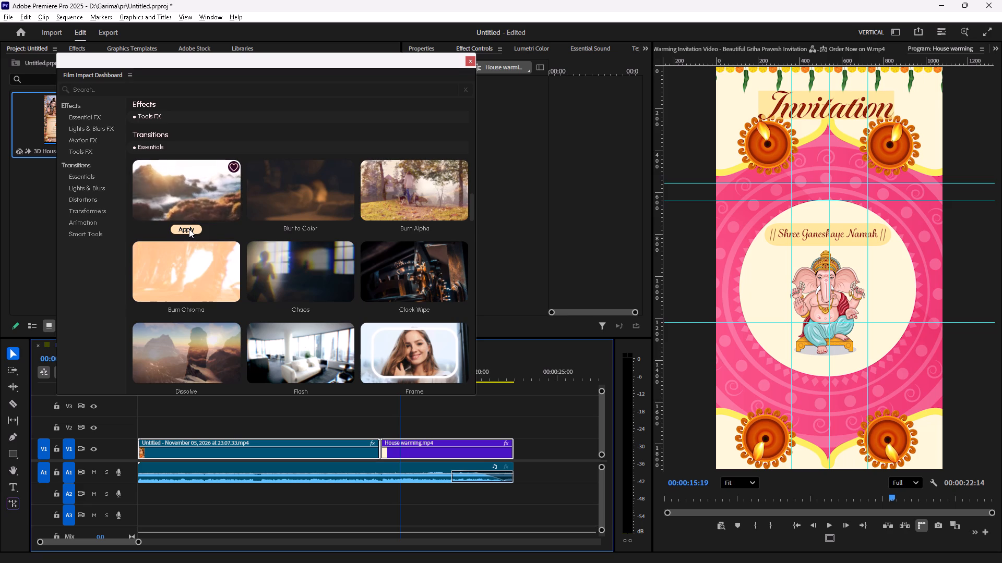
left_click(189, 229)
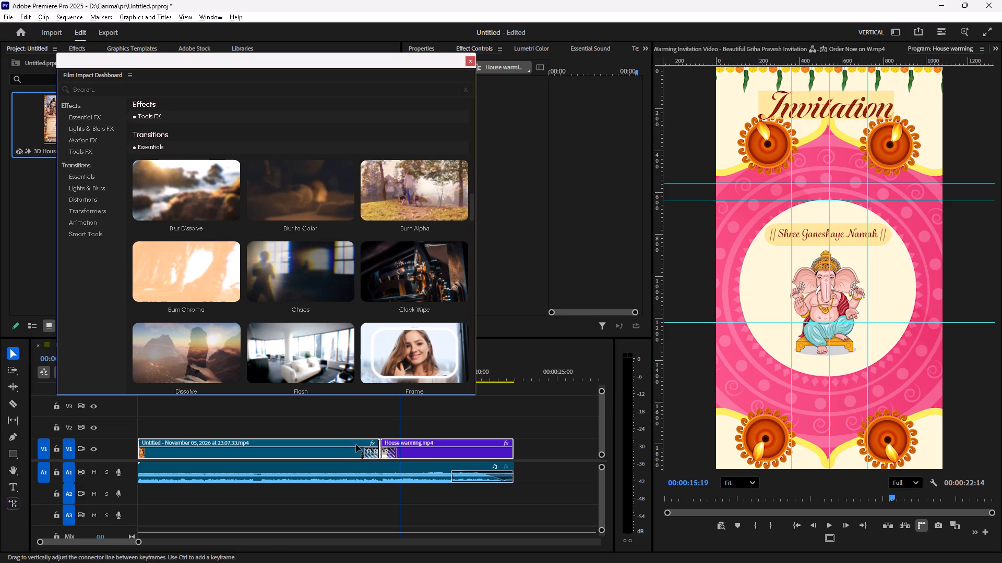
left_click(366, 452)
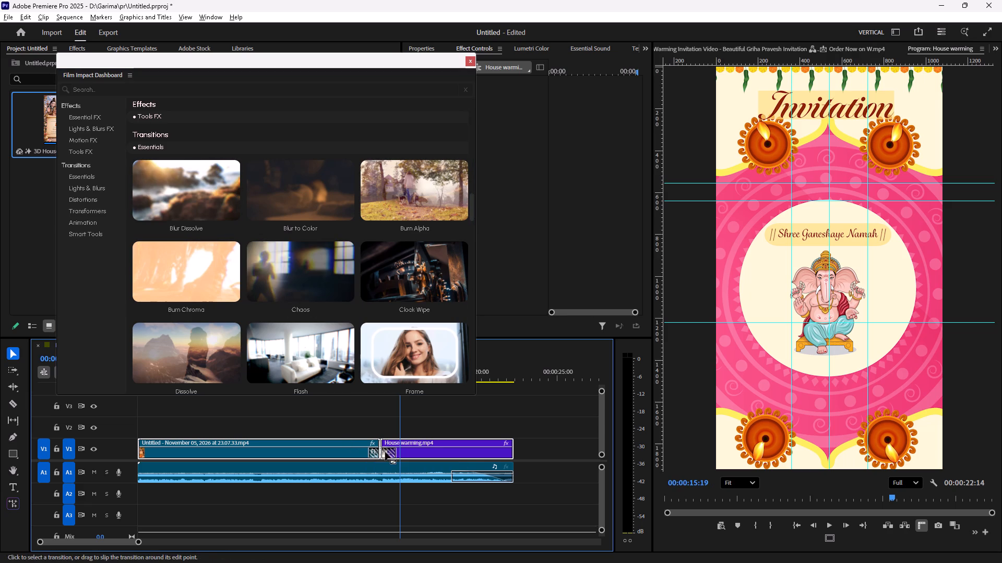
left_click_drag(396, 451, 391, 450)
Play the sequence from just before the V1 cut to the venue page to review the Blur Dissolve transition.
left_click_drag(400, 425, 392, 426)
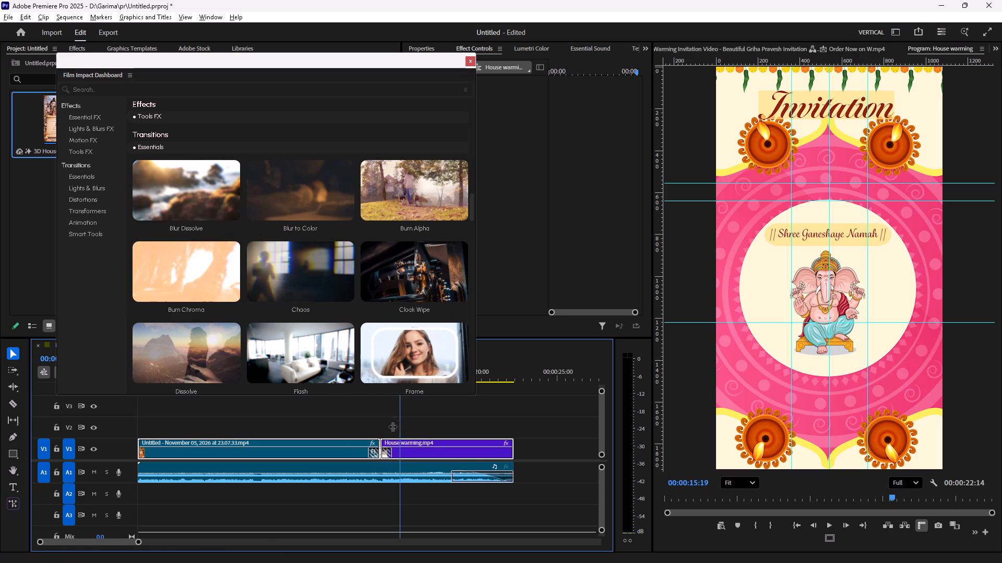
left_click_drag(392, 426, 366, 423)
key("space")
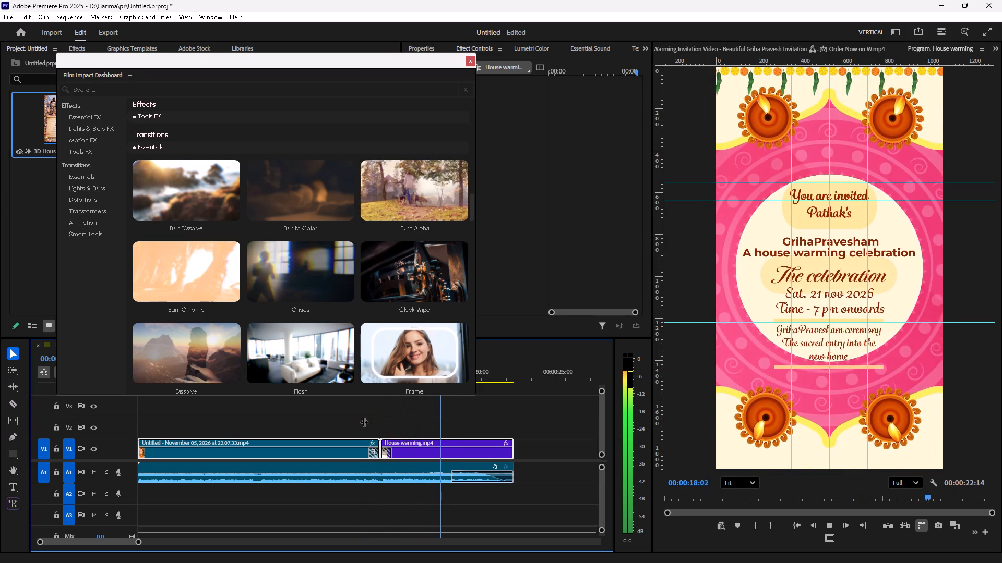
key("space")
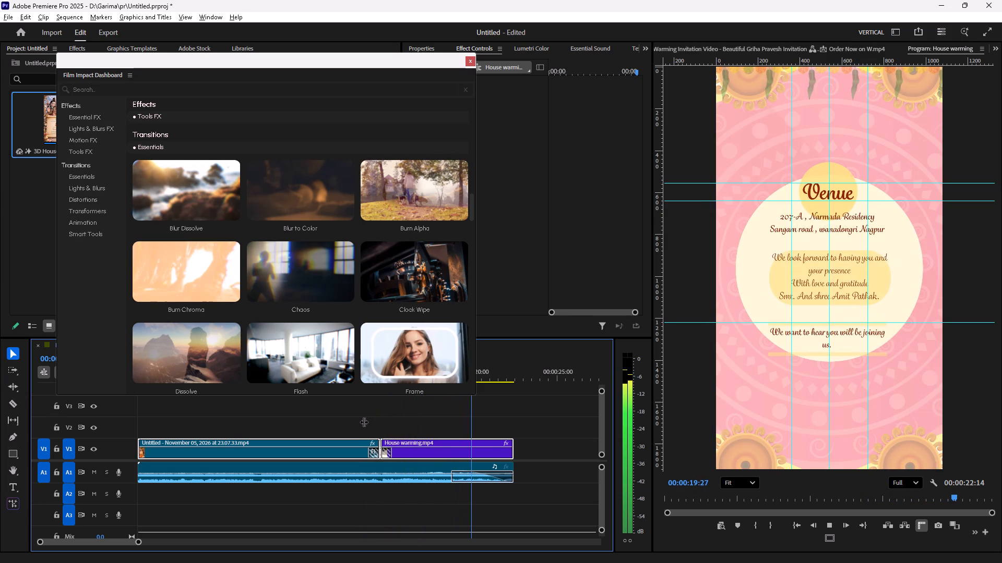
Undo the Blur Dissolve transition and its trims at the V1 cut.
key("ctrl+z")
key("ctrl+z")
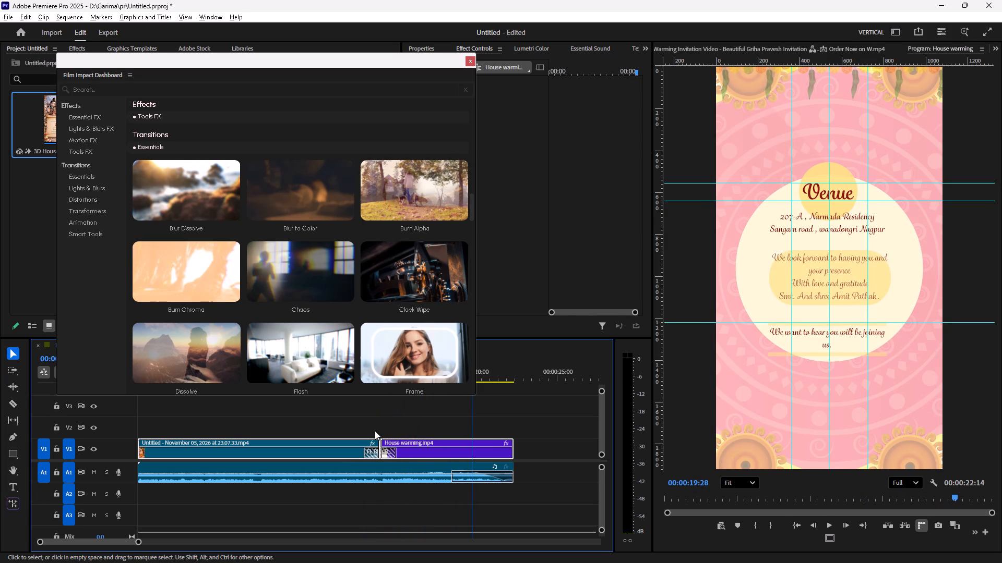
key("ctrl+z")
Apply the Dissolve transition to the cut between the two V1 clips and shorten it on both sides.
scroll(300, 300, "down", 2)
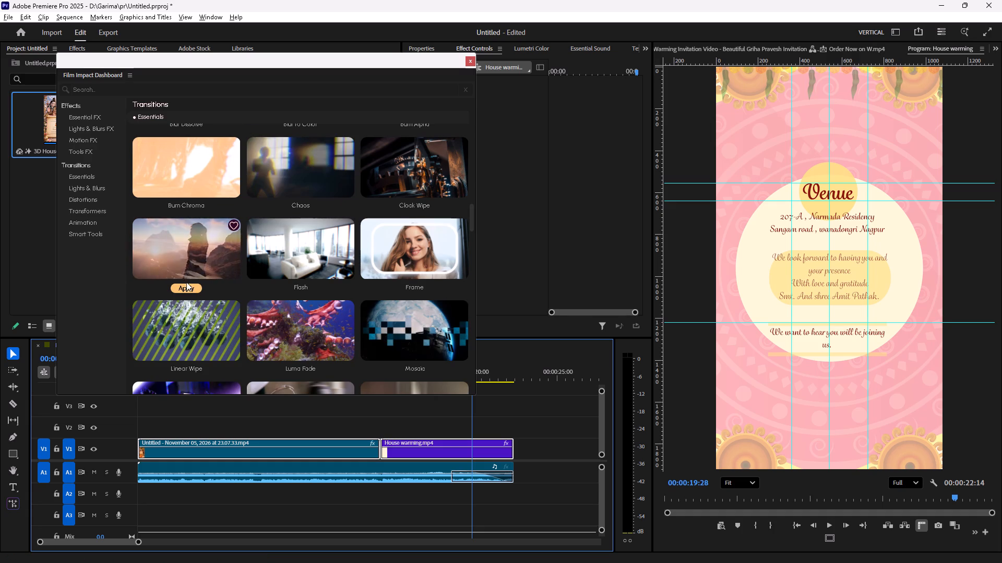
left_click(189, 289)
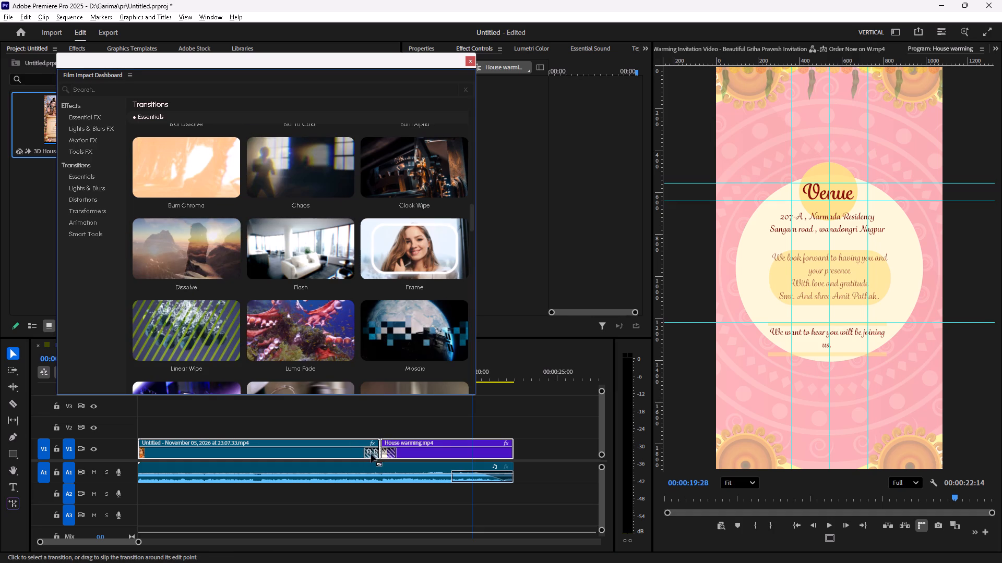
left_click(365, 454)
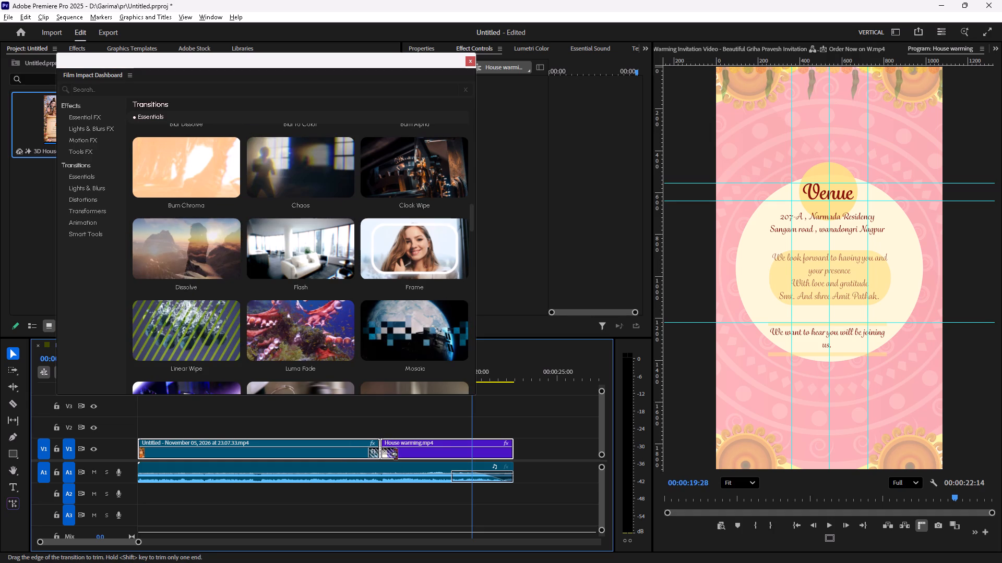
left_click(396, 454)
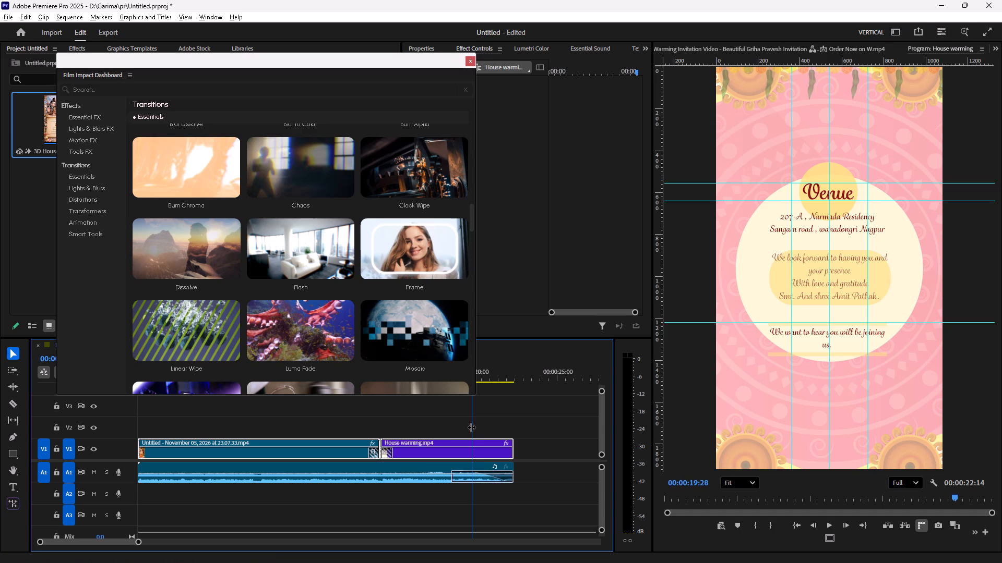
Play the section around the V1 cut twice to review the shortened Dissolve transition.
left_click_drag(471, 427, 327, 424)
key("space")
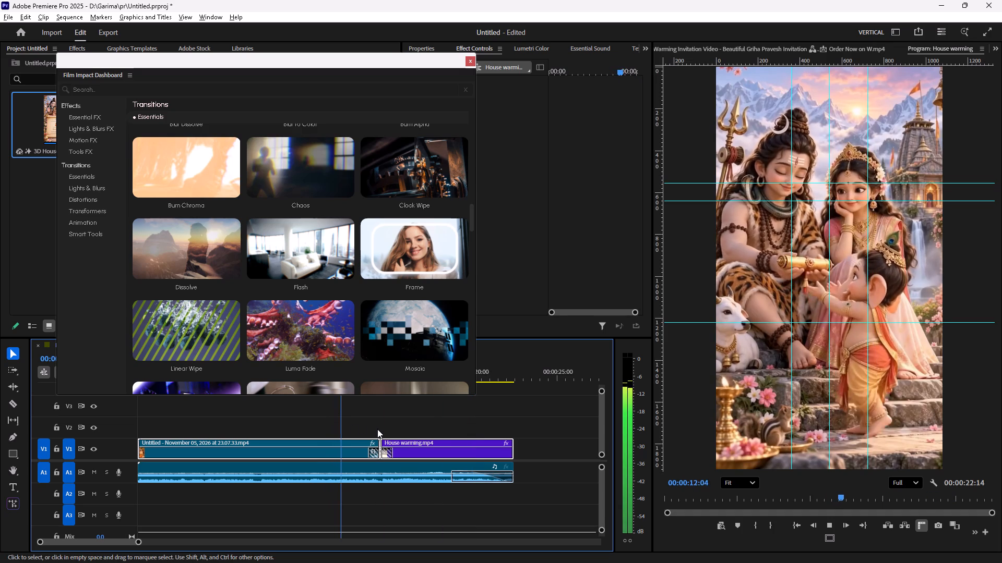
scroll(377, 429, "down", 2, "alt")
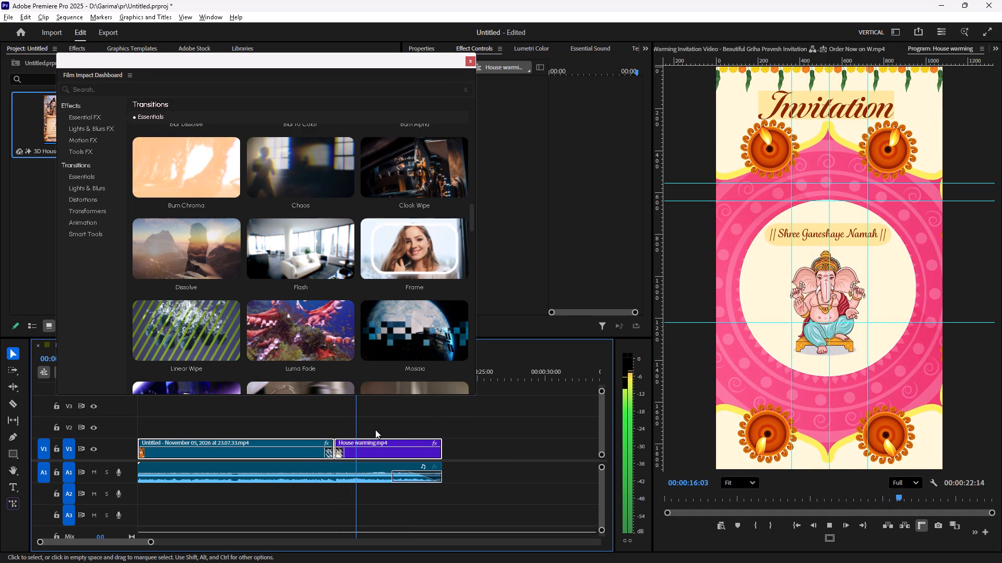
key("space")
left_click_drag(362, 426, 315, 420)
key("space")
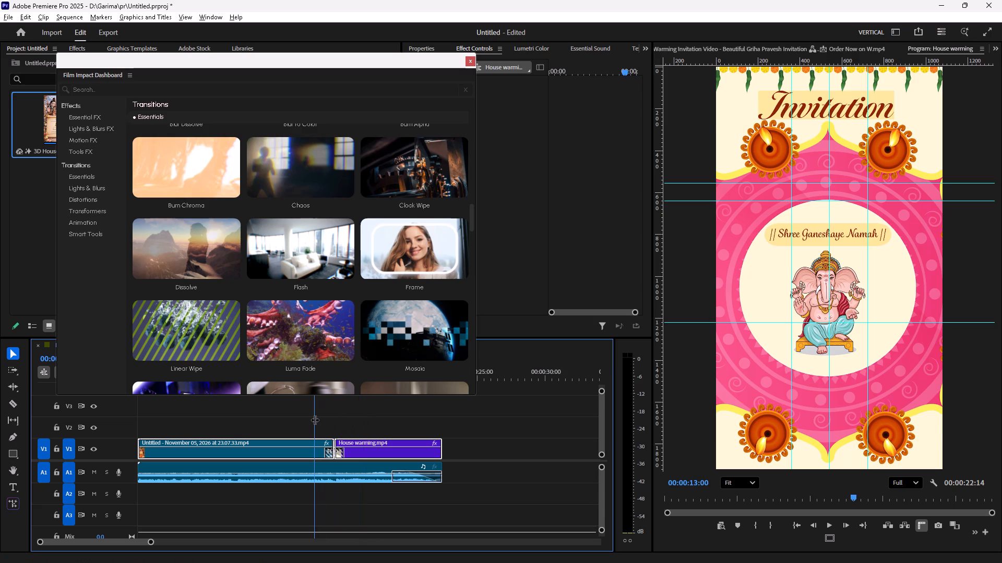
scroll(315, 420, "down", 1, "alt")
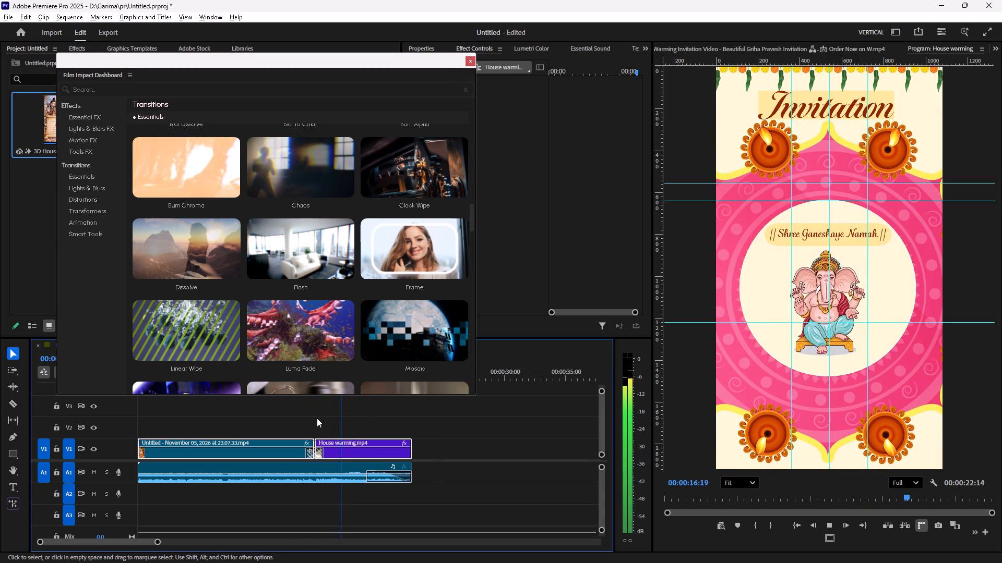
Save the project.
key("ctrl+s")
key("ctrl+s")
key("ctrl+s")
key("ctrl+s")
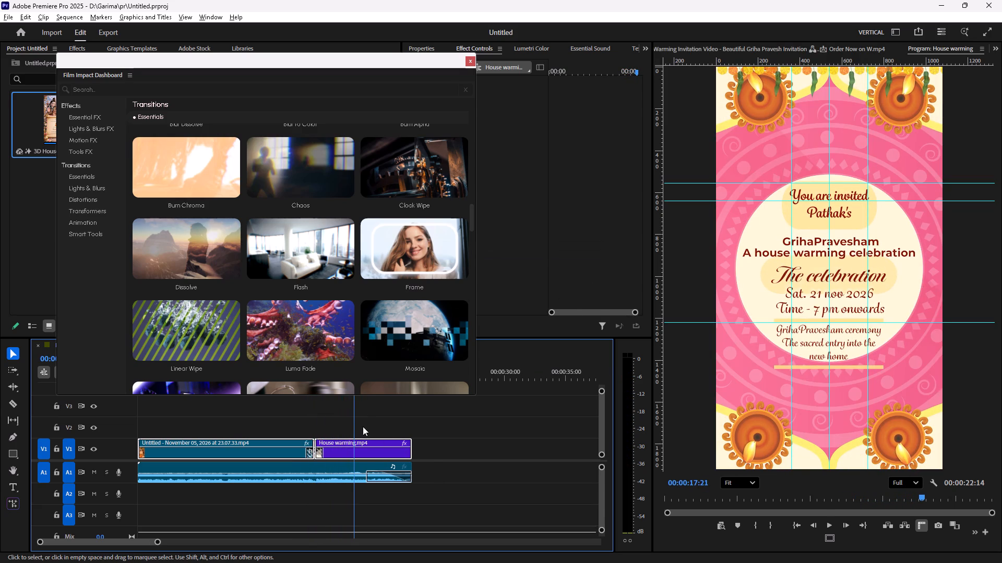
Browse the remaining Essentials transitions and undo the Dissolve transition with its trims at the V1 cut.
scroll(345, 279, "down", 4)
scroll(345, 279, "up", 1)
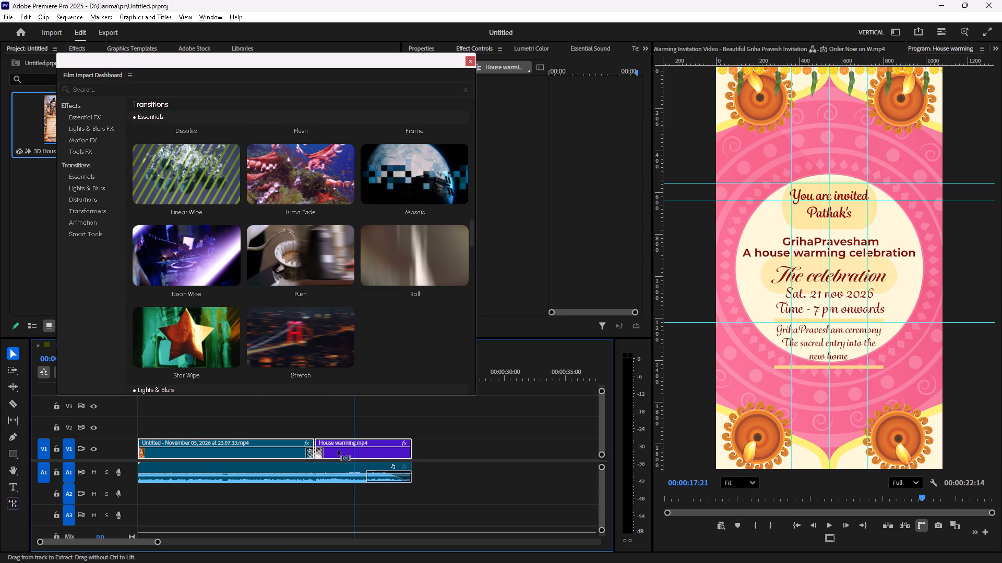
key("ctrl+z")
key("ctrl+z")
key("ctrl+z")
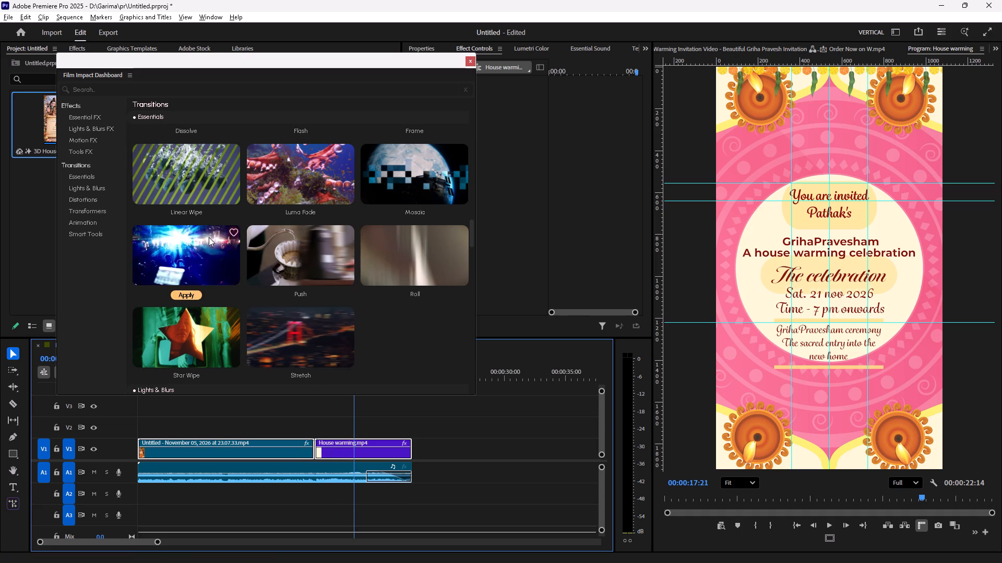
Apply the Linear Wipe transition from the Essentials group to the cut between the two V1 clips.
left_click(193, 213)
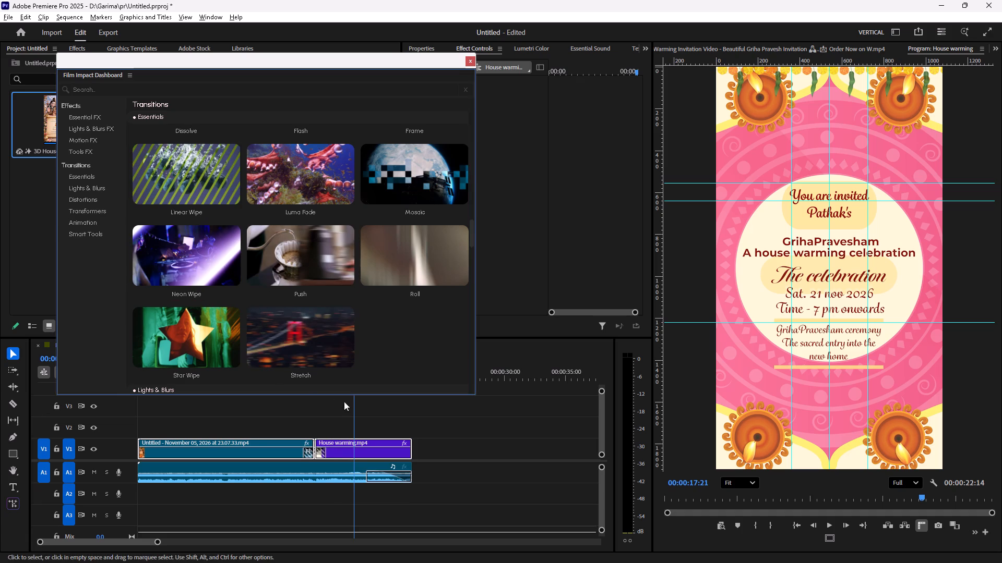
Play the sequence across the V1 cut to review the Linear Wipe transition.
left_click_drag(354, 411, 284, 409)
key("space")
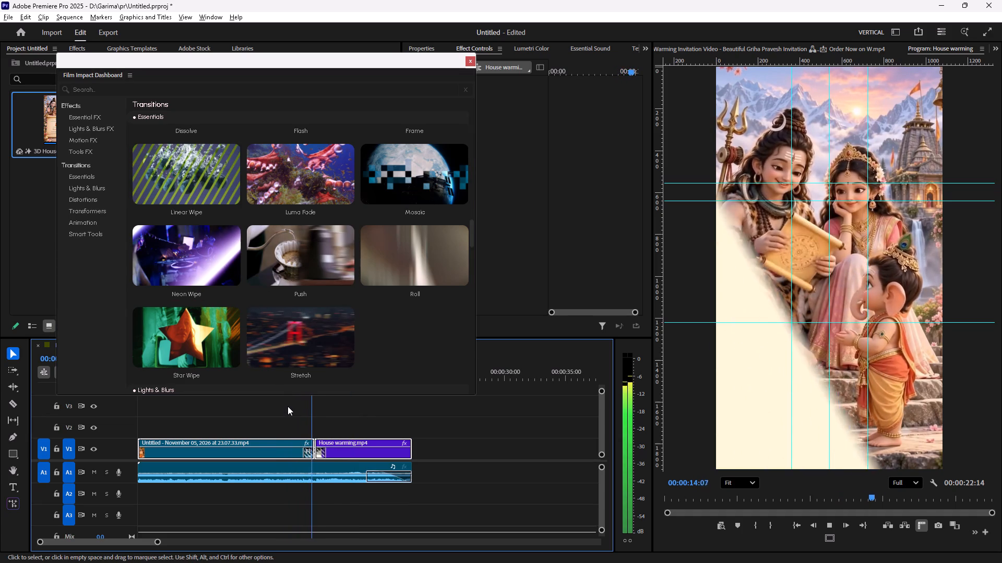
key("space")
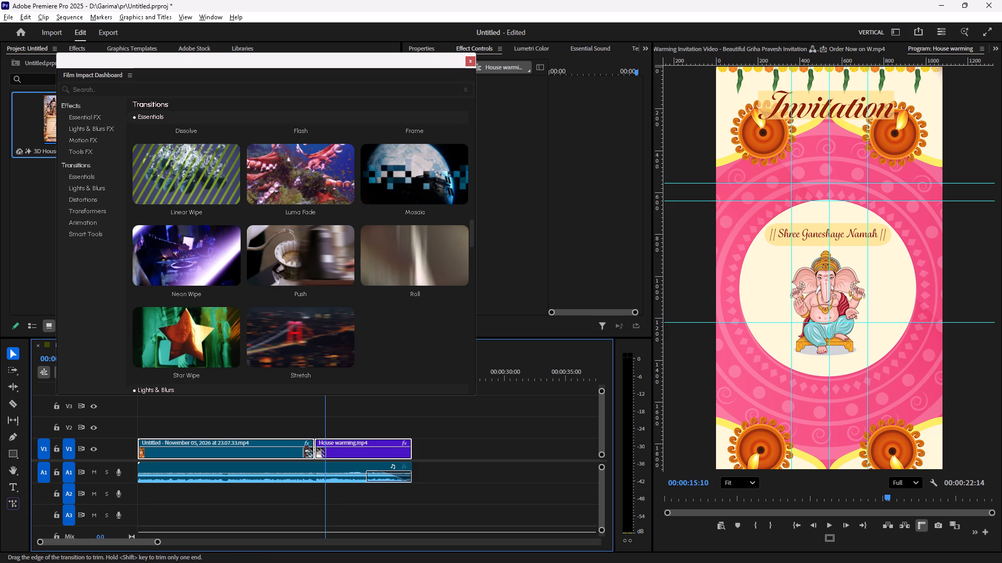
Shorten the Linear Wipe transition on both sides of the cut between the two V1 clips.
left_click(304, 451)
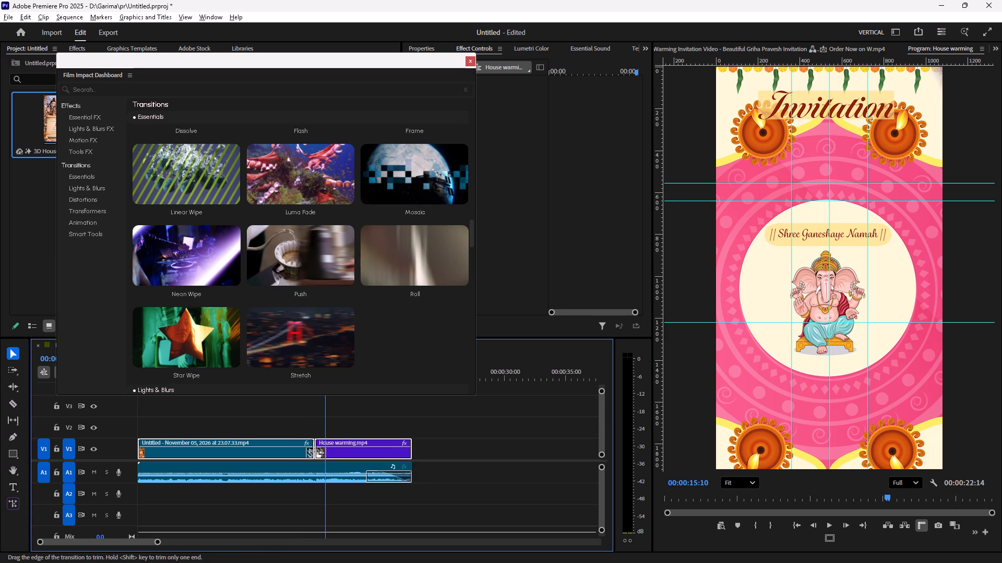
left_click(323, 452)
Play the sequence across the V1 cut to review the shortened Linear Wipe transition.
left_click_drag(324, 422, 276, 415)
key("space")
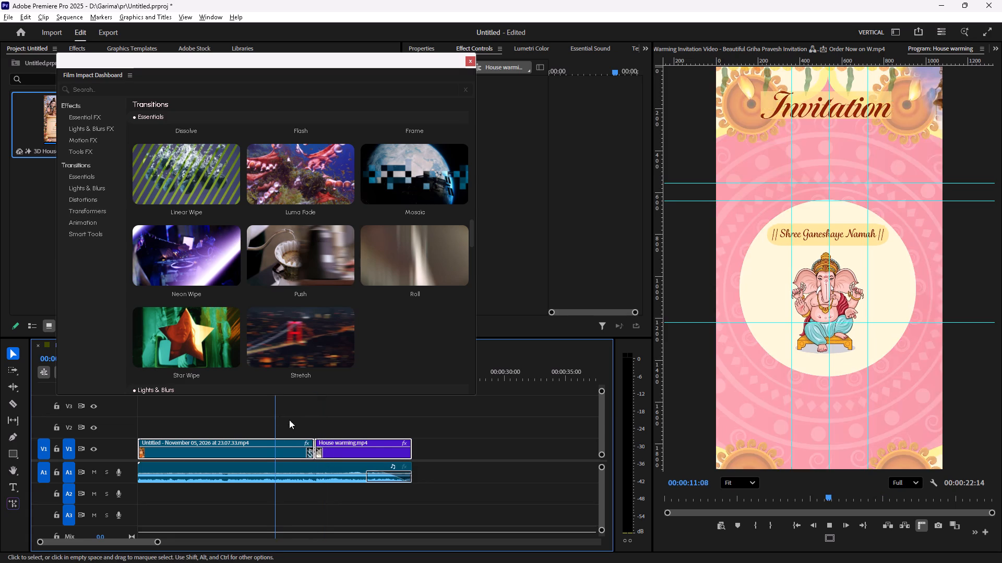
scroll(311, 427, "up", 9, "alt")
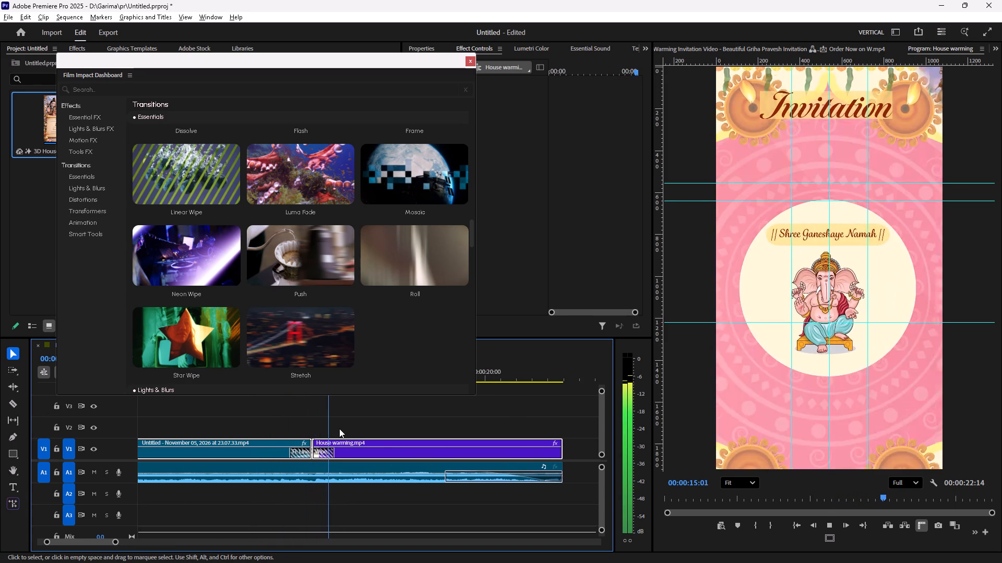
key("space")
Shorten the Linear Wipe on both sides of the V1 cut to a total of 26 frames and play it back.
left_click_drag(332, 454, 323, 454)
left_click_drag(290, 452, 300, 453)
left_click_drag(333, 422, 281, 420)
key("space")
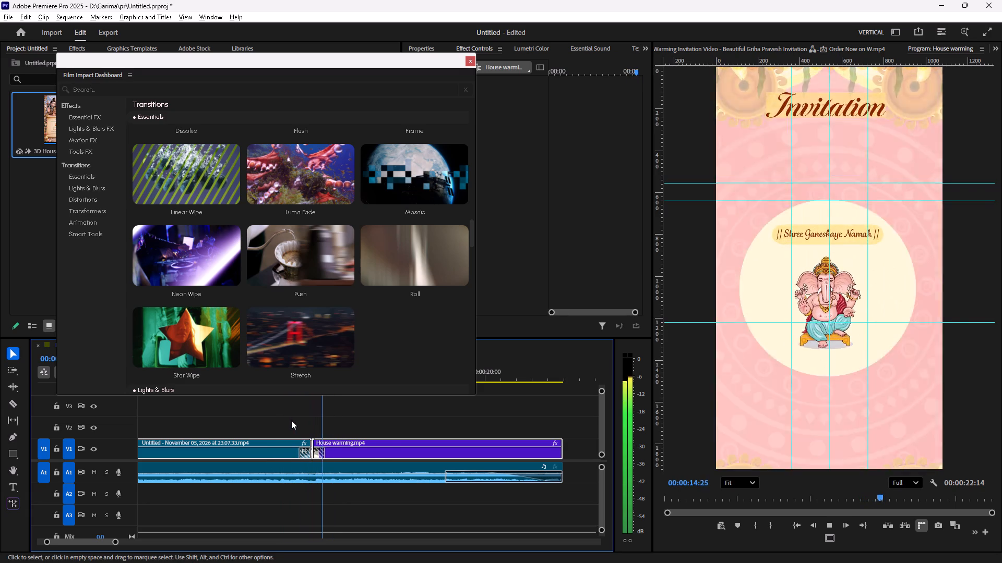
key("space")
Move the Film Impact Dashboard window aside to uncover the transition settings and more of the timeline.
left_click(321, 455)
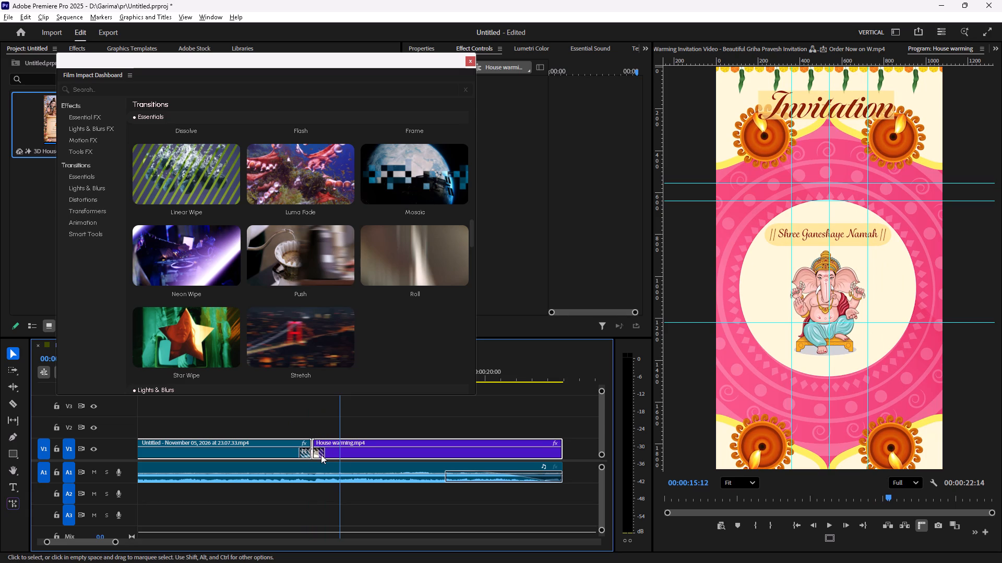
left_click(321, 455)
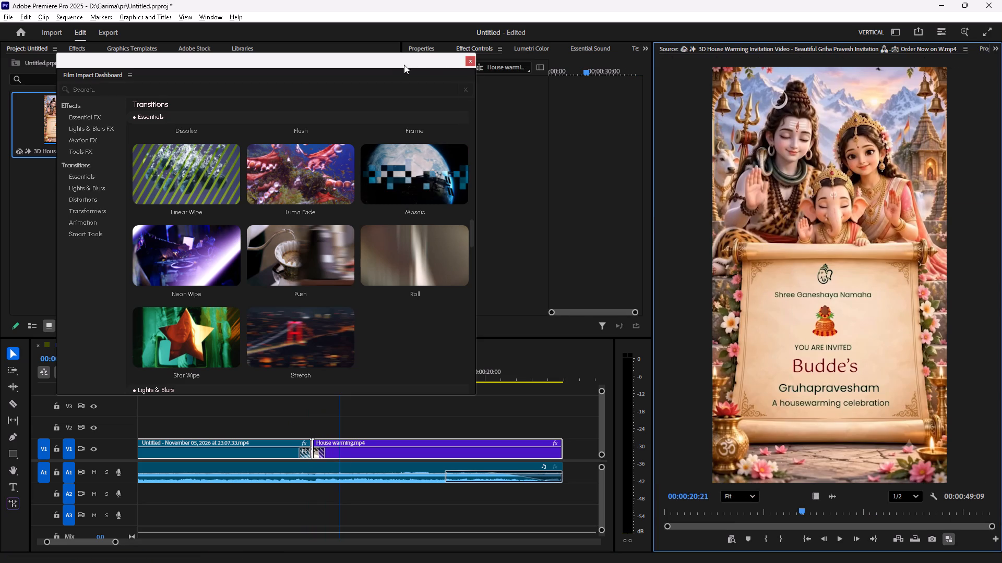
left_click_drag(380, 67, 402, 124)
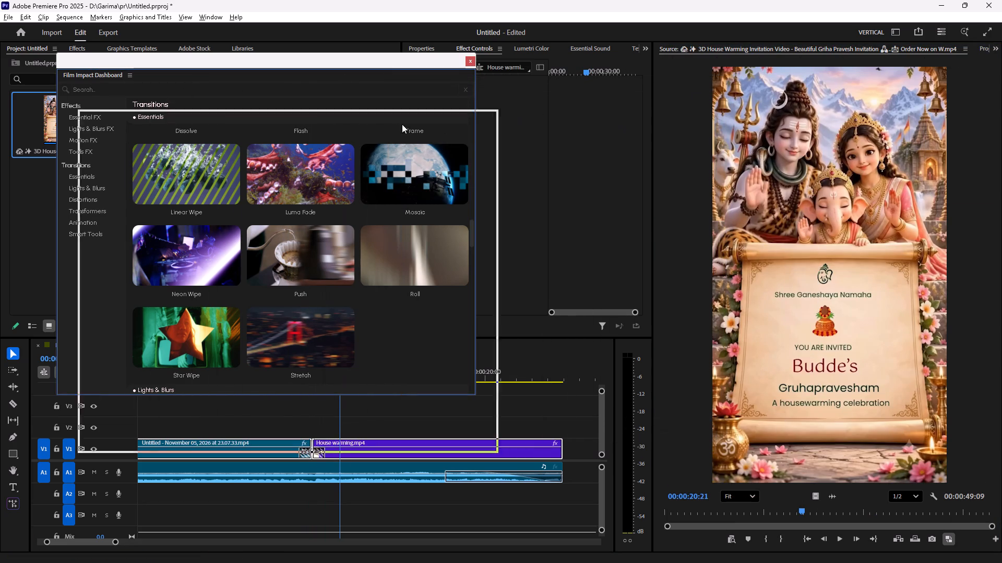
left_click_drag(402, 124, 224, 193)
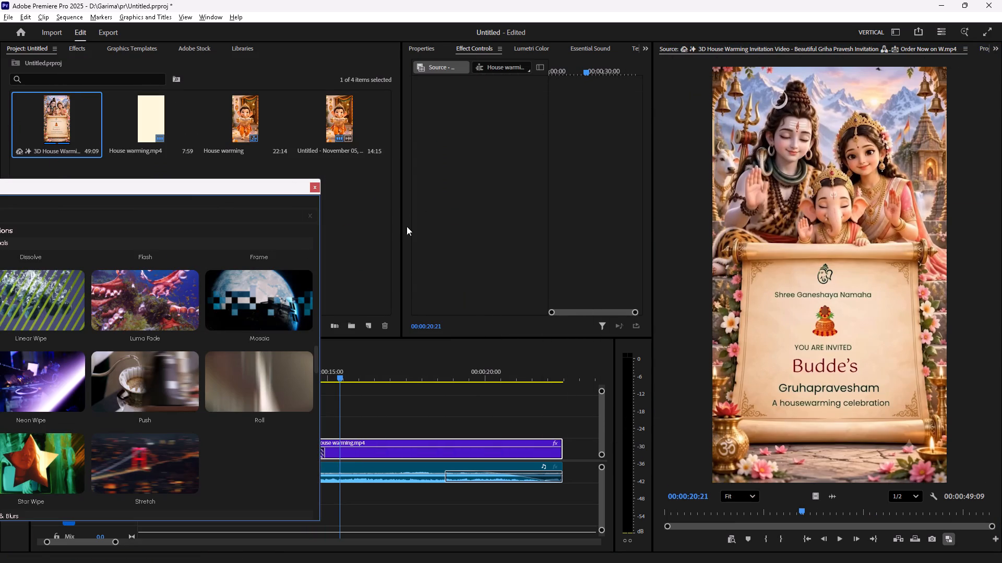
Randomize the Linear Wipe transition's settings three times with Surprise Me!, ending on seed 47924, while paused partway through the wipe.
scroll(411, 405, "up", 14)
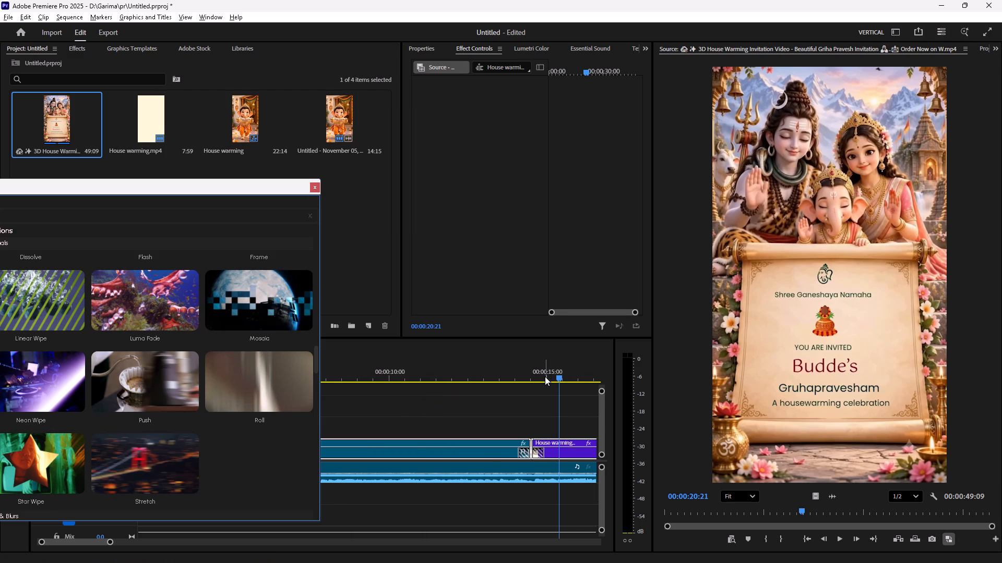
left_click_drag(544, 377, 517, 375)
key("space")
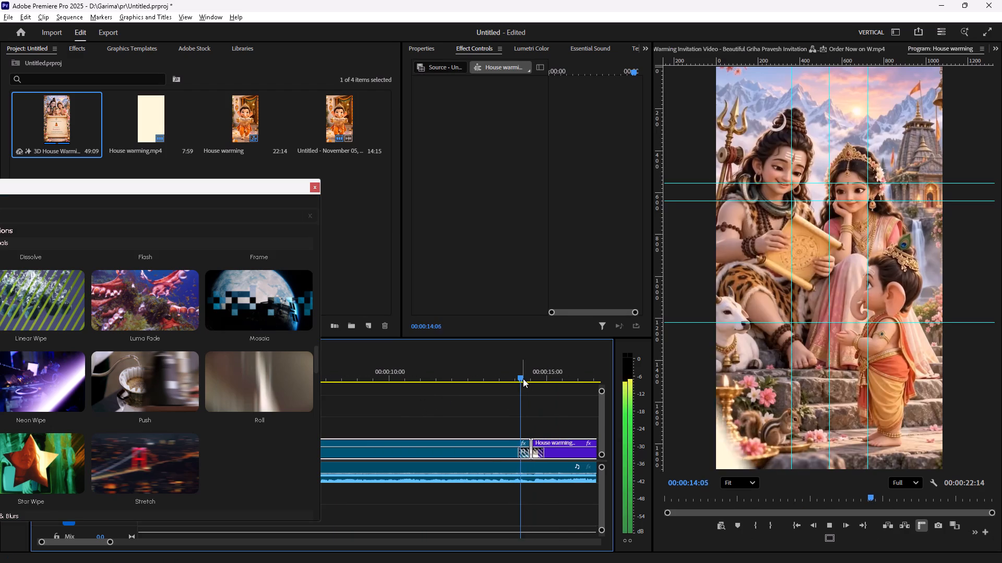
key("space")
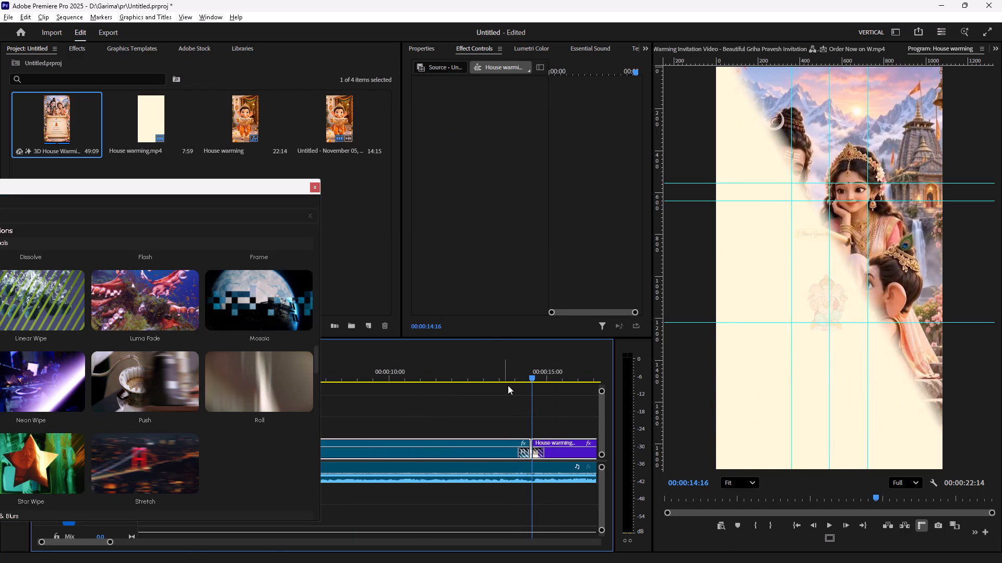
left_click(538, 454)
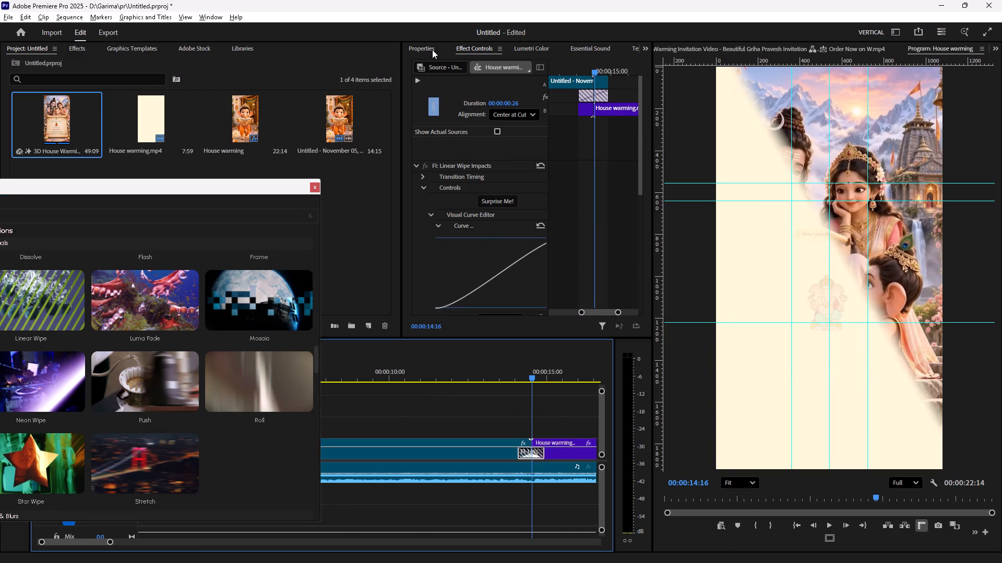
scroll(467, 175, "down", 1)
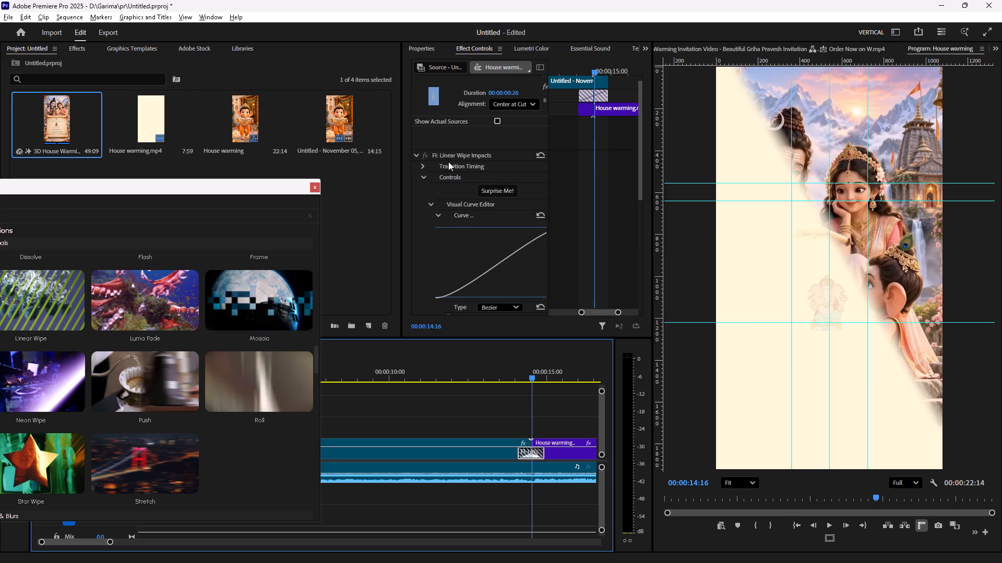
left_click(423, 164)
scroll(428, 179, "down", 1)
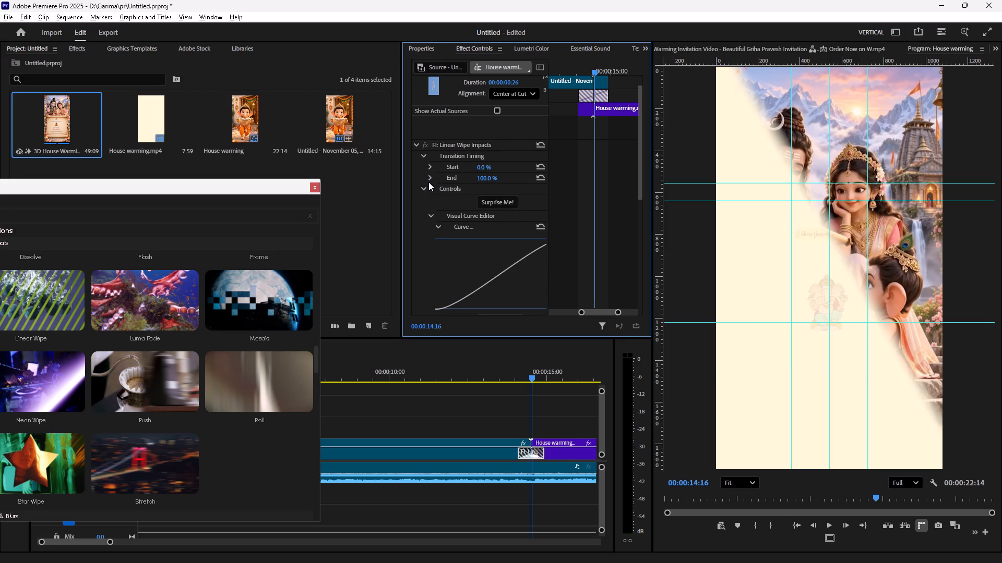
left_click(492, 205)
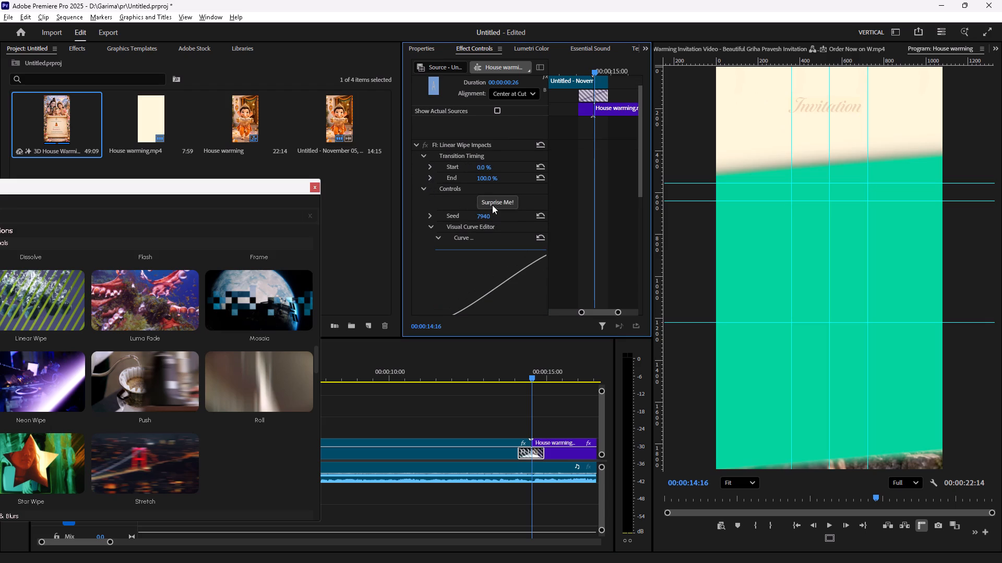
left_click(493, 203)
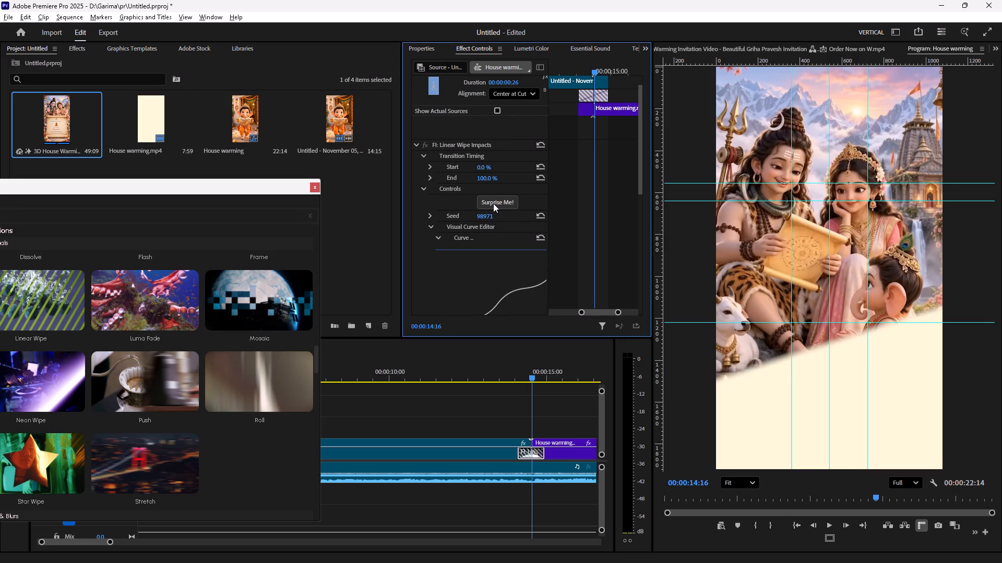
left_click(493, 203)
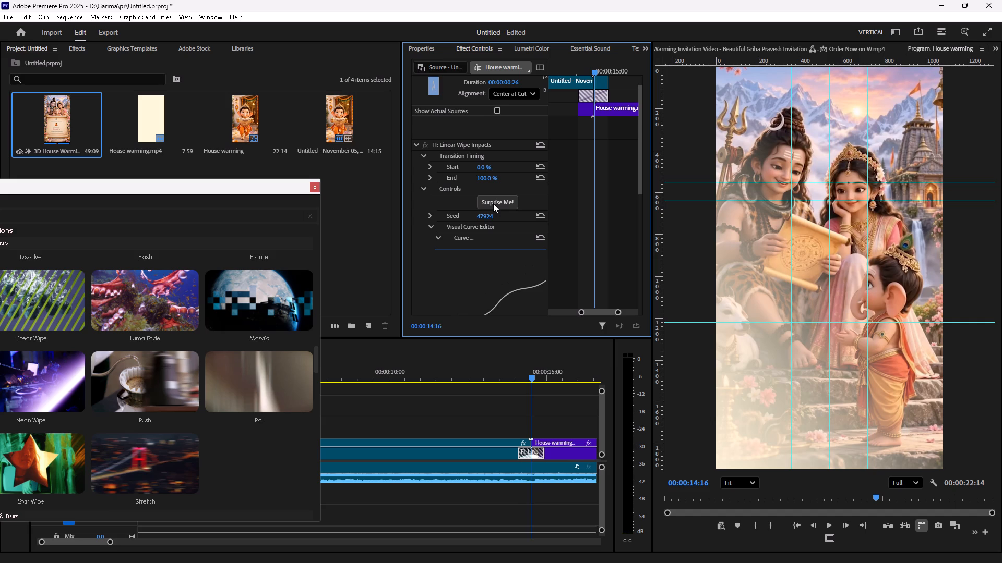
Play the sequence across the V1 cut to review the randomized Linear Wipe.
key("space")
left_click_drag(535, 385, 506, 375)
left_click_drag(512, 377, 503, 378)
key("space")
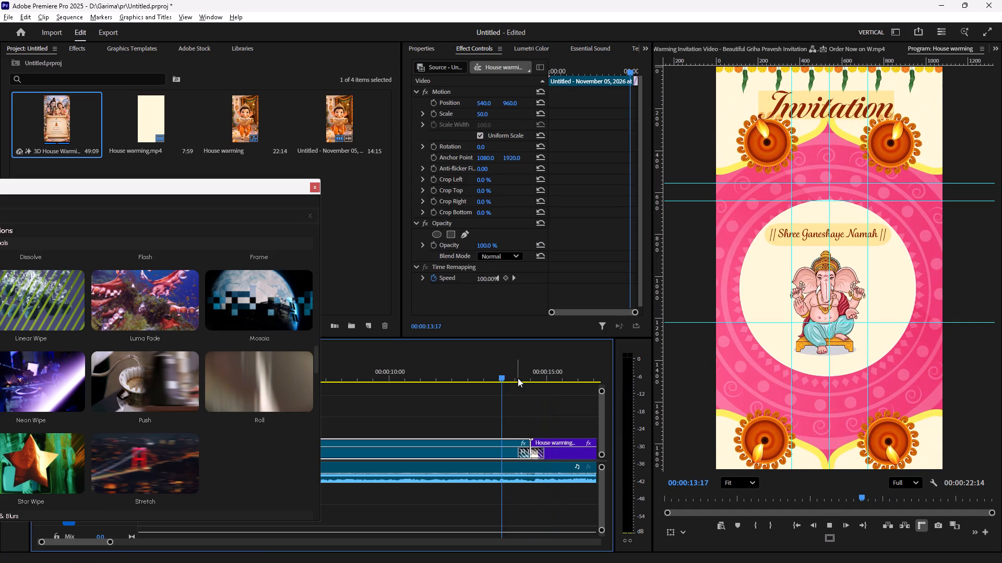
key("space")
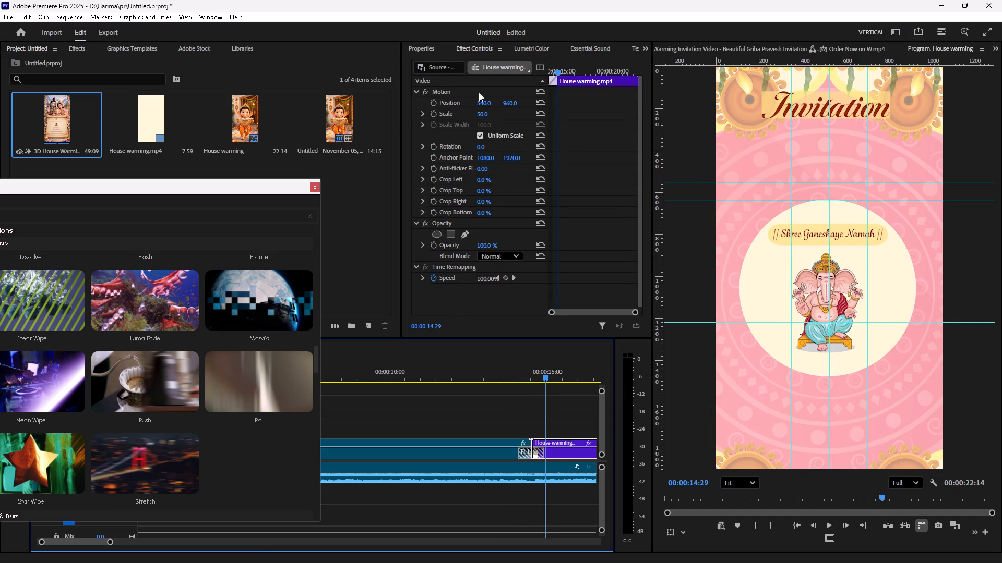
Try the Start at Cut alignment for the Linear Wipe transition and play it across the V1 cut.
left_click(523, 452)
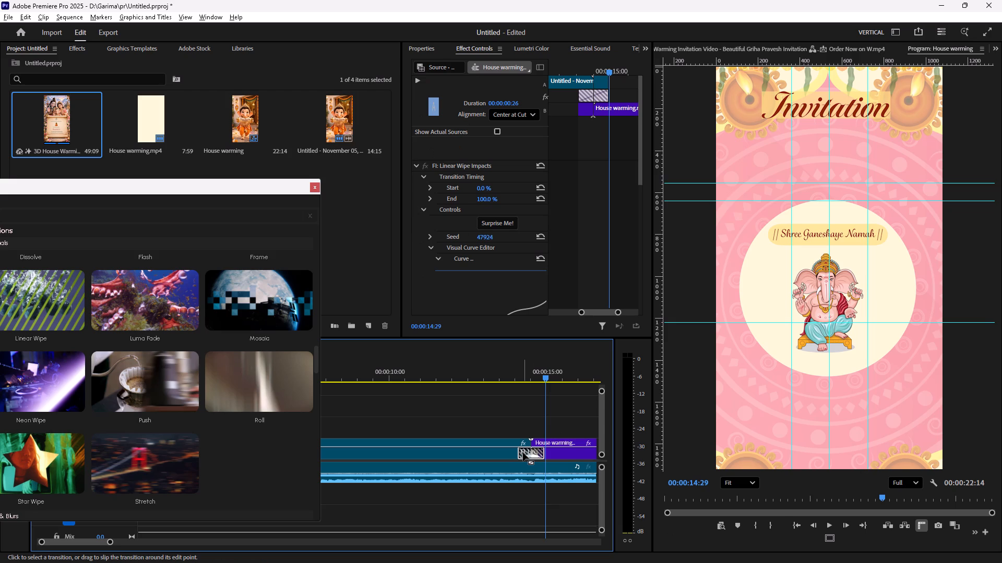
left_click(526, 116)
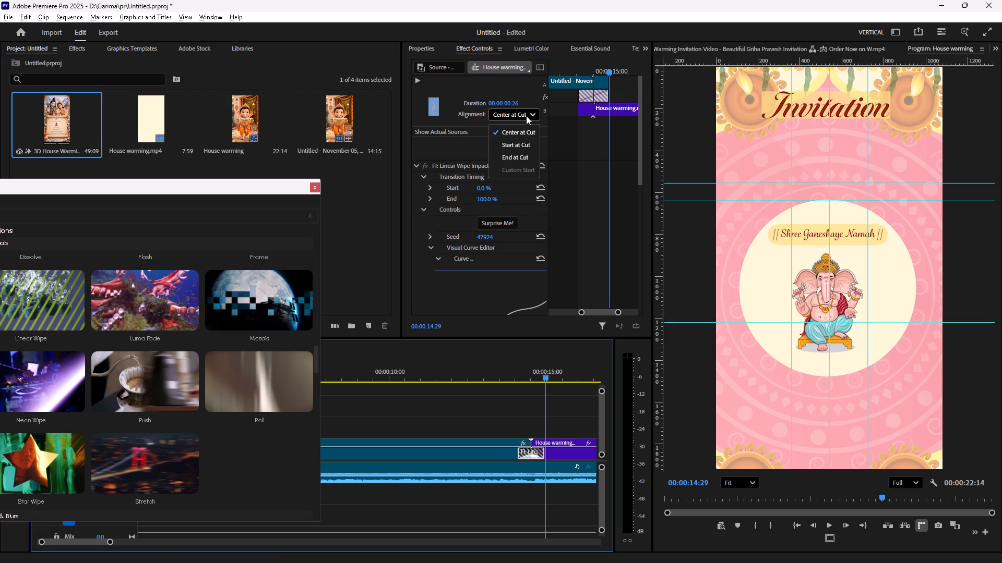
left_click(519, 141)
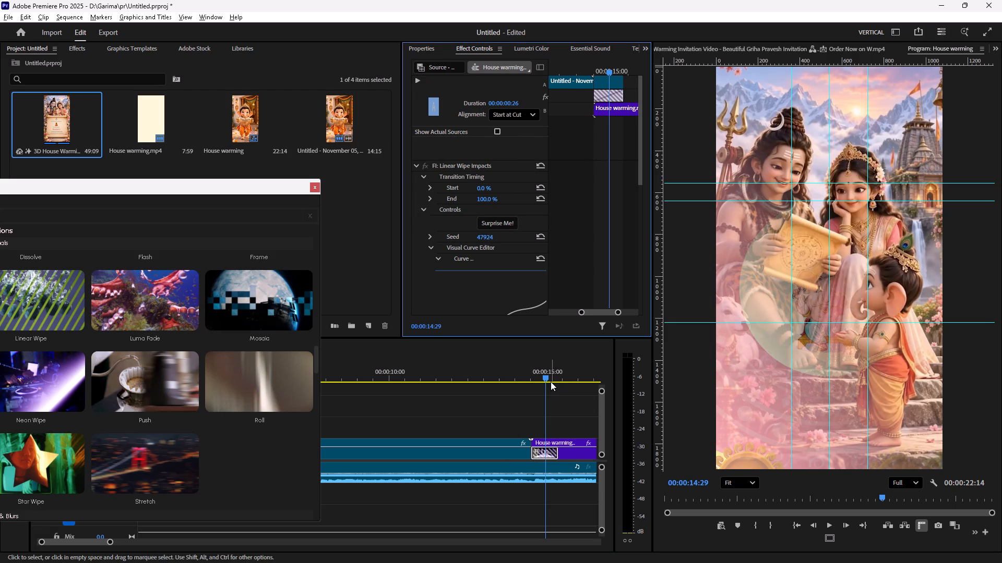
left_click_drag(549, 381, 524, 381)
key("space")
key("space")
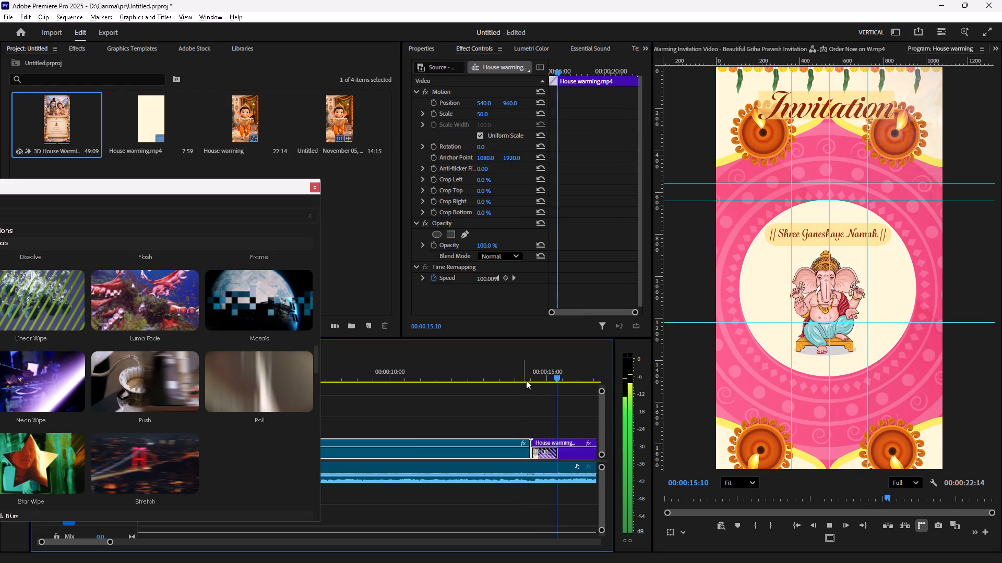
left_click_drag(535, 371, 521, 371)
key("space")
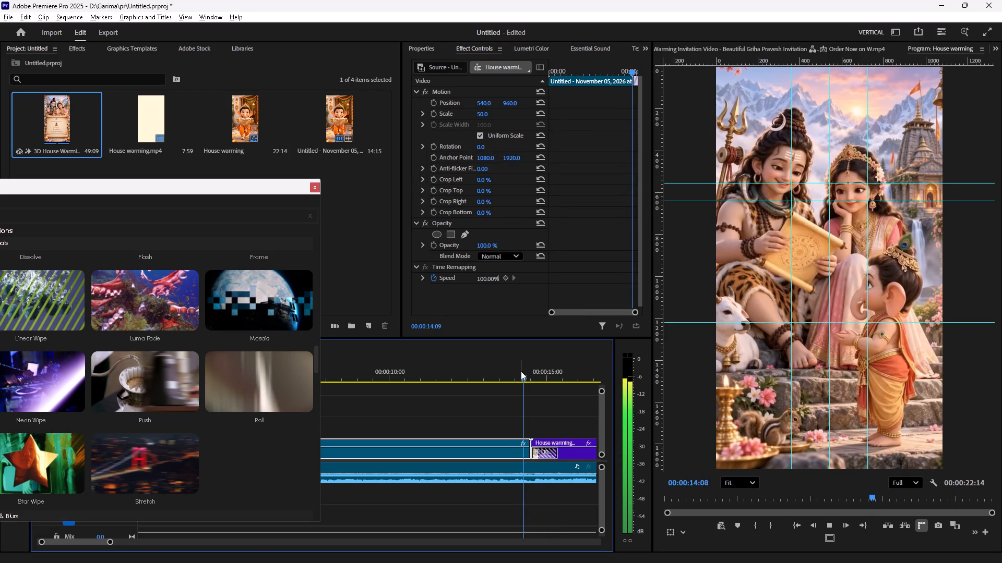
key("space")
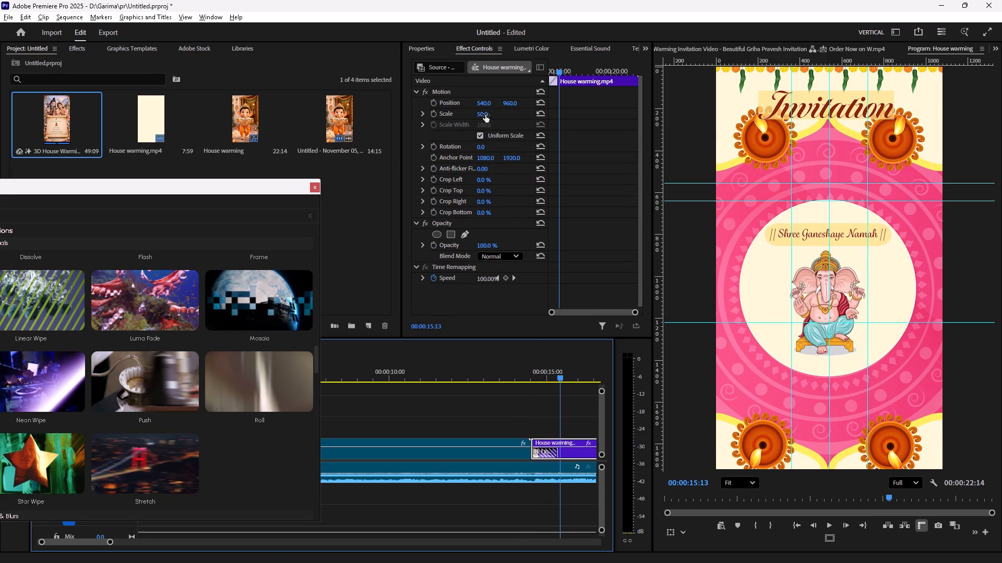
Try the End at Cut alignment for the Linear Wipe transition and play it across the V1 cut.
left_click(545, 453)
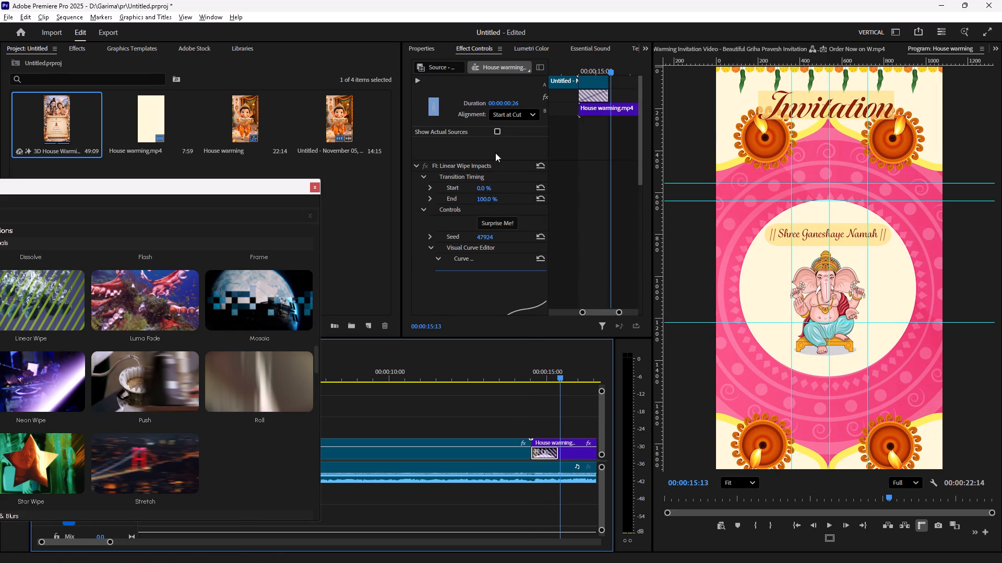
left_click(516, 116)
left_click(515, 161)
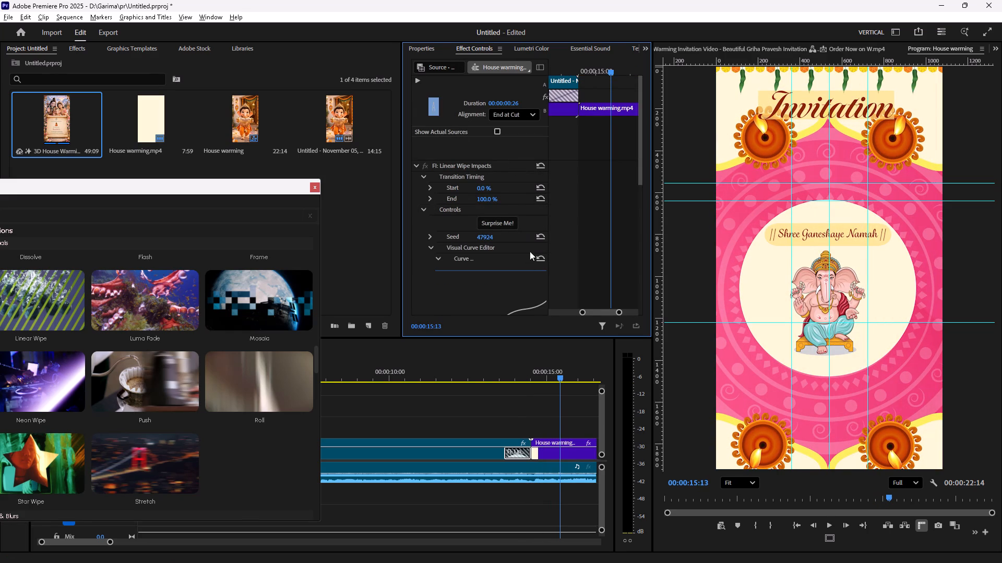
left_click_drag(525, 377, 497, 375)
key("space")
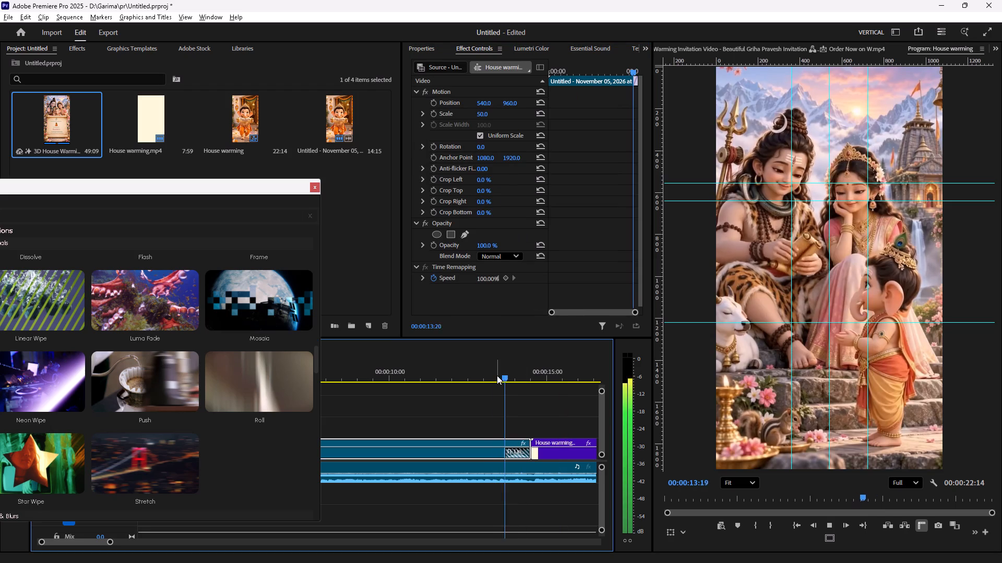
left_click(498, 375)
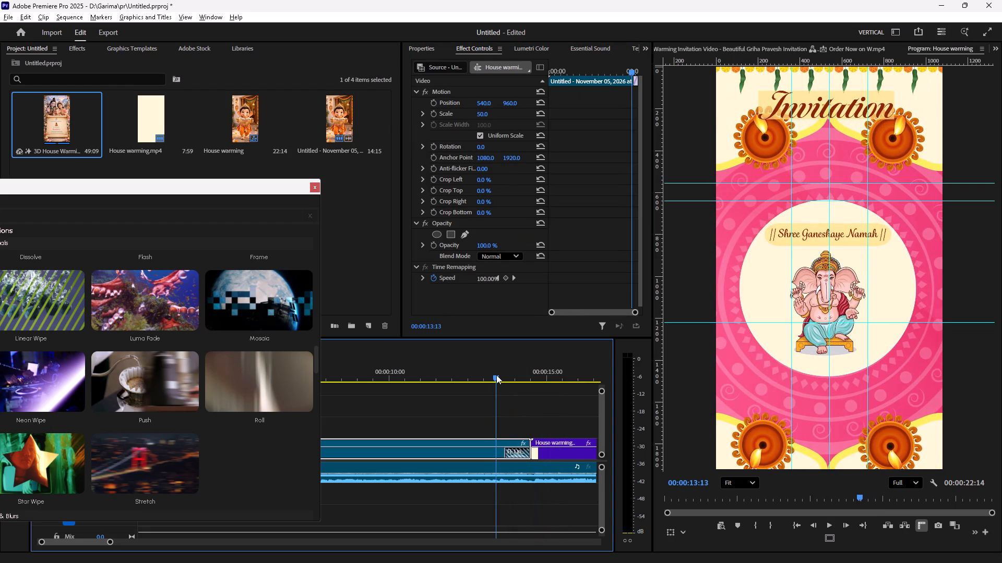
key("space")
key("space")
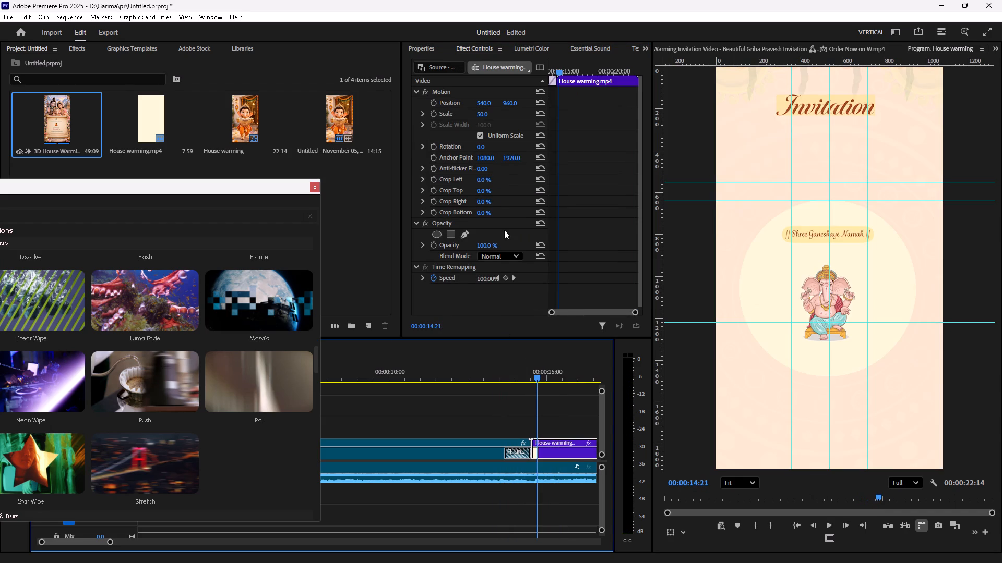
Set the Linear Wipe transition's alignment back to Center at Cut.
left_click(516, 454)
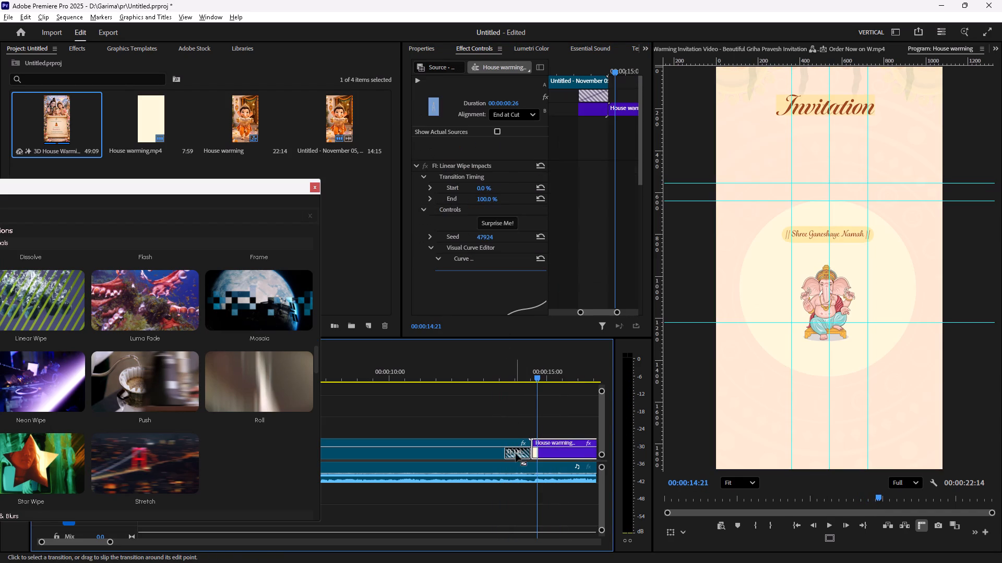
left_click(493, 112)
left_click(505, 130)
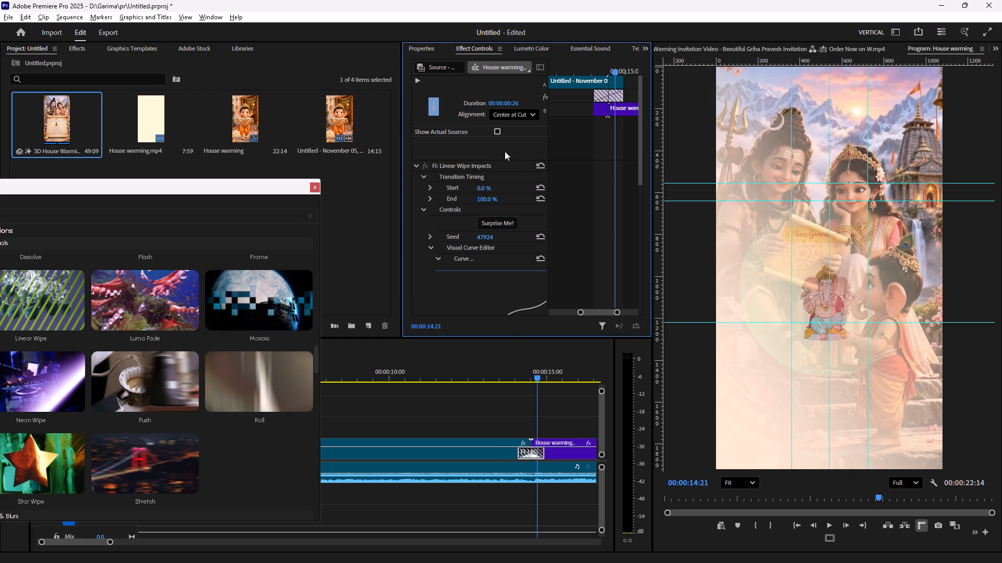
Play the sequence across the V1 cut and on into the House warming.mp4 clip to review the Linear Wipe and pacing.
left_click(516, 380)
key("space")
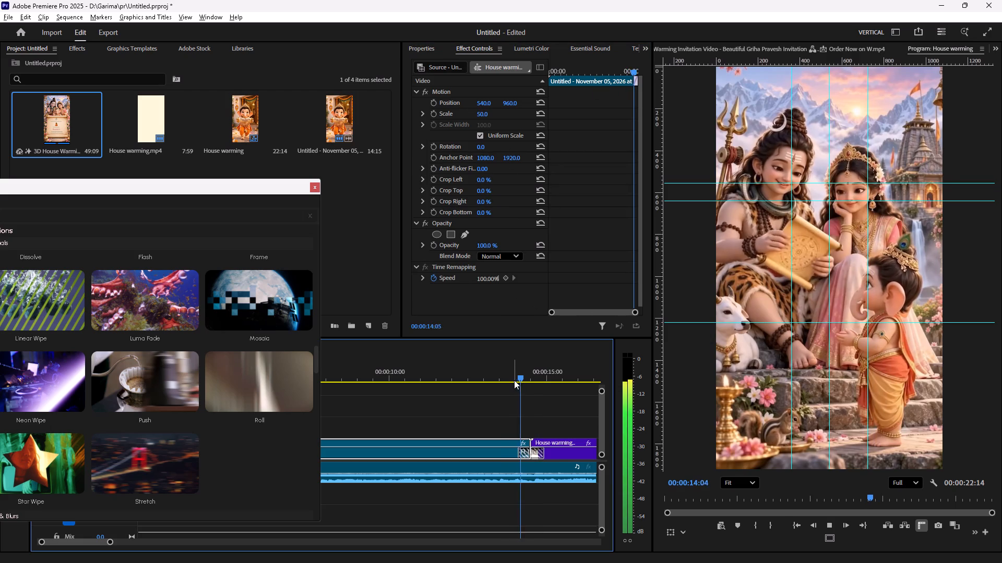
key("space")
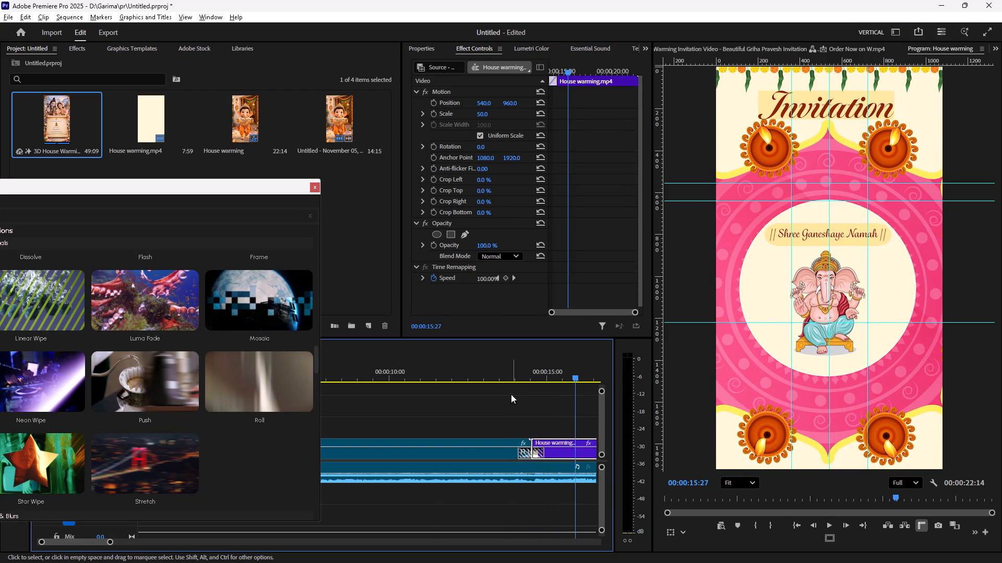
scroll(510, 409, "down", 8, "alt")
key("space")
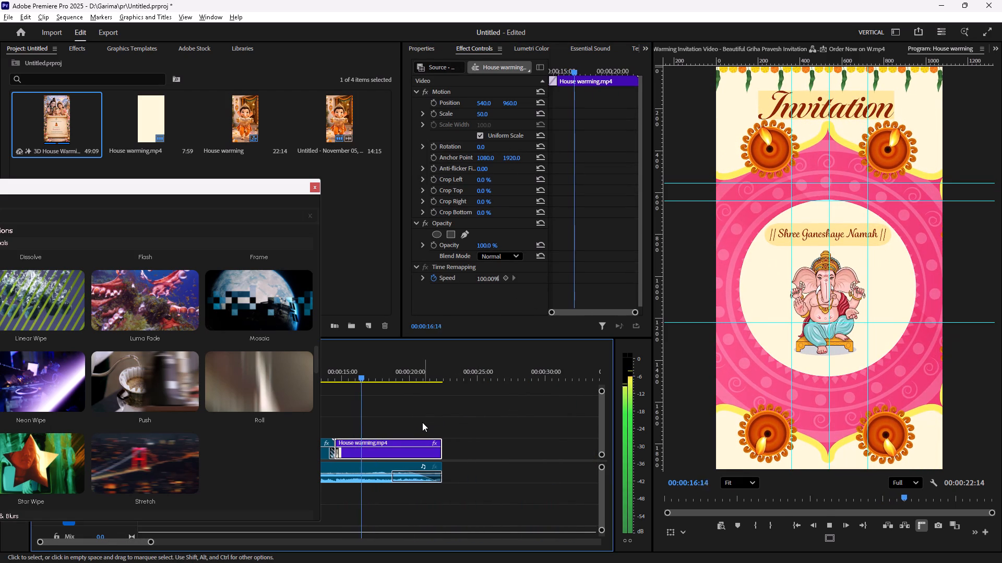
scroll(411, 427, "up", 4, "alt")
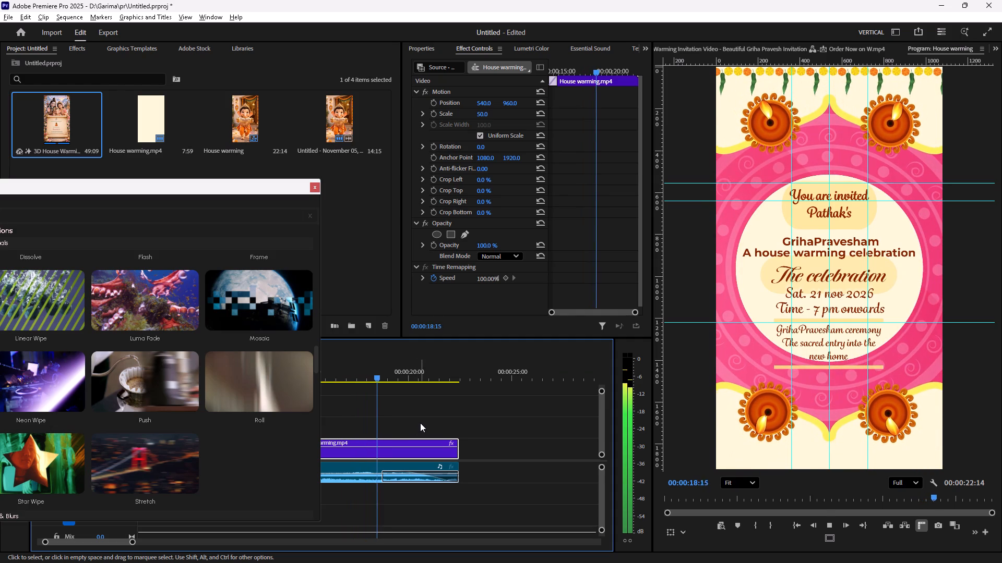
key("space")
Close the Film Impact transitions browser window.
left_click(315, 189)
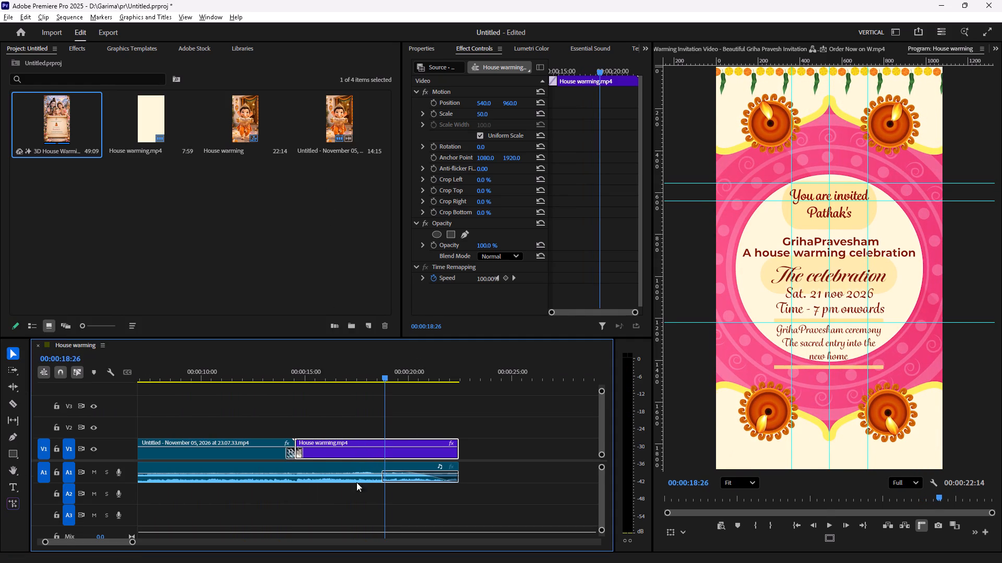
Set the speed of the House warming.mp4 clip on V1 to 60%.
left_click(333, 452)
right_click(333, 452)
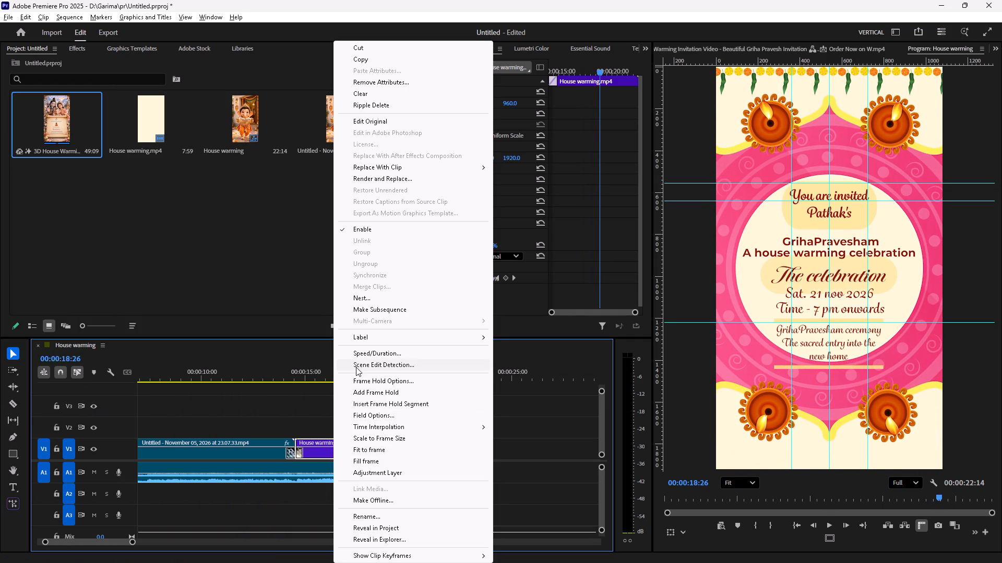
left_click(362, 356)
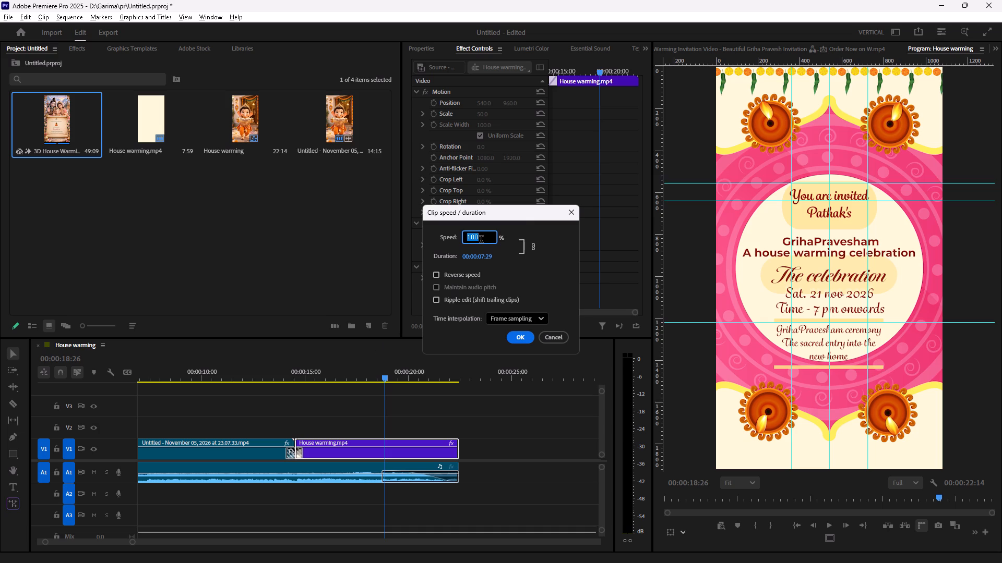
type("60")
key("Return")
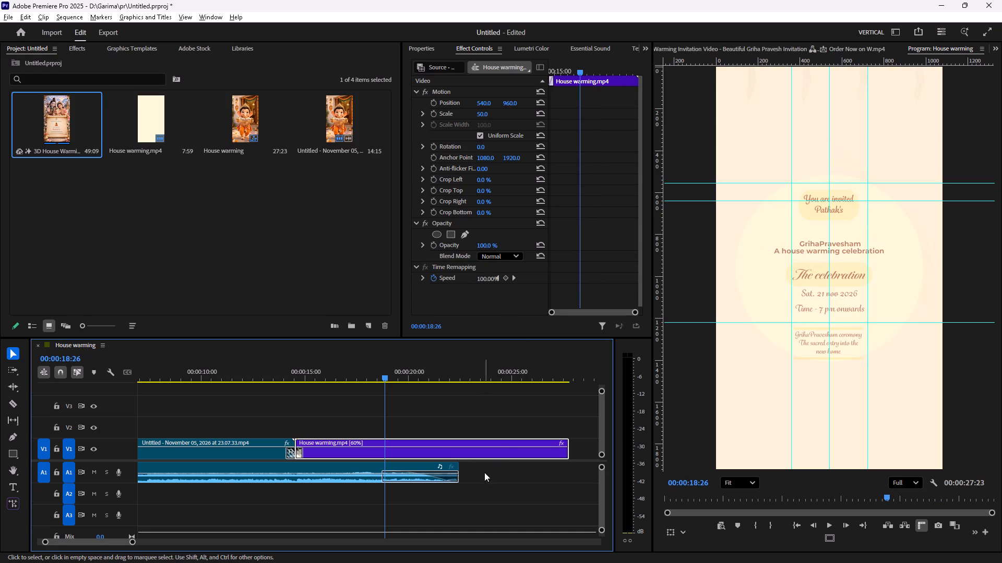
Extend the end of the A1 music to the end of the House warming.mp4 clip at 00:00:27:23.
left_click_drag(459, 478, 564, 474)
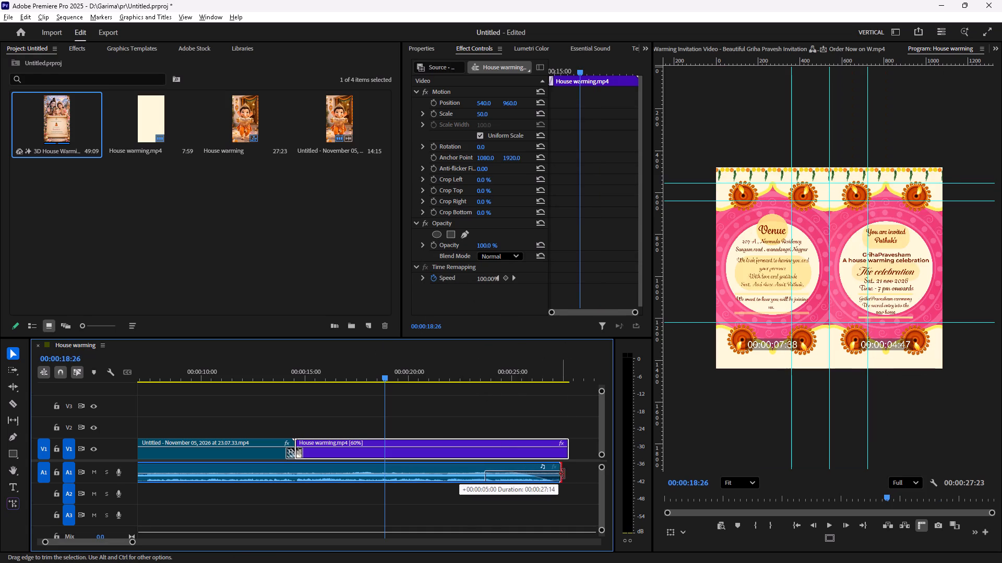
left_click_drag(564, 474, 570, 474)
Play the sequence from just before the V1 cut to review the pace of the slowed House warming.mp4 clip.
left_click_drag(367, 377, 308, 387)
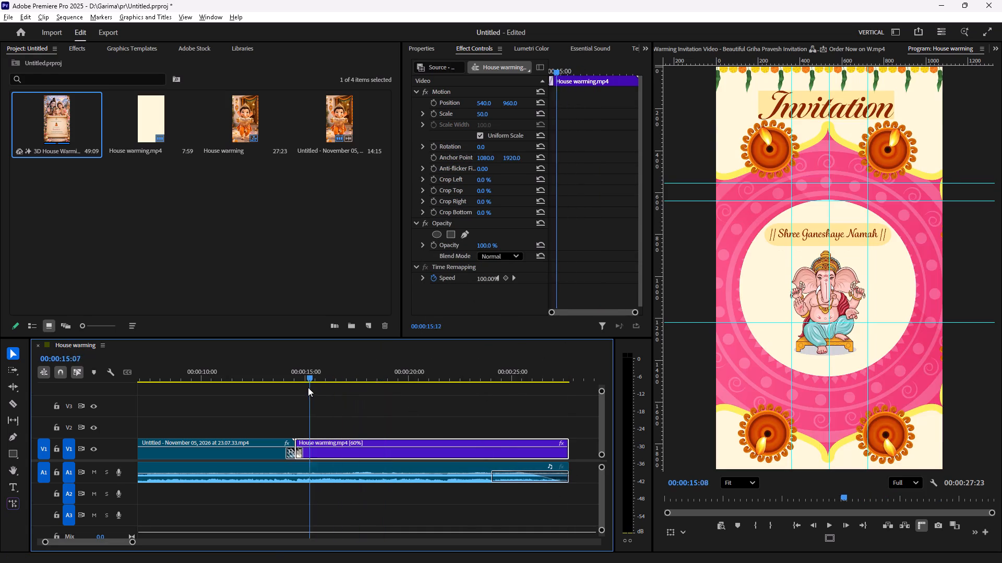
left_click_drag(308, 387, 295, 390)
key("space")
scroll(327, 413, "down", 5, "alt")
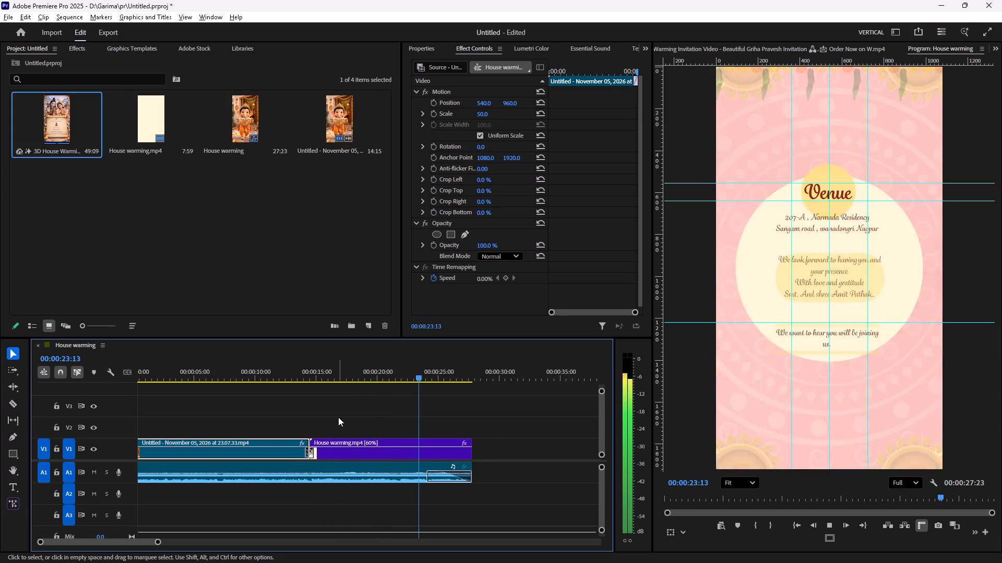
key("space")
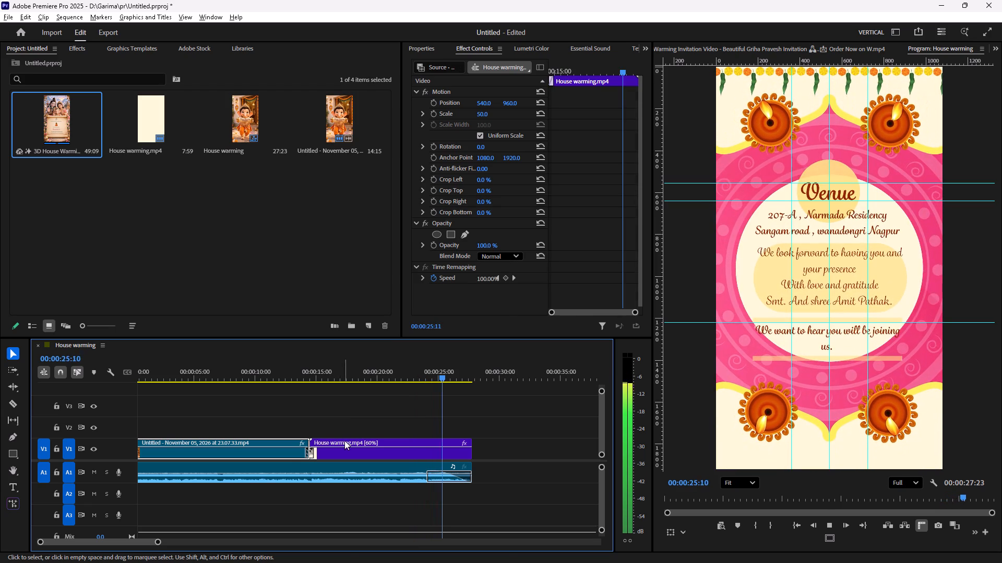
Set the speed of the House warming.mp4 clip on V1 to 80%.
left_click(350, 448)
right_click(350, 448)
left_click(384, 353)
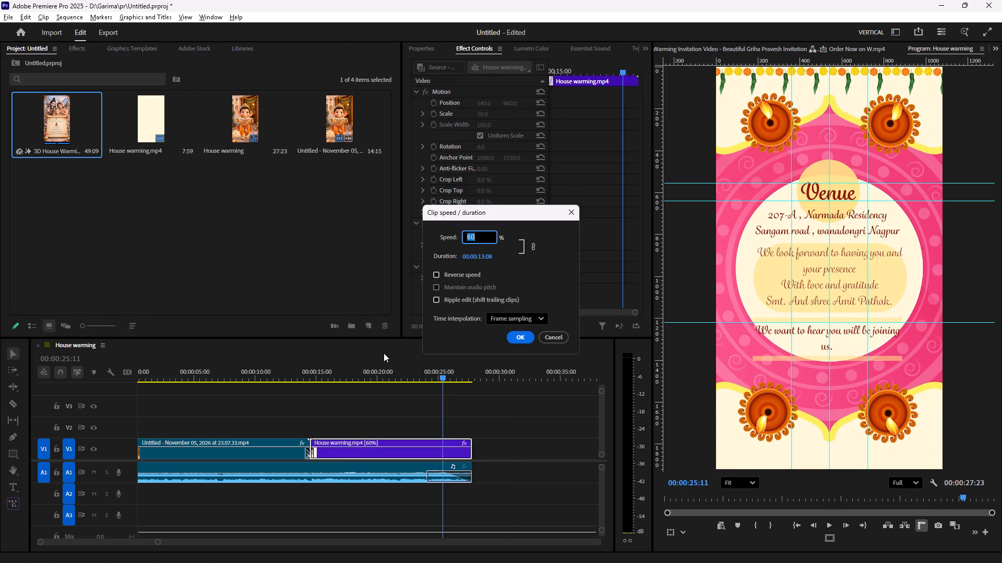
type("80")
key("Return")
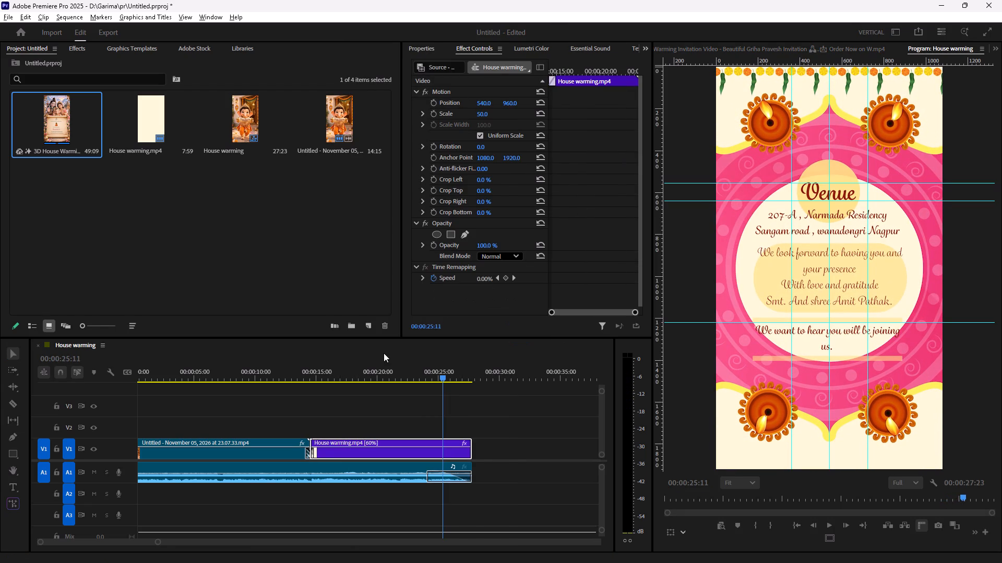
Trim the end of the A1 music to the end of the House warming.mp4 clip at 00:00:24:14.
left_click_drag(472, 478, 414, 474)
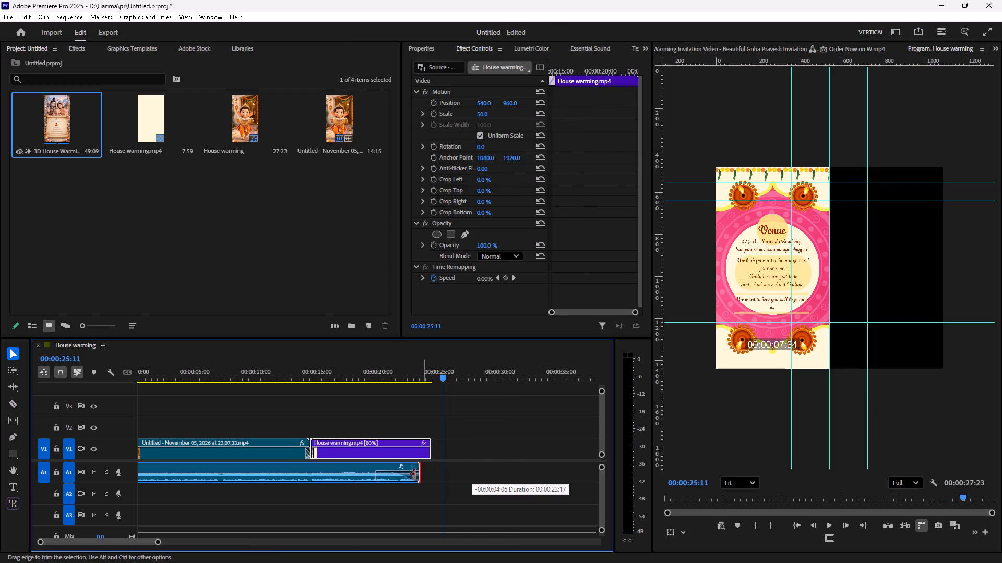
left_click_drag(414, 474, 434, 476)
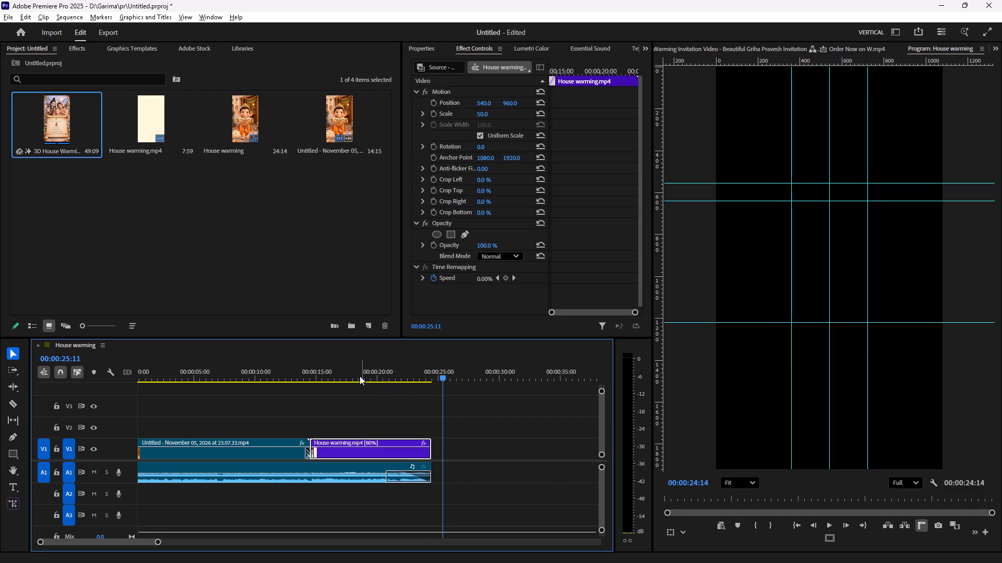
Play the sequence twice from around the V1 cut to review the House warming.mp4 clip's pace and the music ending.
left_click_drag(359, 376, 297, 373)
key("space")
scroll(300, 376, "down", 2, "alt")
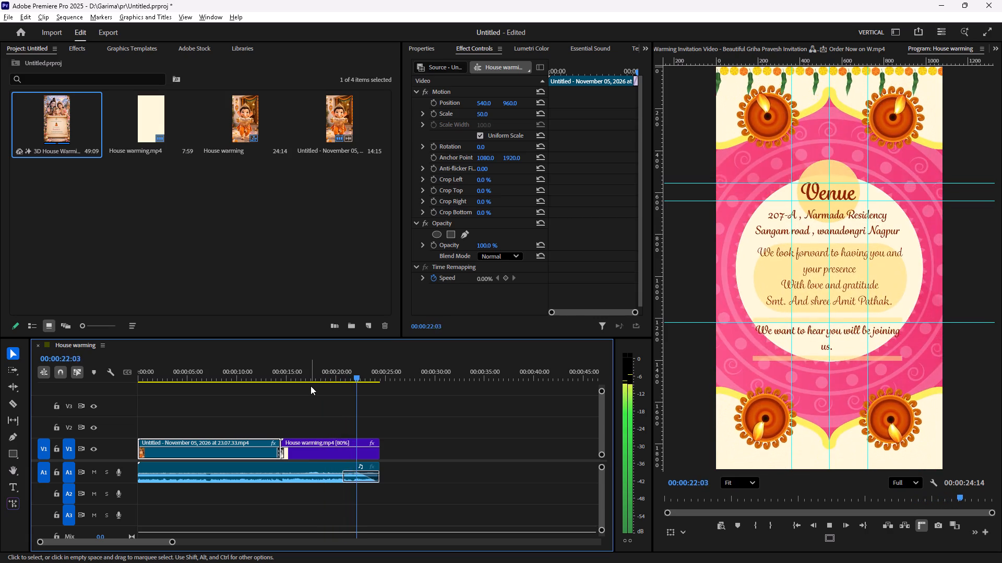
left_click_drag(311, 376, 282, 380)
key("space")
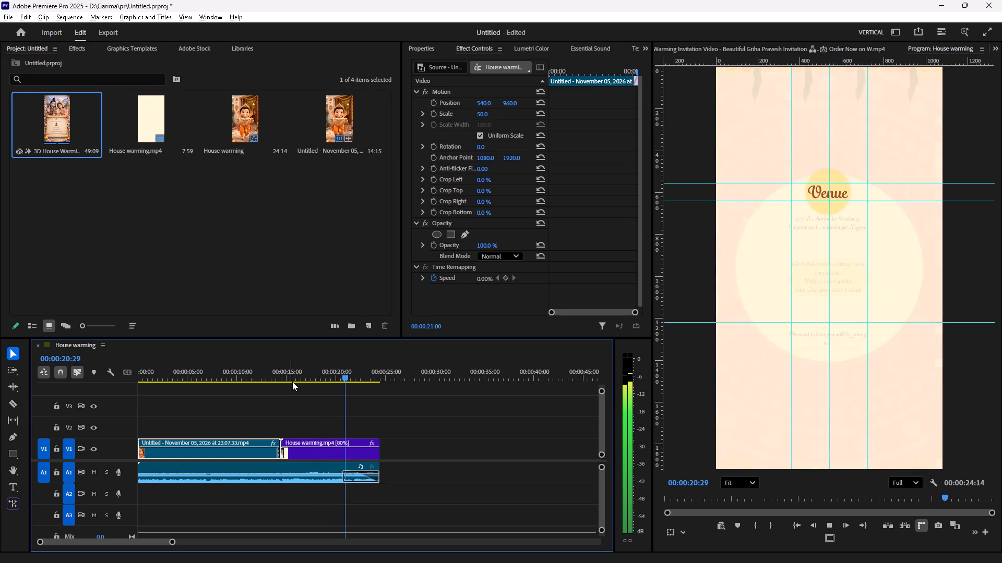
key("space")
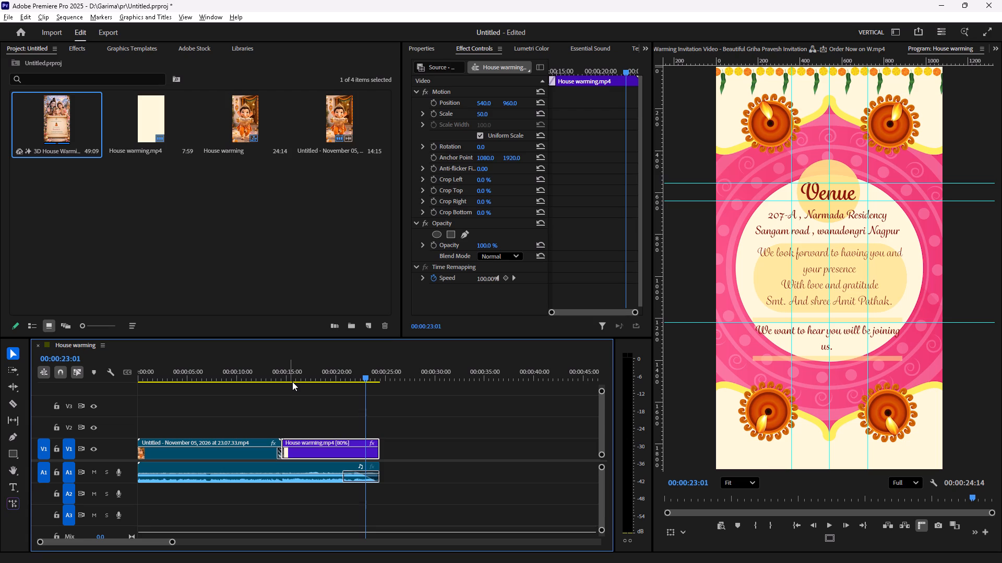
Play the whole sequence from its start to review it, and save the project.
left_click_drag(221, 375, 129, 393)
key("space")
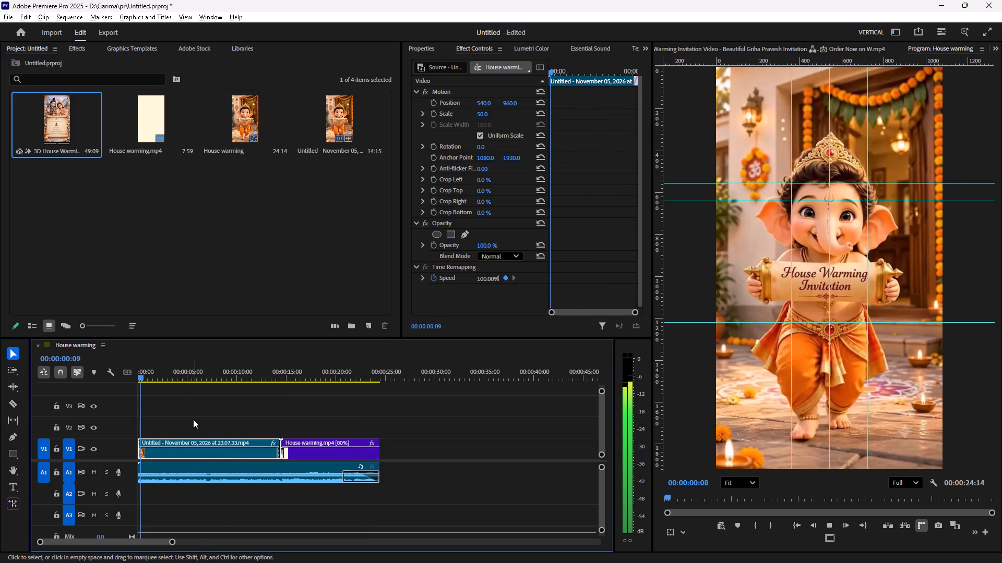
scroll(193, 419, "down", 3, "alt")
key("ctrl+s")
key("space")
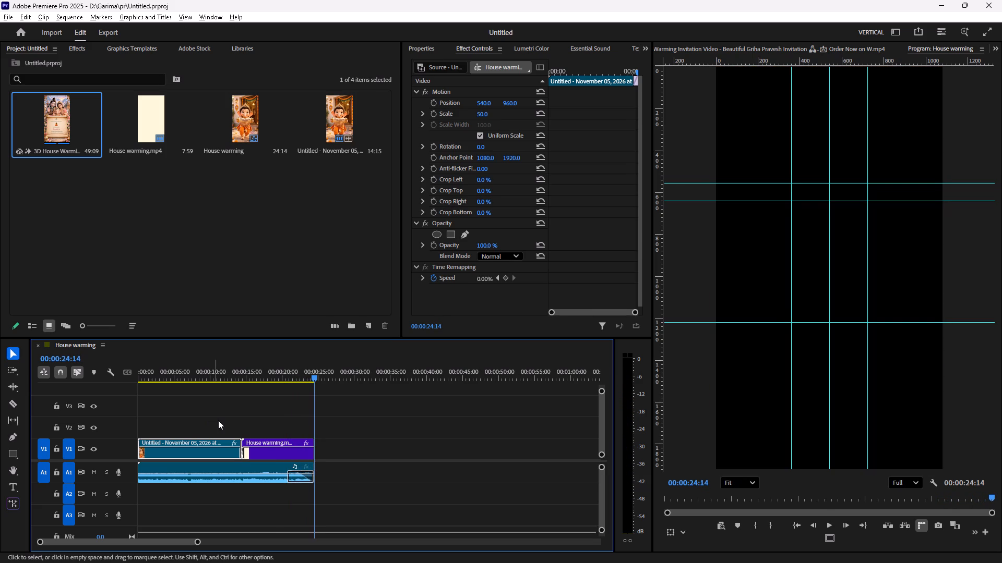
key("ctrl+s")
key("ctrl+s")
key("ctrl+s")
key("ctrl+s")
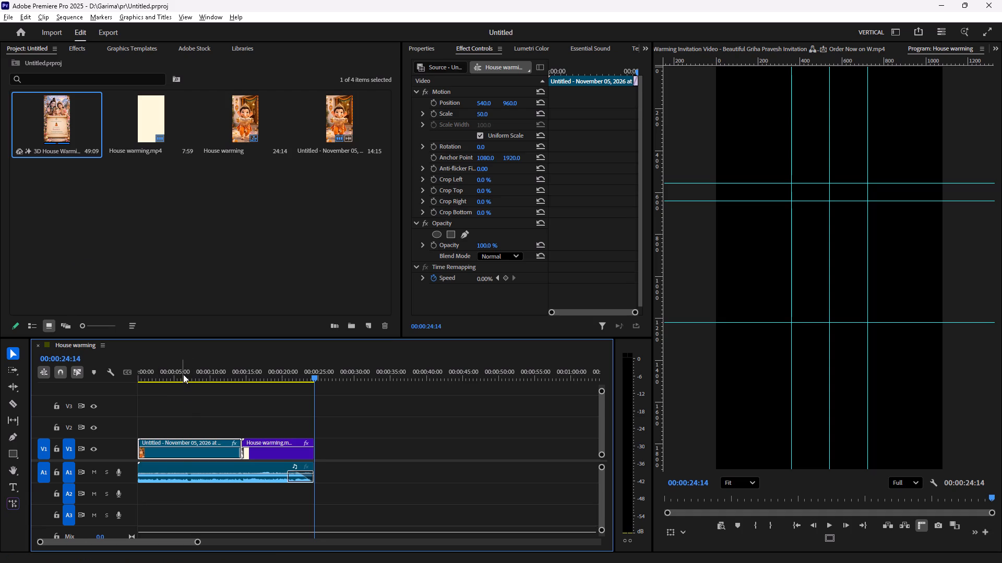
Duplicate the first V1 video clip onto V2 directly above the original, at the same start time.
left_click_drag(183, 374, 160, 382)
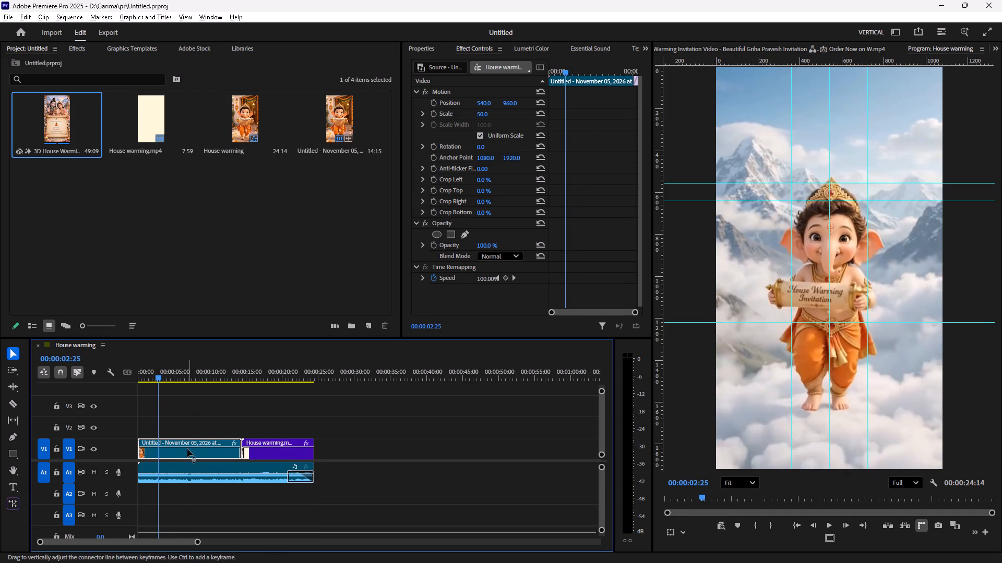
left_click(187, 449)
left_click(179, 454)
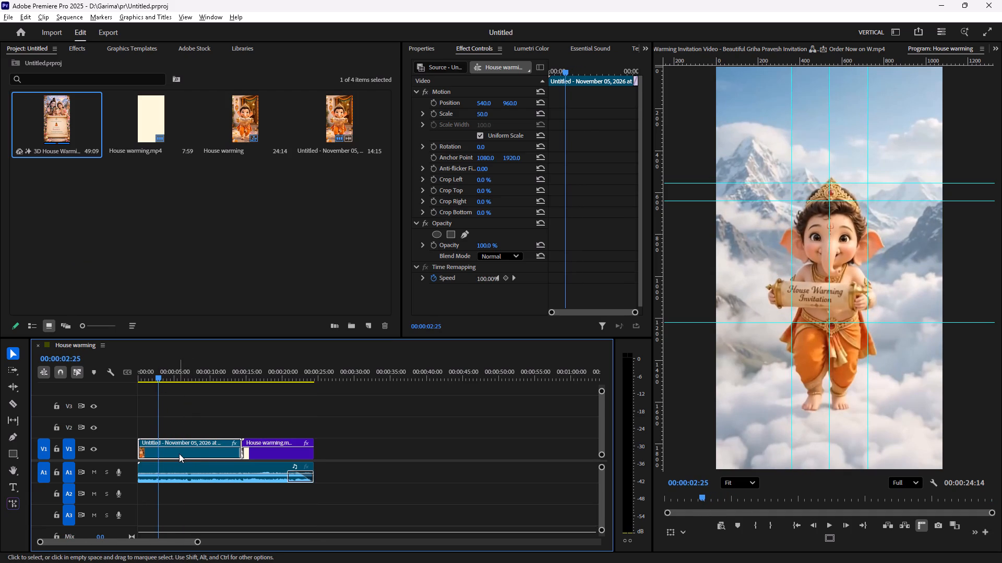
left_click_drag(179, 452, 182, 421, "alt")
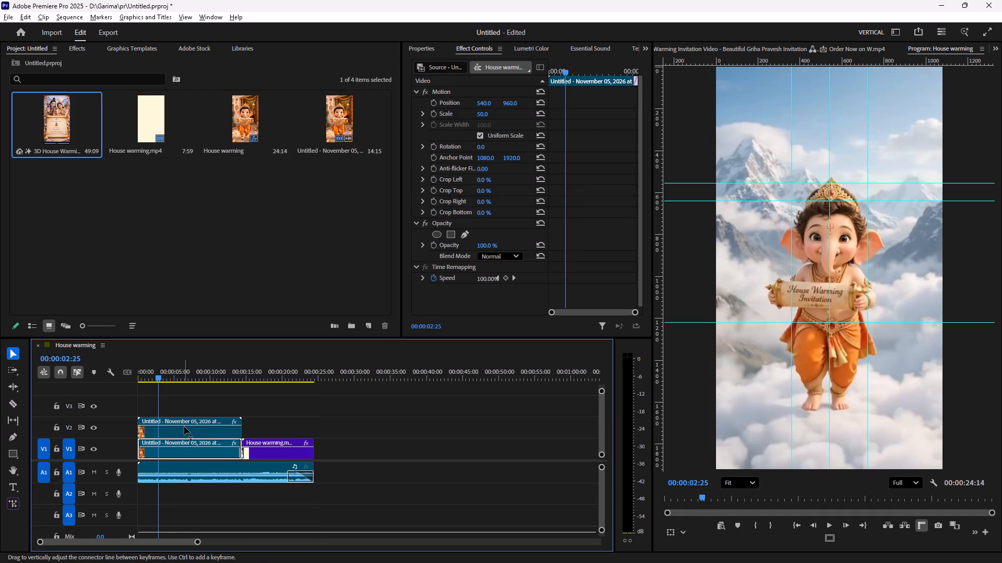
Draw a closed free-form opacity mask on the V2 copy at 00:00:00:00, around a small floor area in the picture's lower-right corner.
left_click(184, 426)
left_click_drag(156, 375, 139, 377)
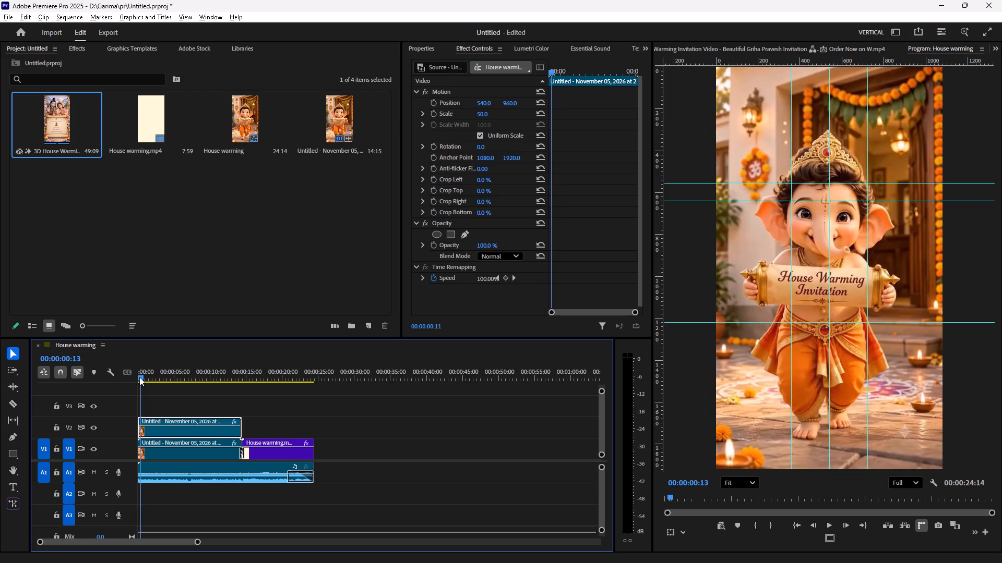
left_click_drag(139, 377, 134, 376)
left_click(157, 432)
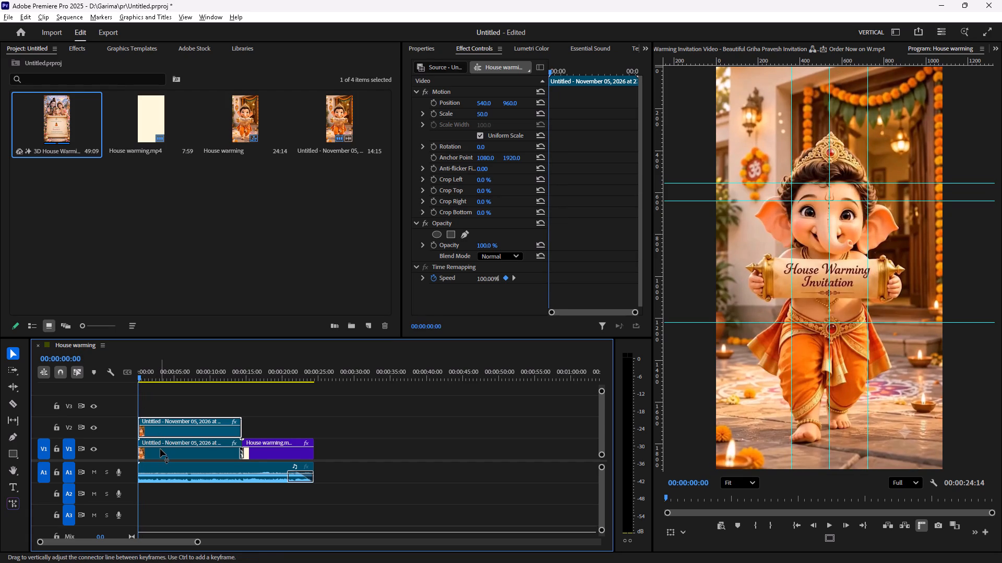
scroll(473, 252, "down", 3)
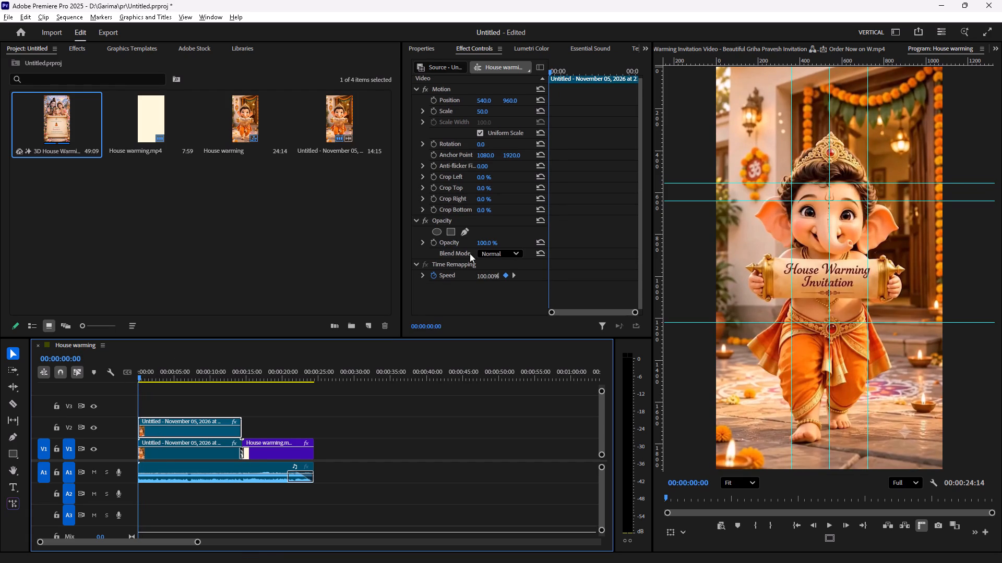
left_click(464, 231)
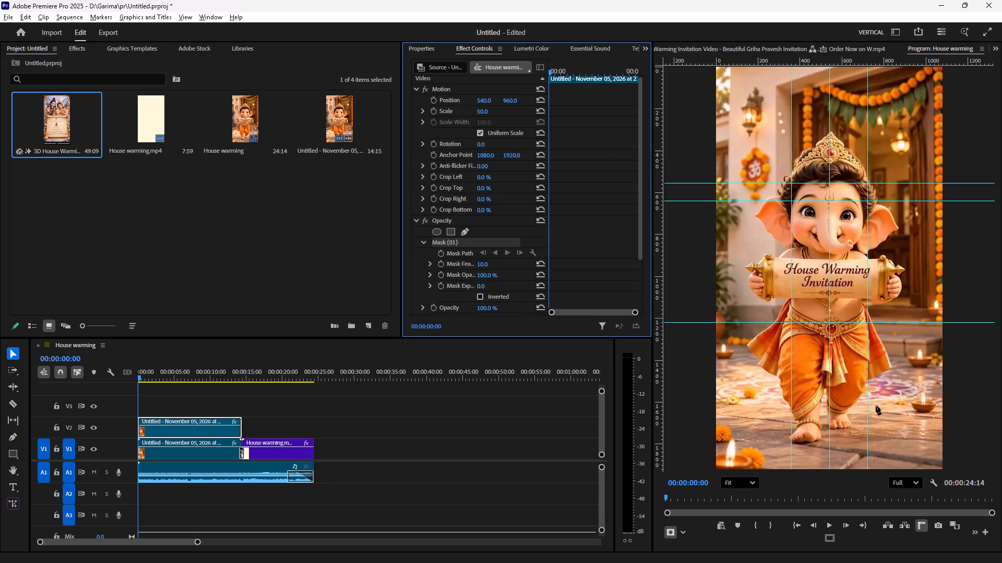
left_click(890, 427)
left_click(898, 419)
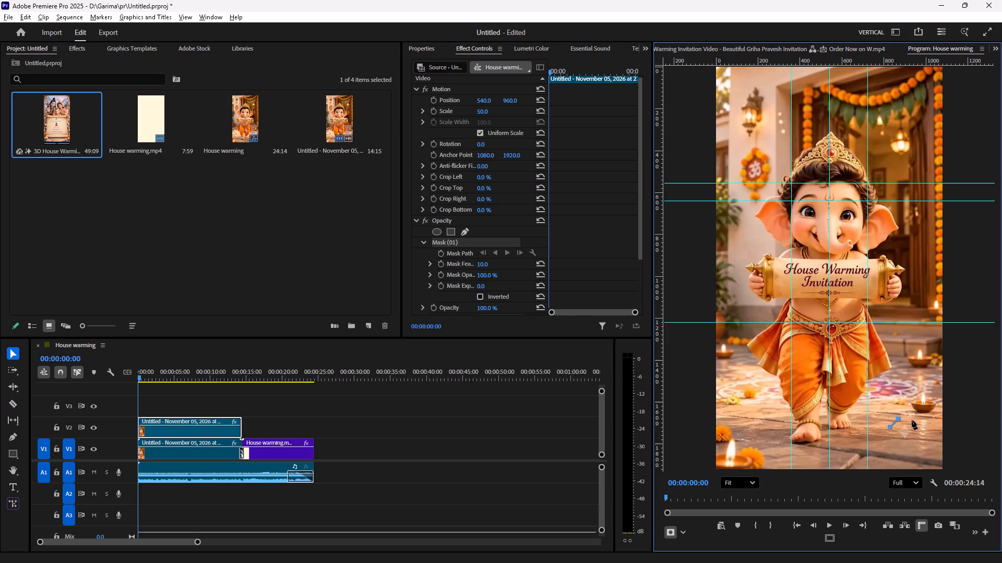
left_click(912, 420)
left_click(912, 434)
left_click(912, 455)
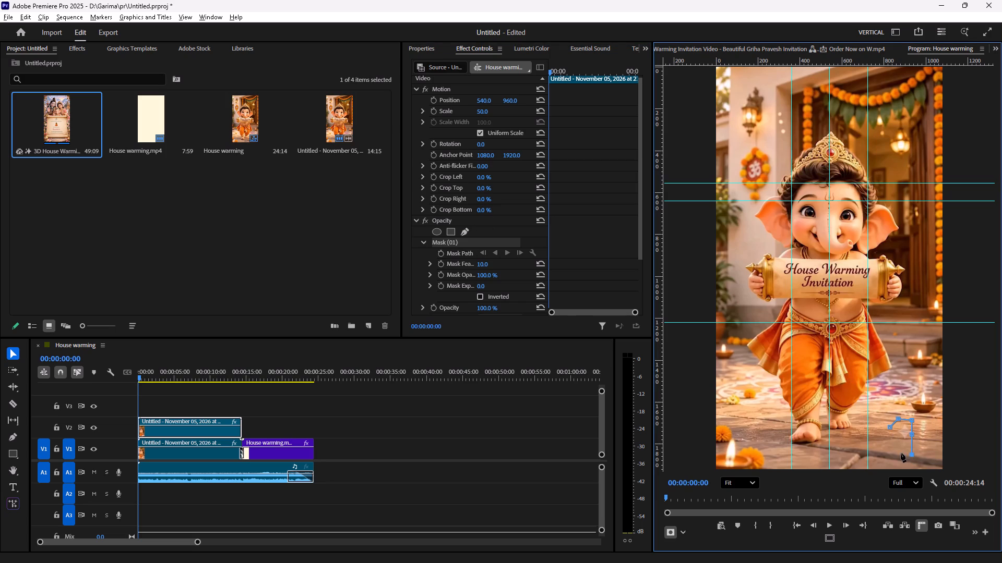
left_click(896, 443)
left_click(888, 427)
Adjust the points of the V2 clip's opacity mask, raising its bottom point to make the outline more compact.
left_click(913, 439)
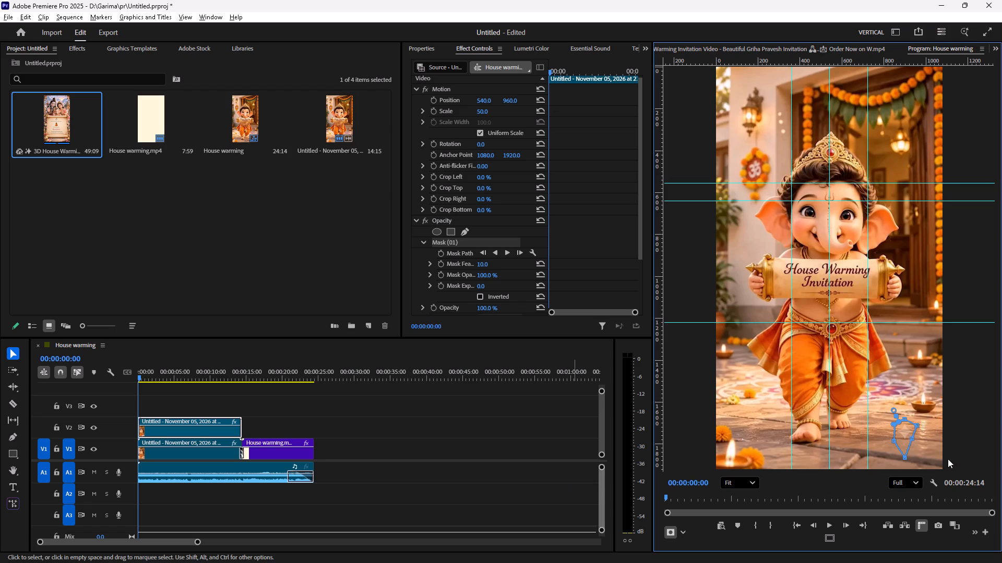
left_click_drag(905, 458, 906, 449)
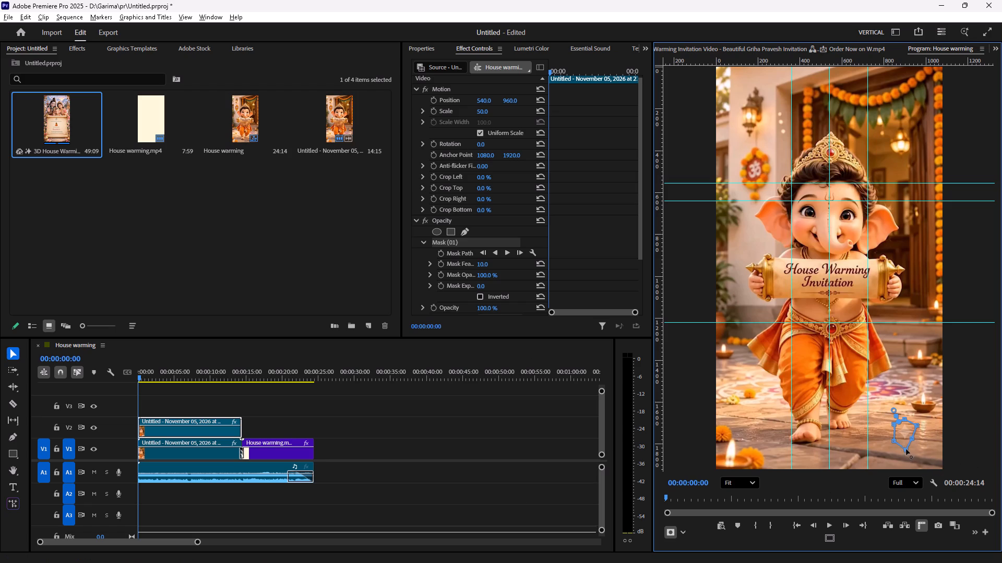
left_click_drag(906, 449, 906, 446)
left_click(912, 440)
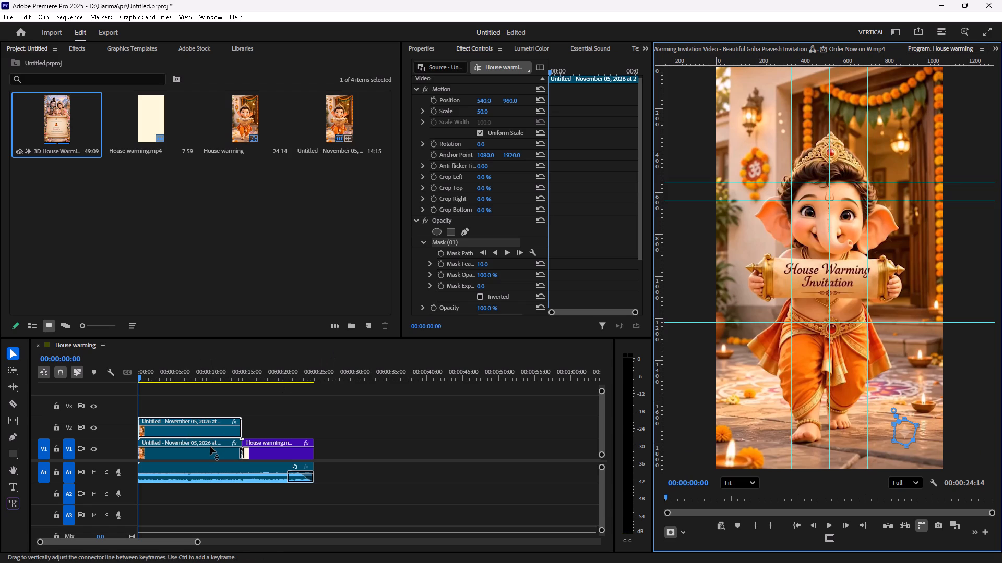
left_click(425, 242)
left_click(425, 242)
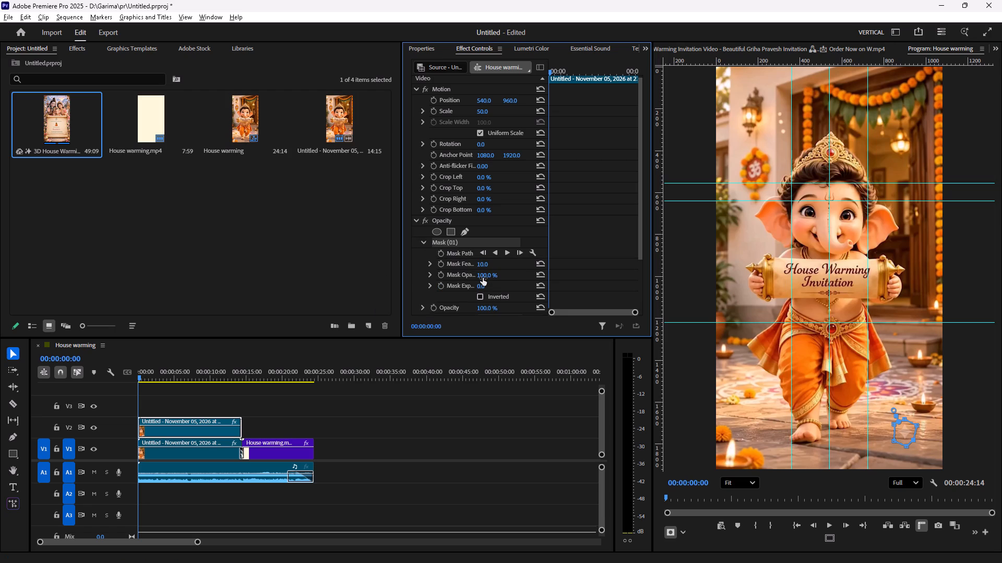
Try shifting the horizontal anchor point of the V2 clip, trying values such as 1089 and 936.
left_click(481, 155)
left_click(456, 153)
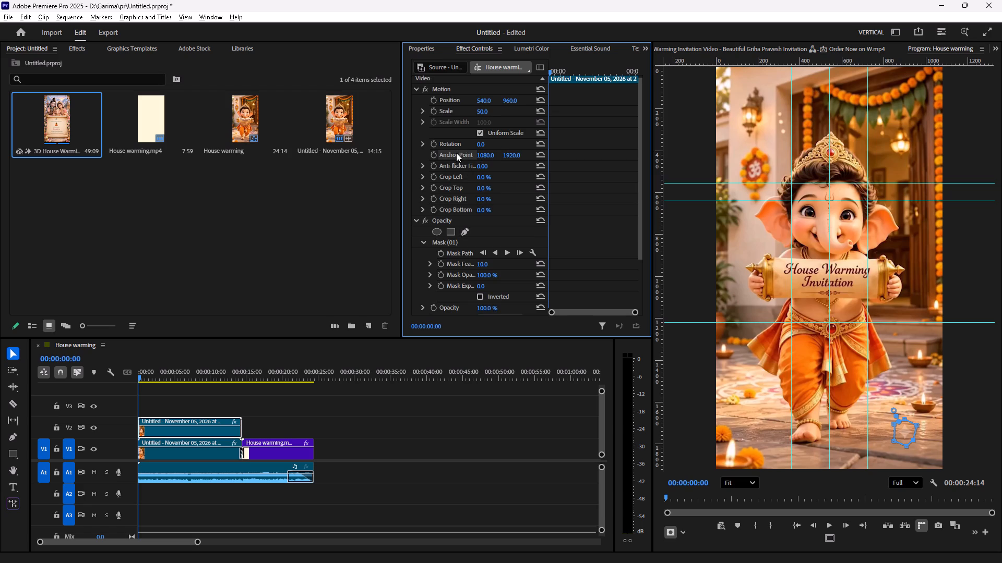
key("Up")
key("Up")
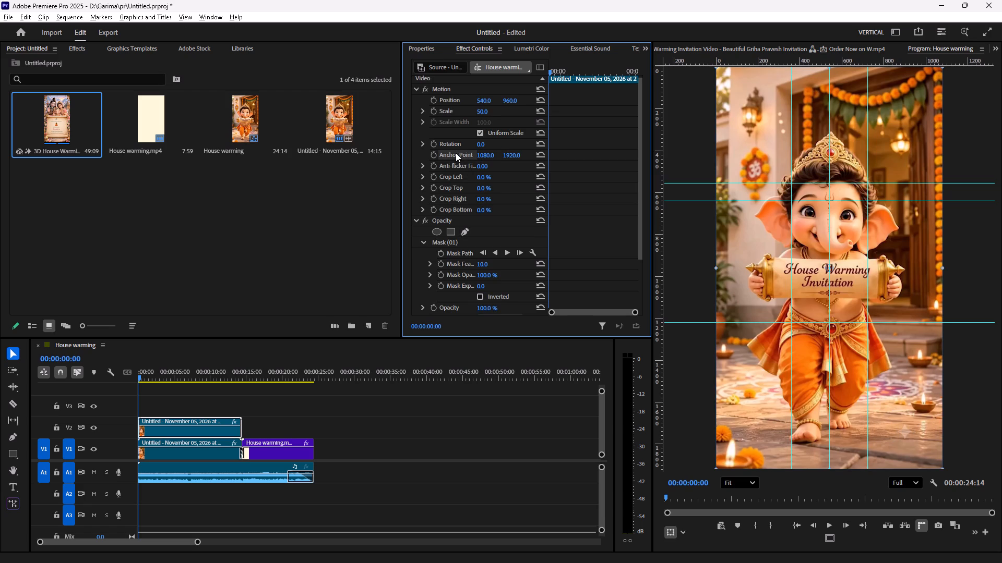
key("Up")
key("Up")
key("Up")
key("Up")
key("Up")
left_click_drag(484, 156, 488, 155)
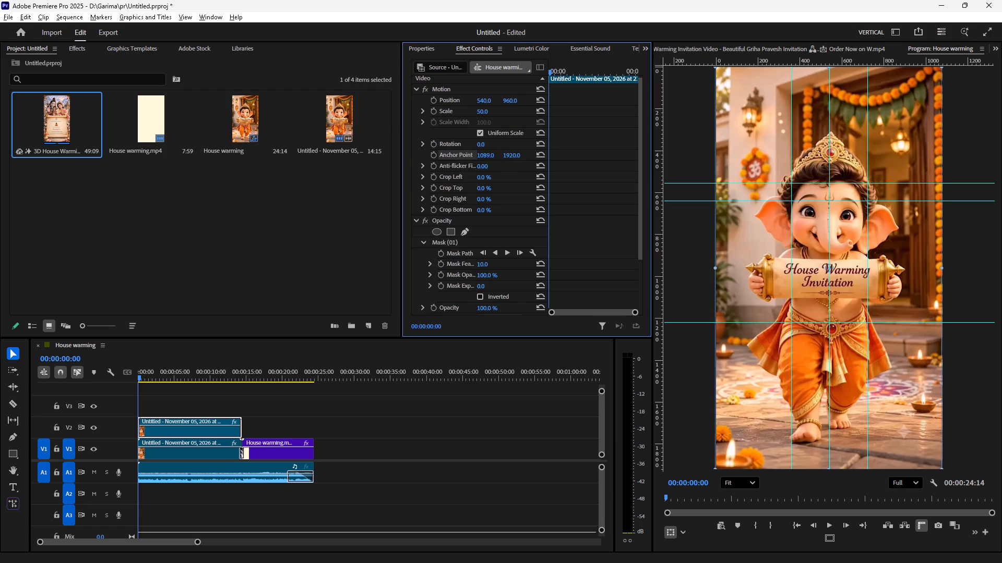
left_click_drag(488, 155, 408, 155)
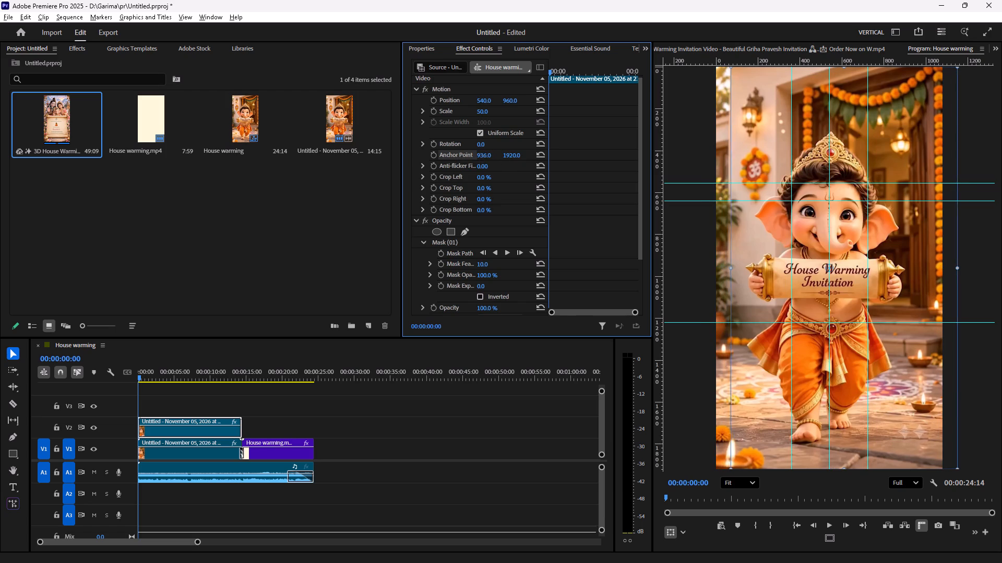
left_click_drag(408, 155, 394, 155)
Undo the anchor point changes and the opacity mask on the V2 clip, keeping the duplicated clip on V2.
key("ctrl+z")
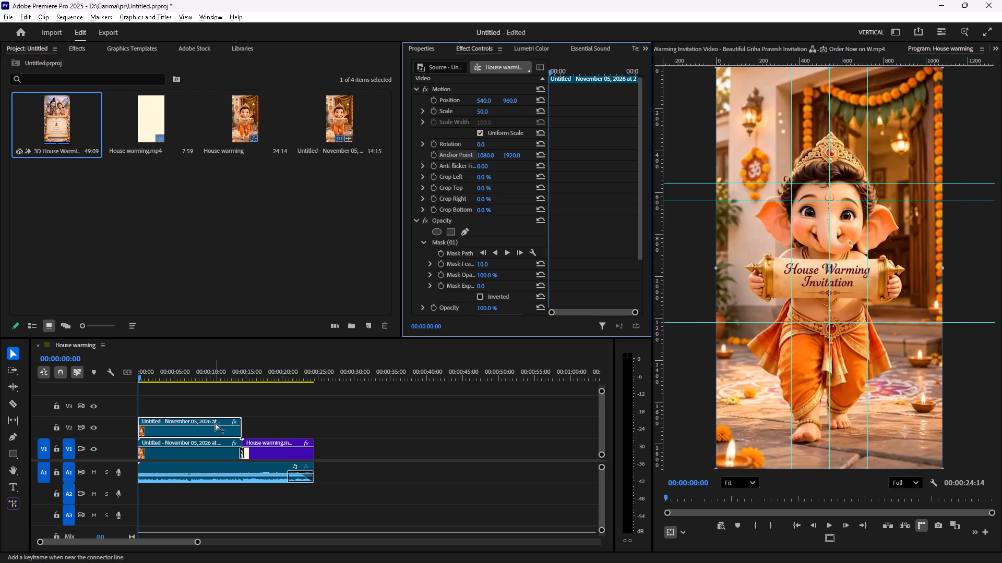
key("ctrl+z")
key("ctrl+z")
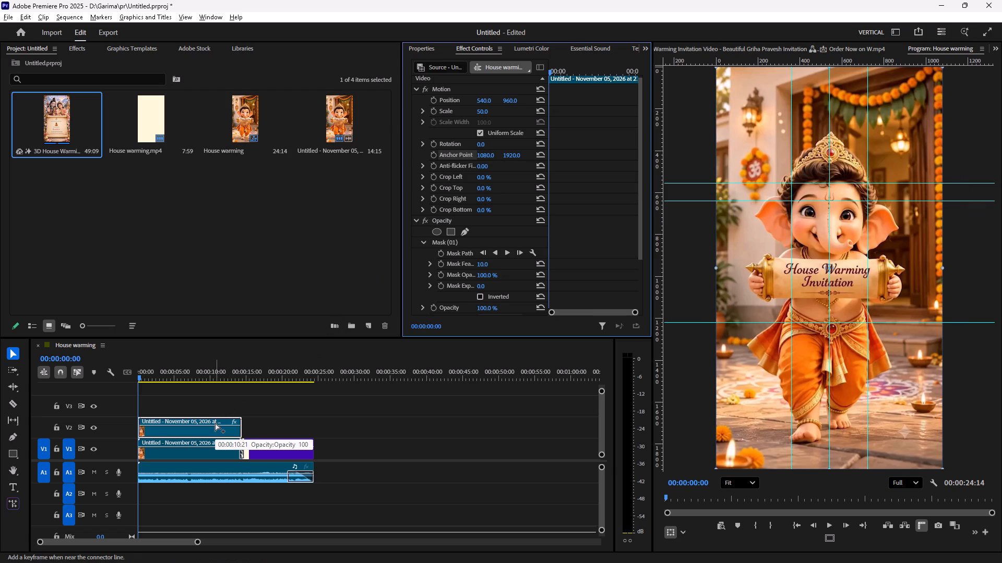
key("ctrl+z")
key("ctrl+z")
key("ctrl+z")
key("ctrl+z")
key("ctrl+z")
key("ctrl+z")
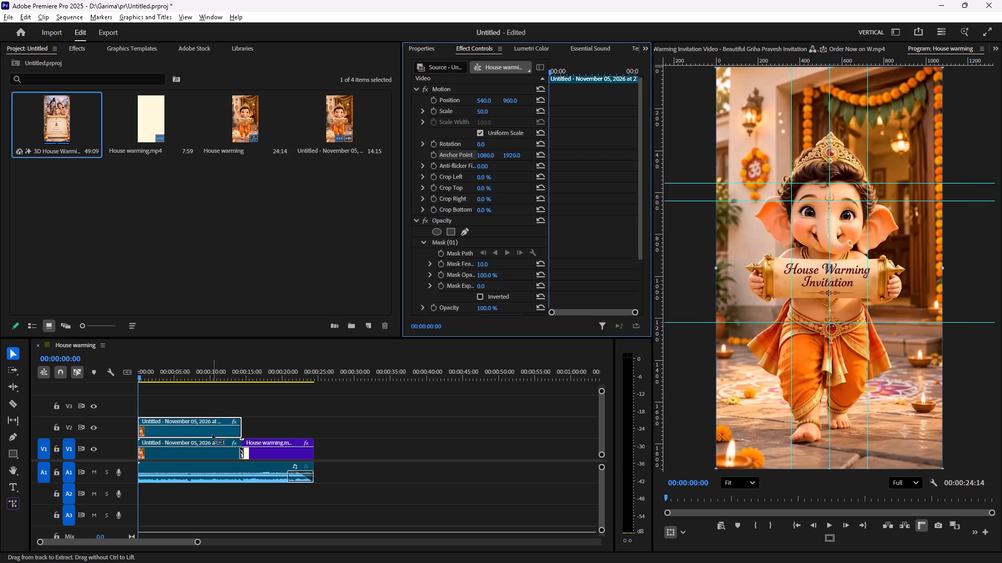
key("ctrl+z")
key("ctrl+z")
key("ctrl+z")
key("ctrl+z")
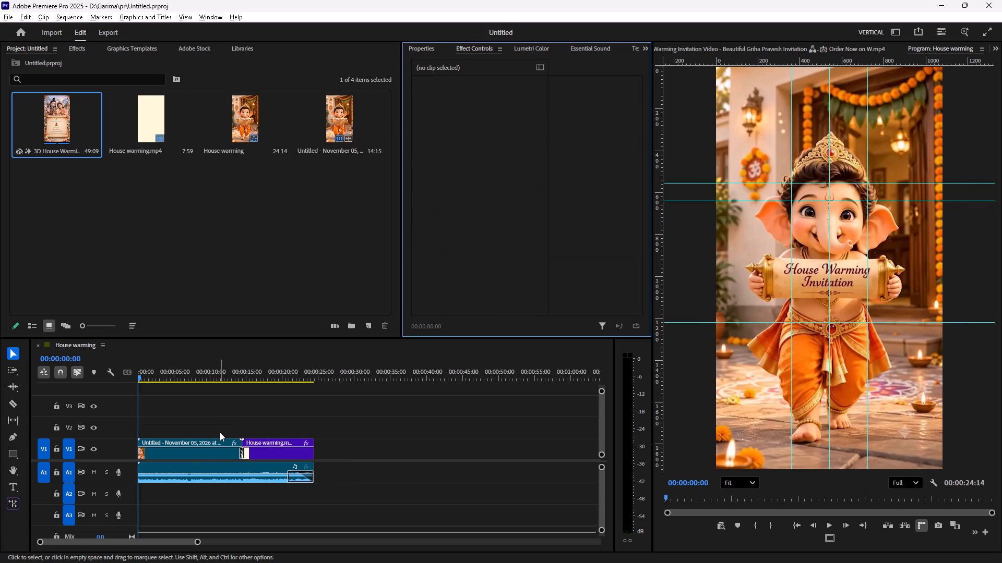
key("ctrl+shift+z")
Try to draw a free-form opacity mask on the first V1 clip, over the floor area in the picture's lower-right corner.
left_click(214, 432)
left_click(204, 454)
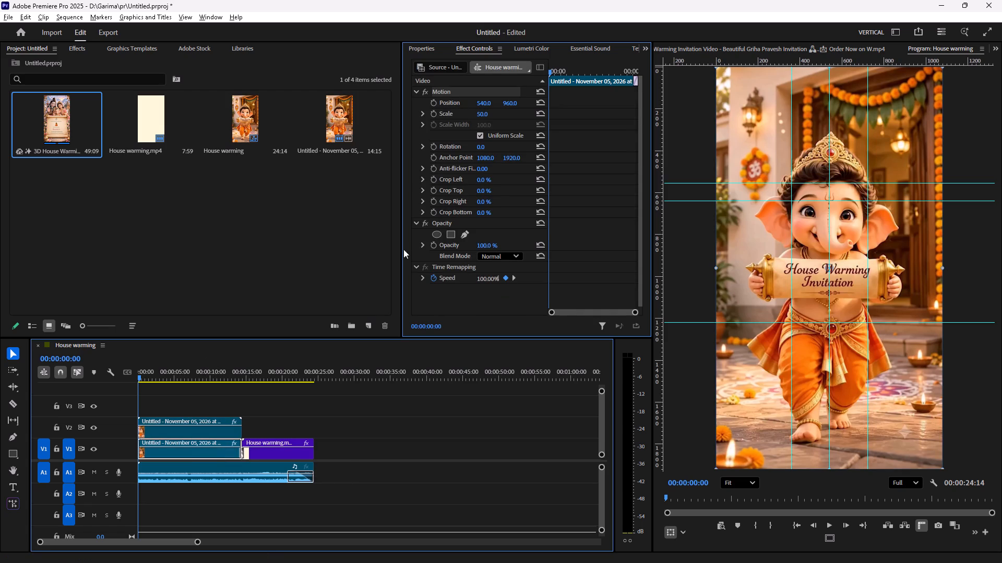
left_click(464, 237)
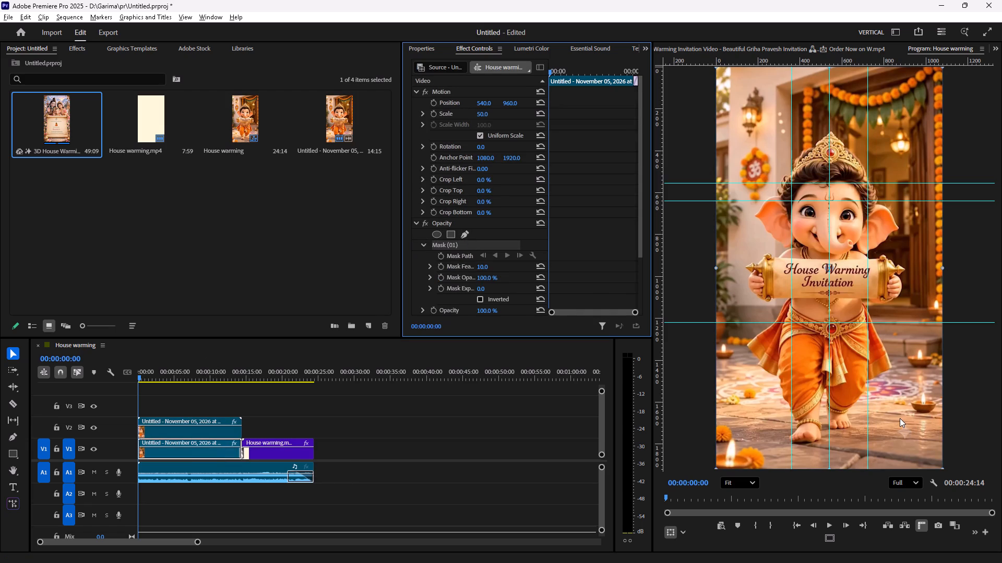
left_click(464, 235)
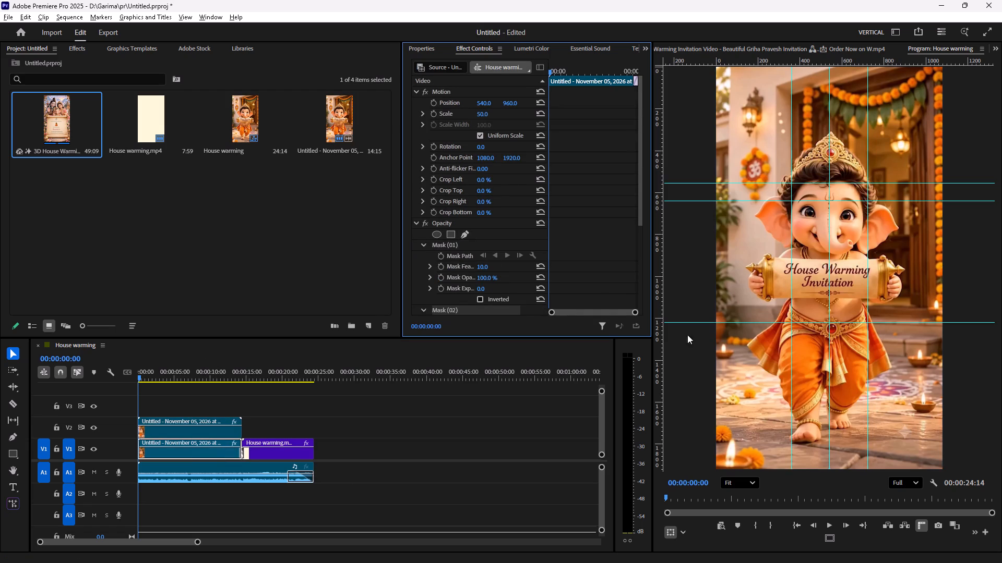
left_click(897, 421)
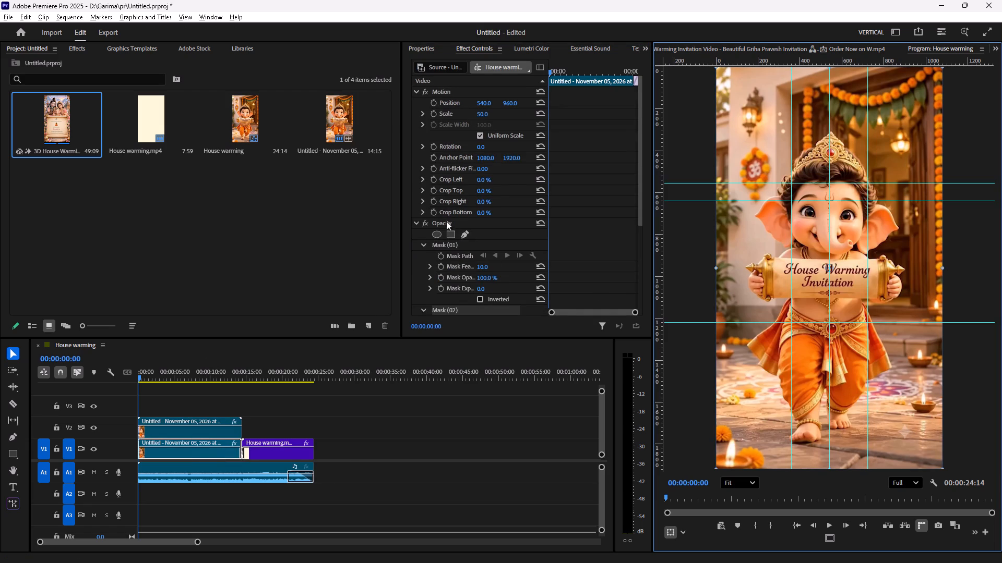
left_click(462, 232)
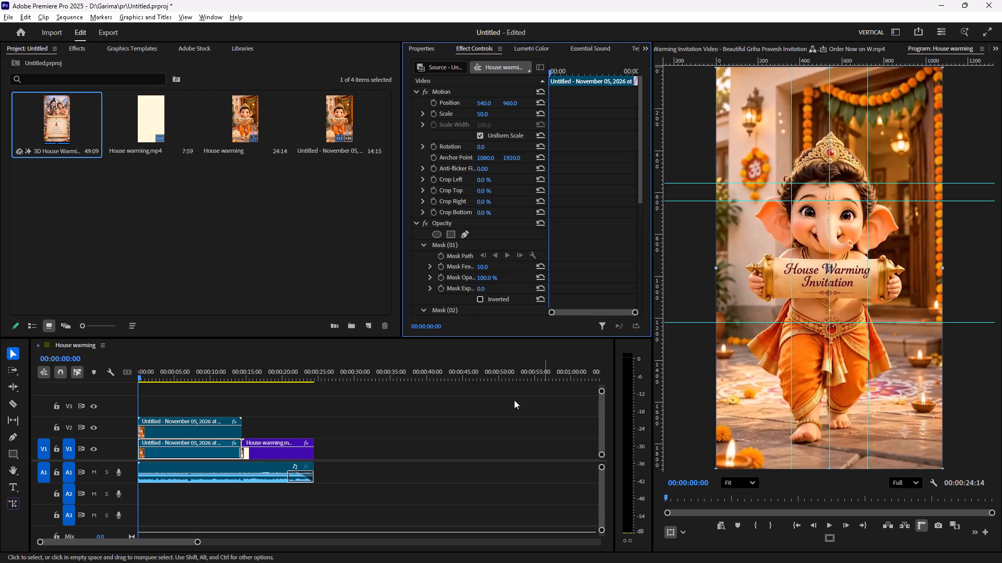
left_click(207, 455)
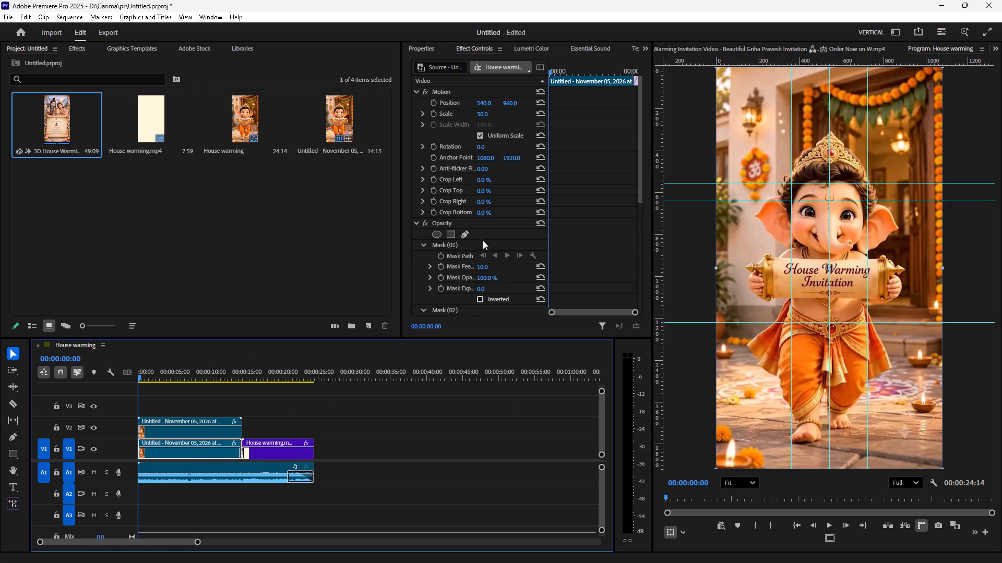
left_click(463, 234)
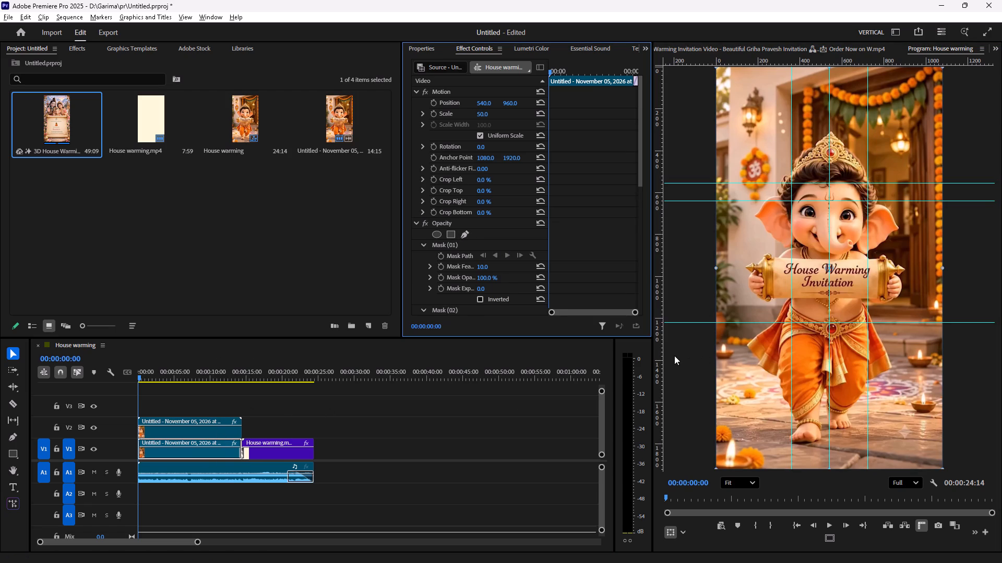
left_click(463, 233)
left_click(893, 427)
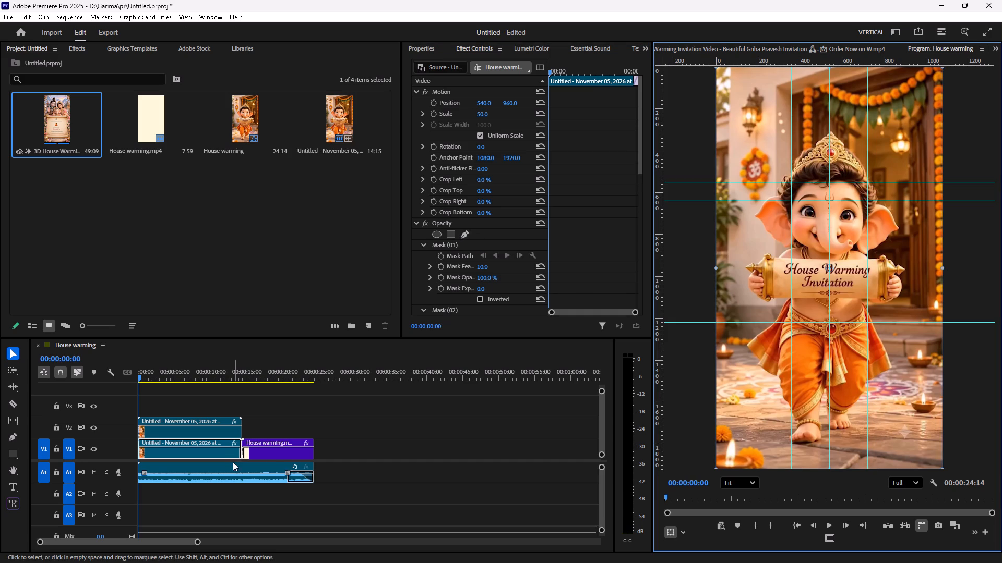
left_click(219, 452)
left_click(225, 429)
left_click(215, 448)
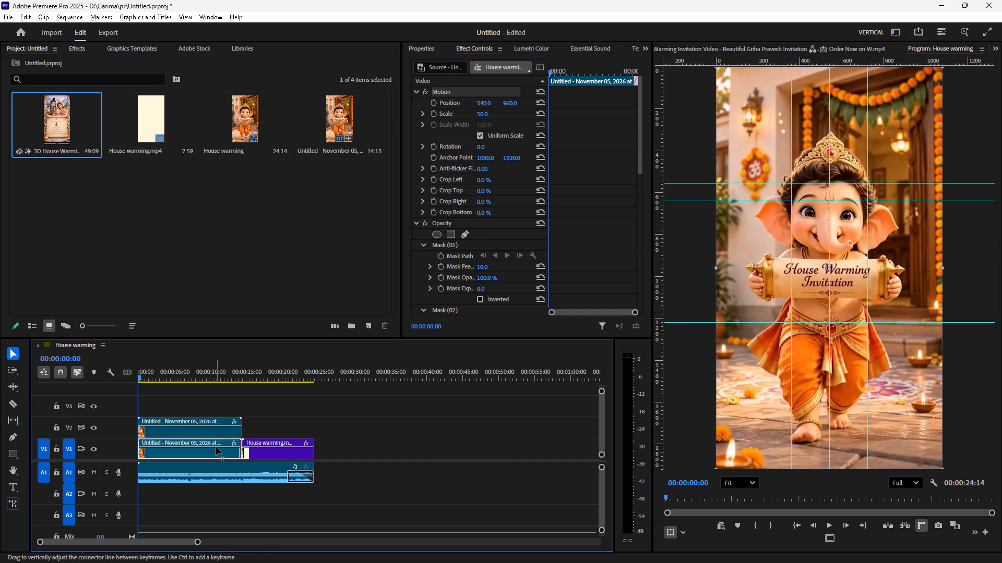
left_click(467, 237)
triple_click(467, 237)
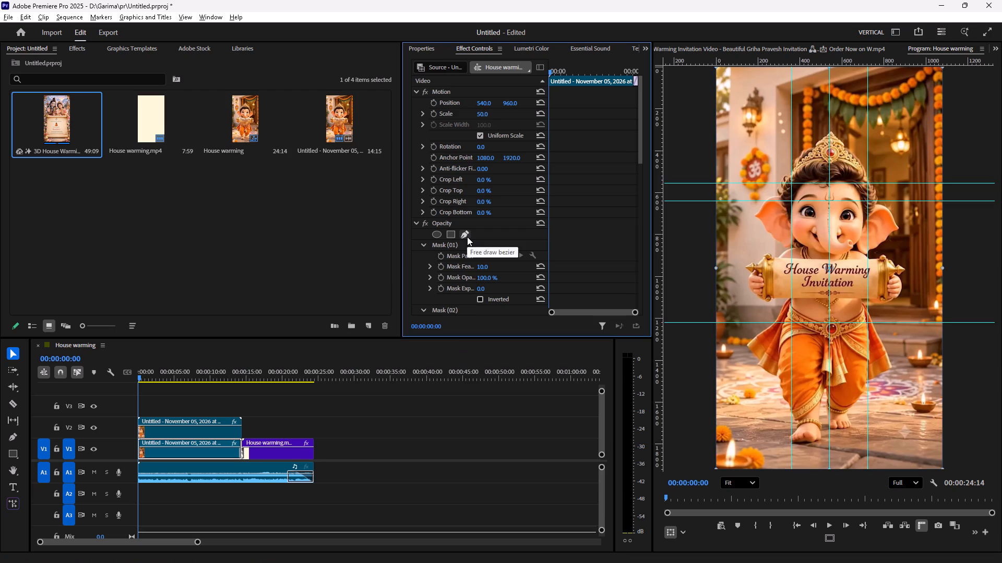
left_click(467, 237)
left_click(467, 237)
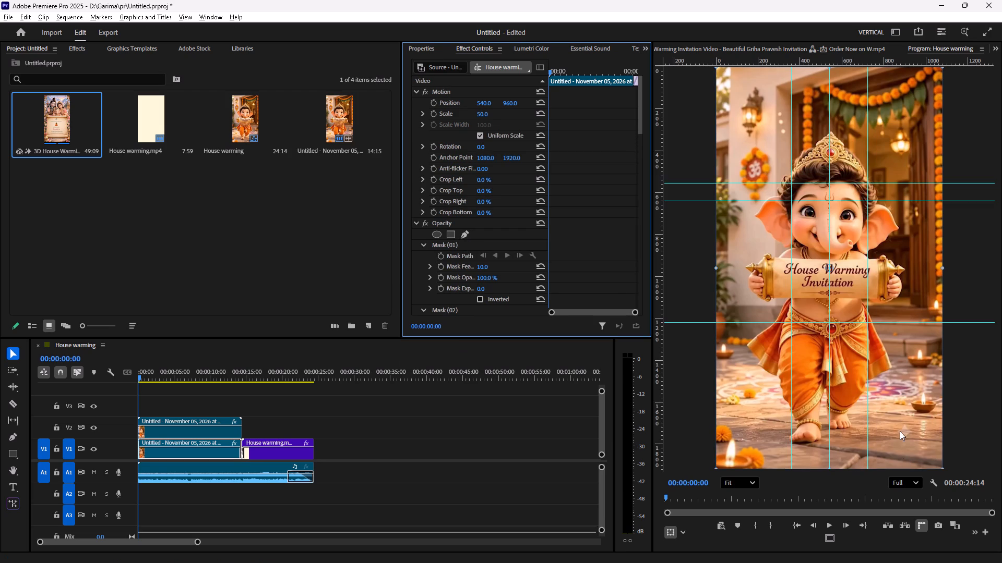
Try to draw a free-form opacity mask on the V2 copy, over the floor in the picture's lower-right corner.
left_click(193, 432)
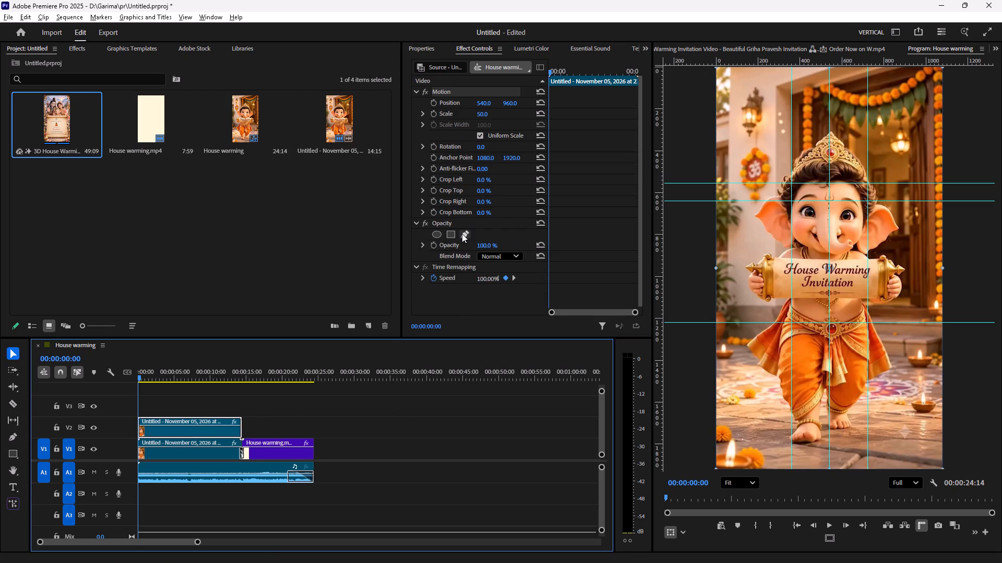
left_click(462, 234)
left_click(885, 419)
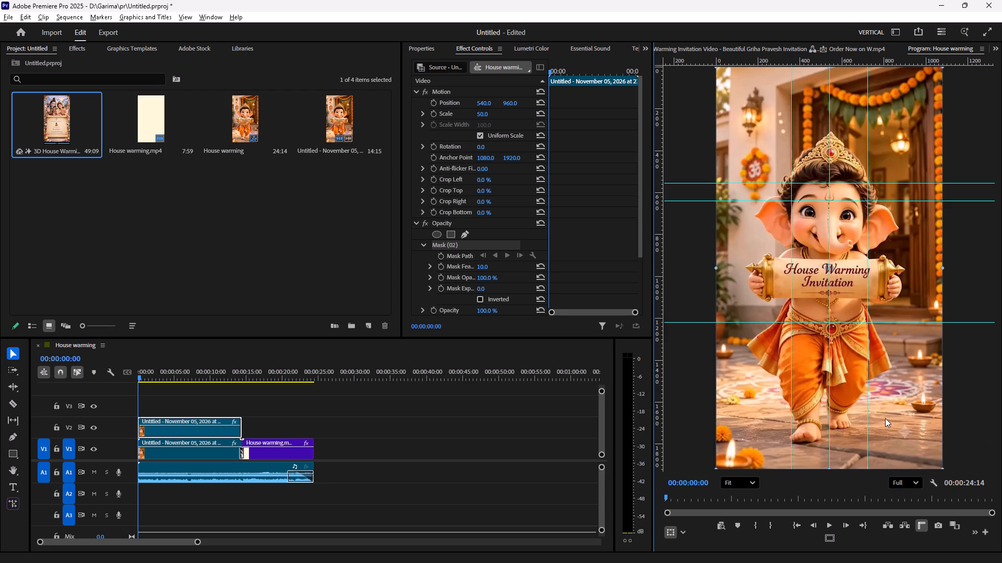
Save the project.
key("ctrl+s")
key("ctrl+s")
key("ctrl+s")
key("ctrl+s")
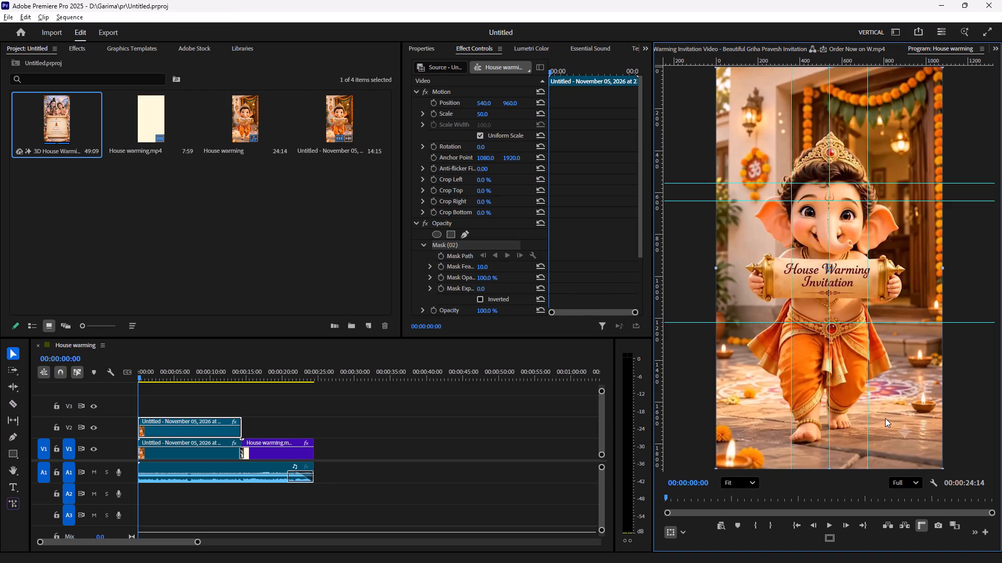
key("ctrl+s")
key("ctrl+s")
Play the sequence from its start through the invitation text to review it.
left_click_drag(147, 375, 119, 372)
key("space")
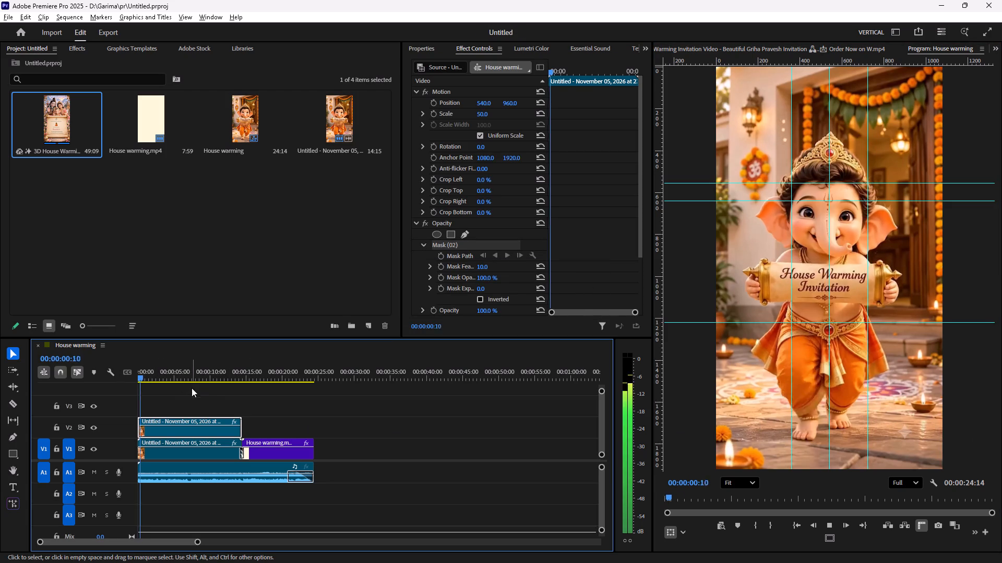
scroll(219, 399, "down", 4, "alt")
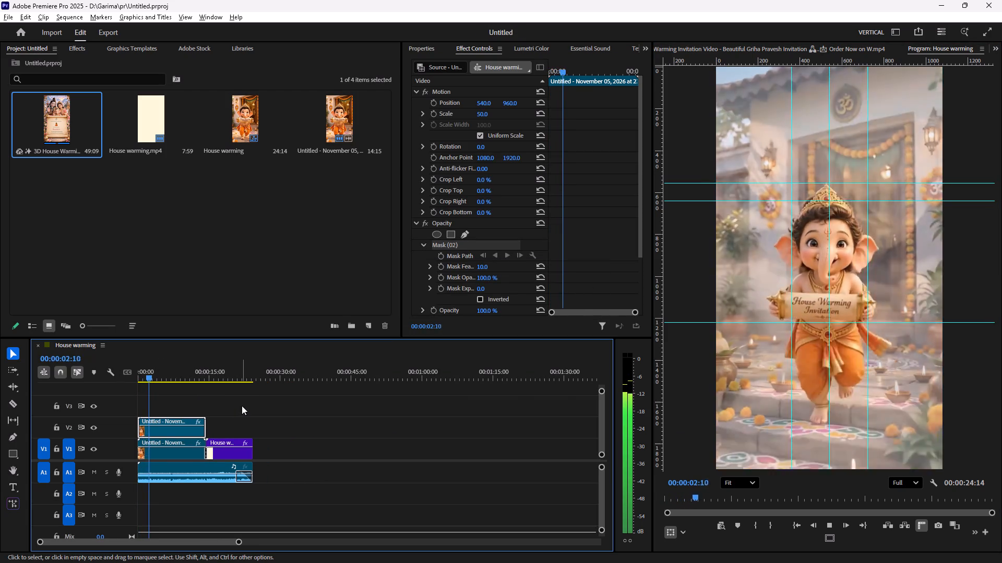
scroll(210, 427, "up", 5)
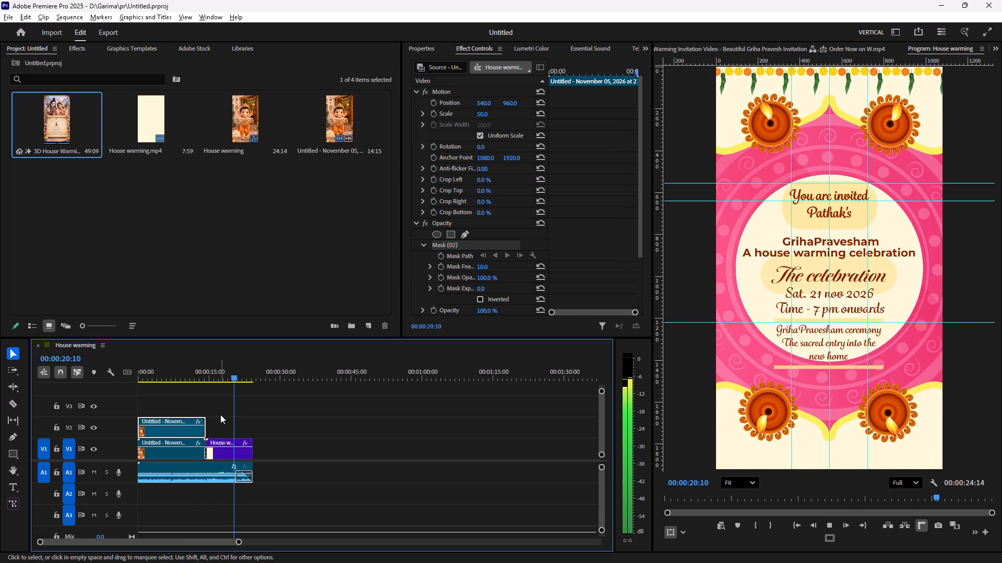
key("space")
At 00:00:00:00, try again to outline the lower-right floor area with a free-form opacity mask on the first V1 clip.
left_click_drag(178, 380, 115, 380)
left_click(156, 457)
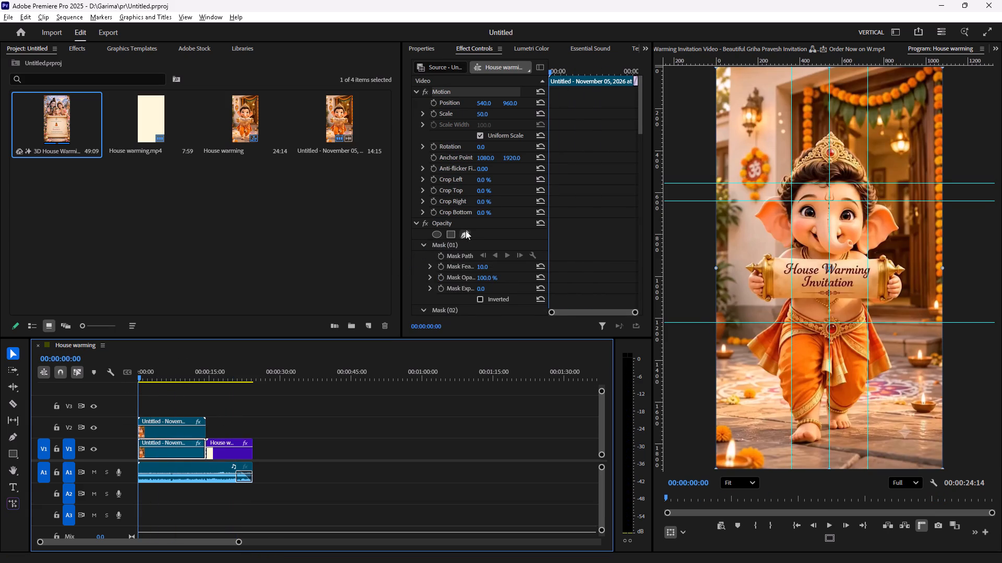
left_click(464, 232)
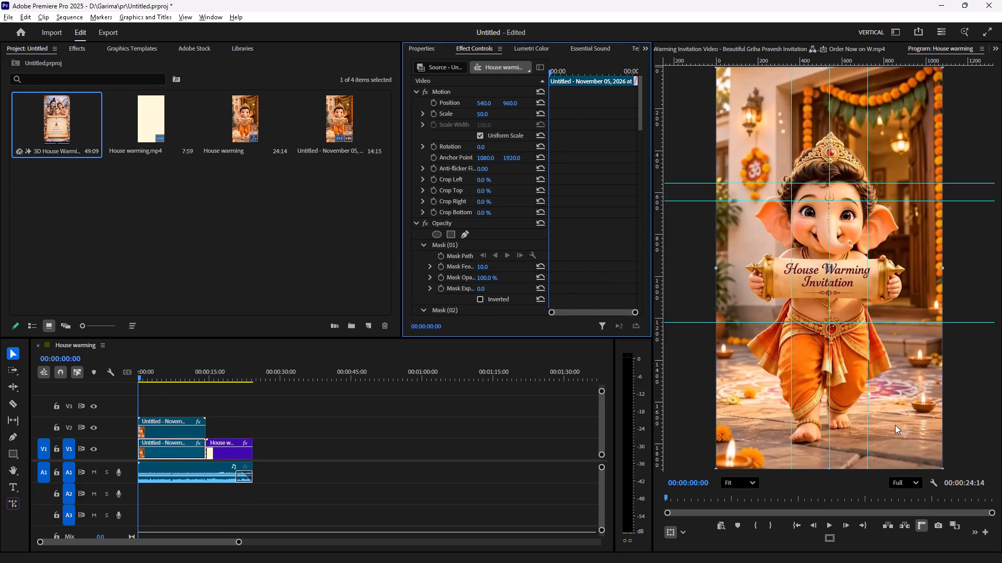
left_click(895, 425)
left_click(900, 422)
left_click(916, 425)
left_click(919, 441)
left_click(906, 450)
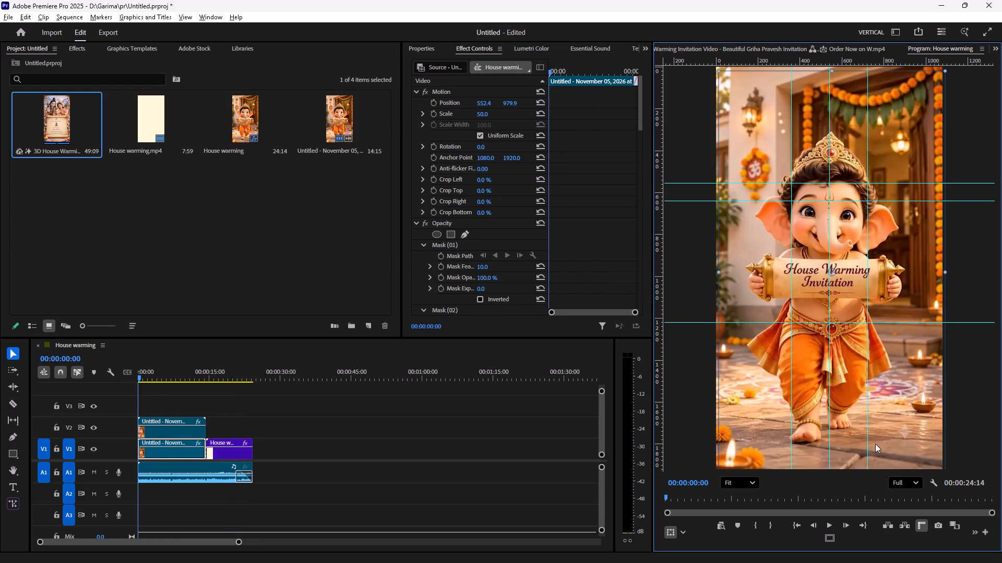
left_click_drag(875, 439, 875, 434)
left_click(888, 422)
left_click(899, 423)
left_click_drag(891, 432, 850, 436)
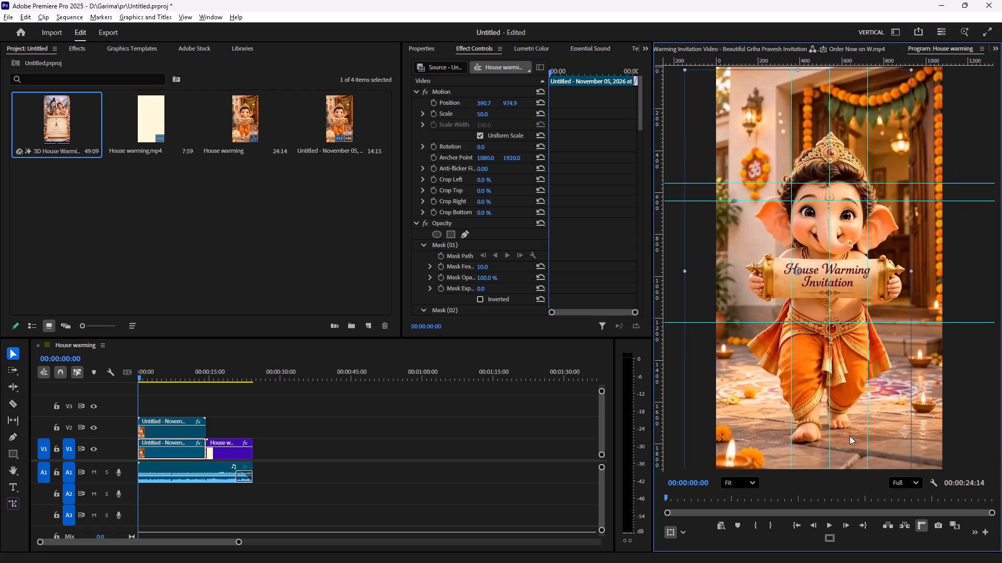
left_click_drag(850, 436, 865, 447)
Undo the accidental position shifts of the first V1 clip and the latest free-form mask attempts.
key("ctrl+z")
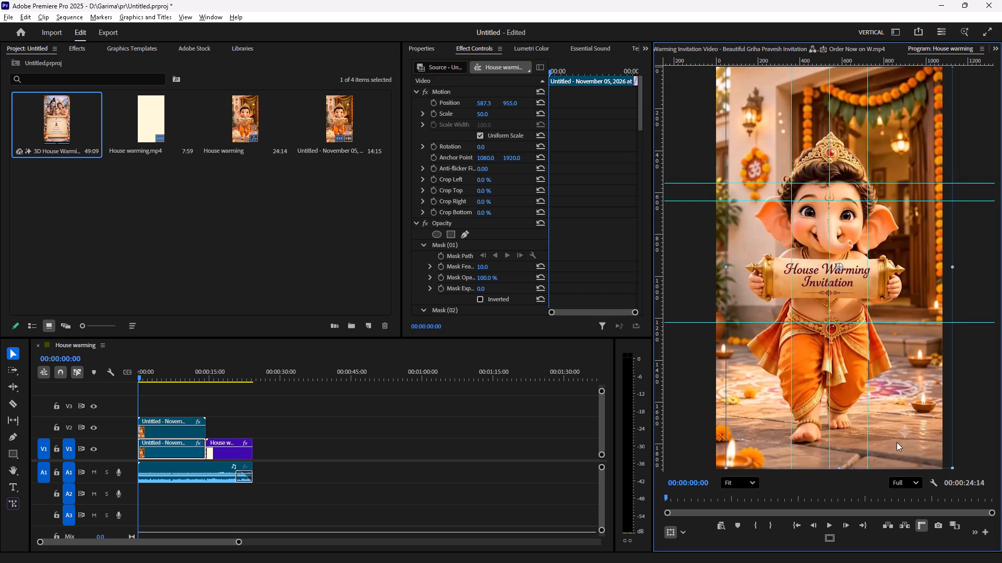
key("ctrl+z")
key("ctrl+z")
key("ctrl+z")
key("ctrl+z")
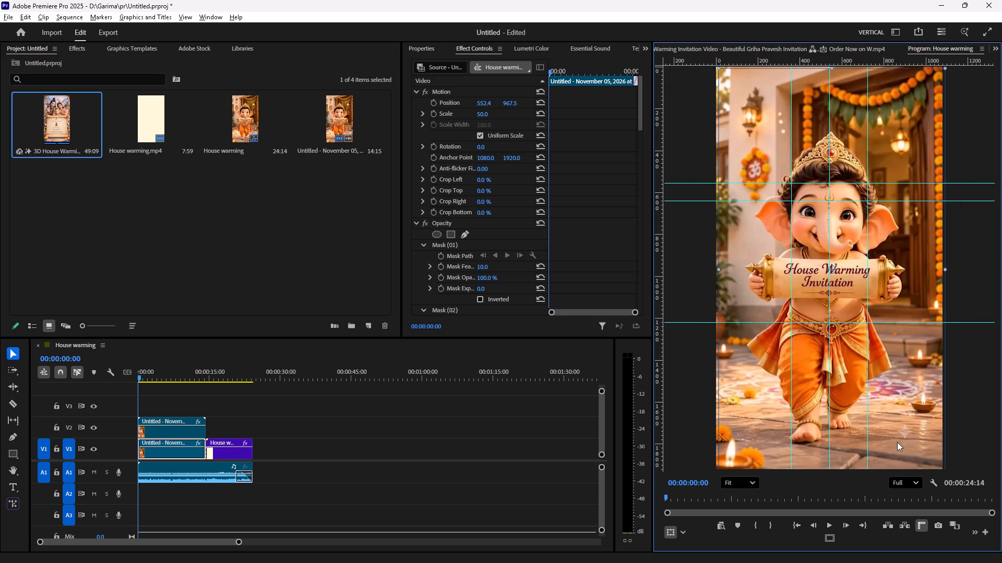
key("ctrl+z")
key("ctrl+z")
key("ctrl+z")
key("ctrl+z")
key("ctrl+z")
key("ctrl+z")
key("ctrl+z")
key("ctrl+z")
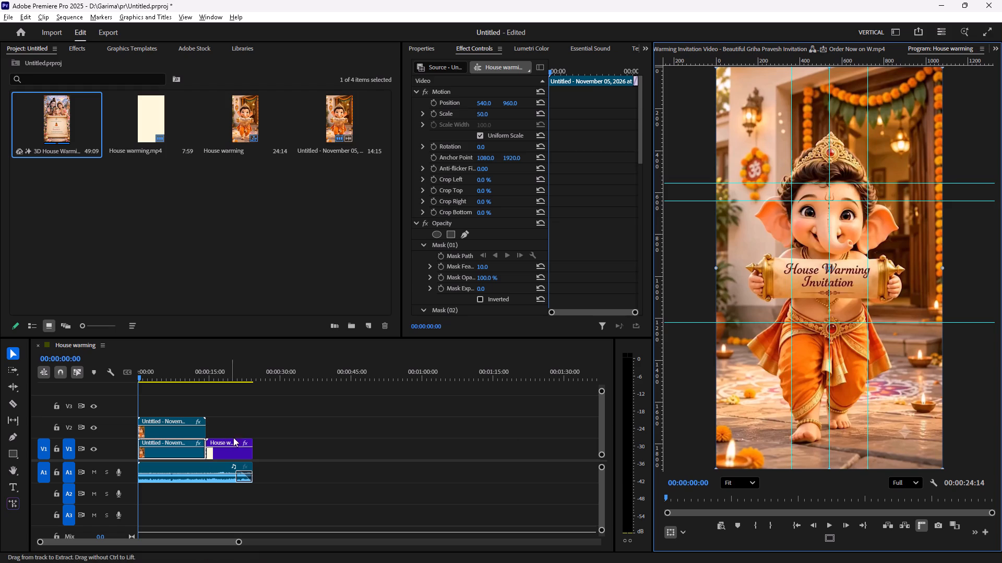
Undo the remaining extra free-form mask attempts on the first V1 clip.
key("ctrl+z")
key("ctrl+z")
key("ctrl+z")
key("ctrl+z")
key("ctrl+z")
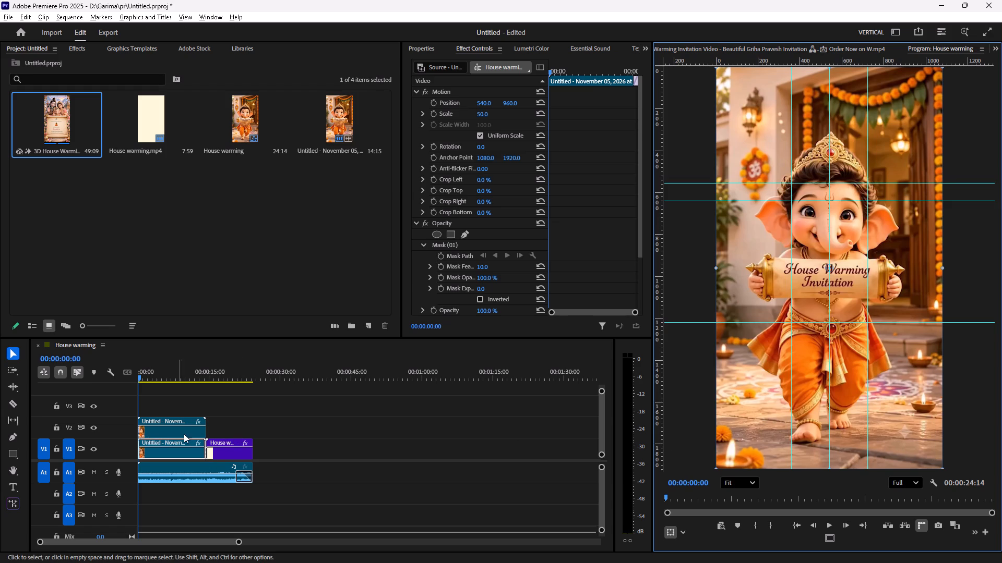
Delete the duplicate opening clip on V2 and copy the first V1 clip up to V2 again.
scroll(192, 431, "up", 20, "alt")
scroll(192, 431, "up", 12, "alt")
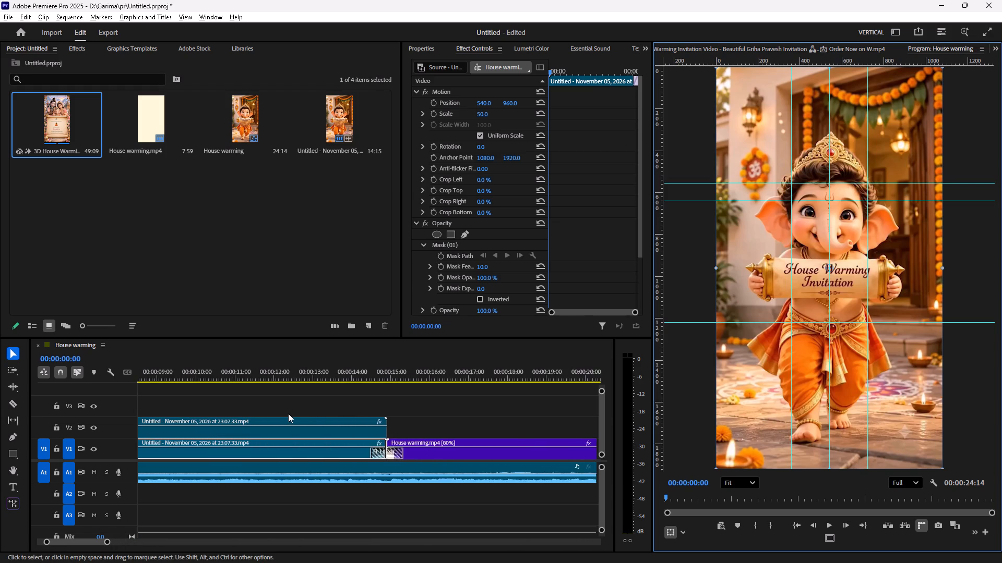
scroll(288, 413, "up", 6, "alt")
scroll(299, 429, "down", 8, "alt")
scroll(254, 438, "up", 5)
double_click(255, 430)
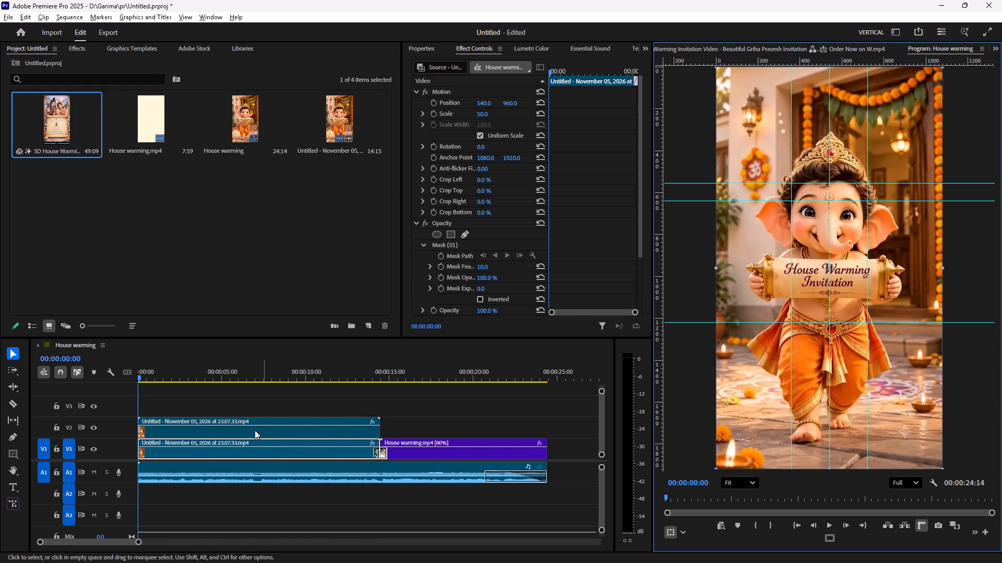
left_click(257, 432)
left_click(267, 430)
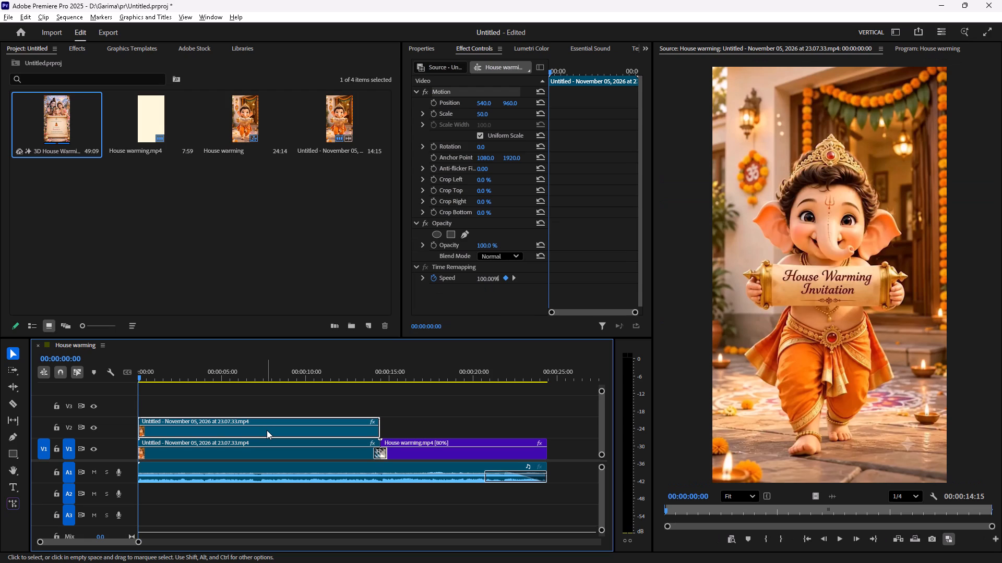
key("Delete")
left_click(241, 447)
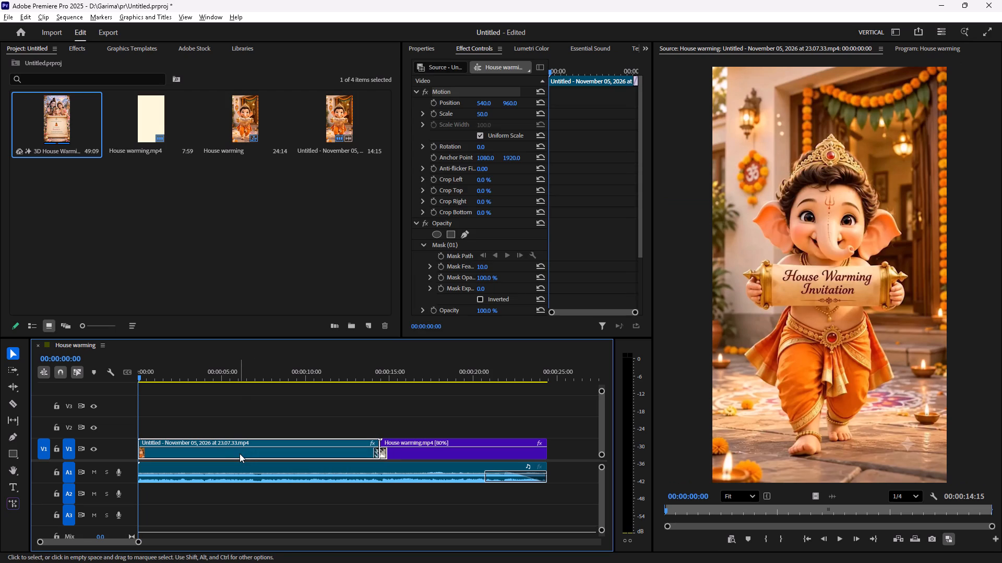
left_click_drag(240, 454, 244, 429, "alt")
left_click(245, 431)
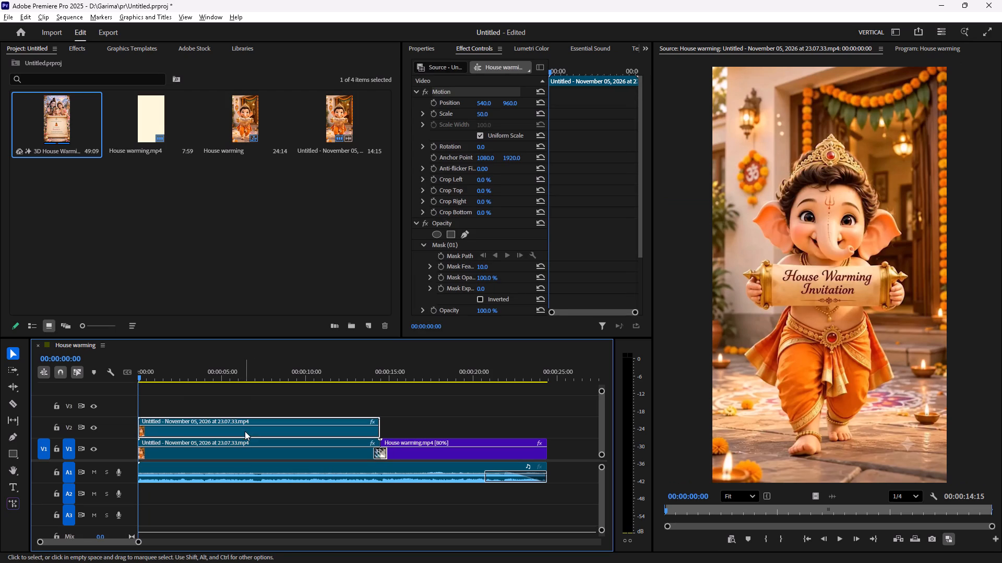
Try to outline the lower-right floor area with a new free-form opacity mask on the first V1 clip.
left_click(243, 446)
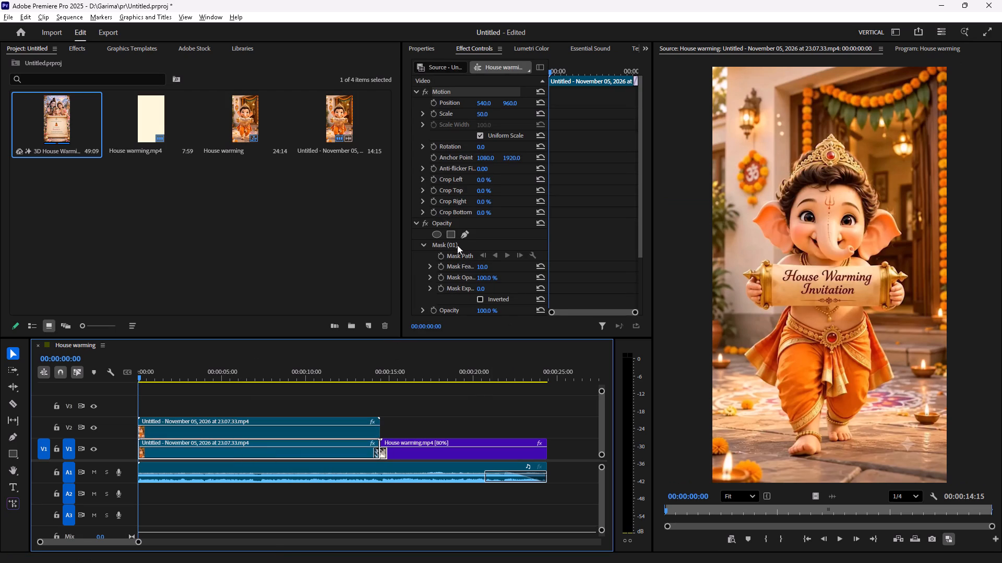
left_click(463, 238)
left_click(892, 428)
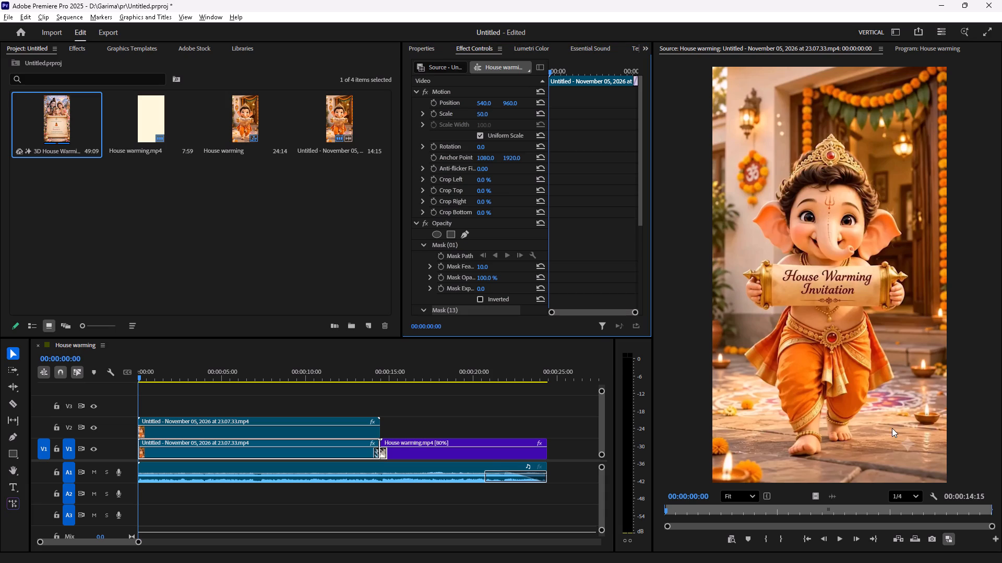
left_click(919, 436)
Save the project.
key("ctrl+s")
key("ctrl+s")
key("ctrl+s")
key("ctrl+s")
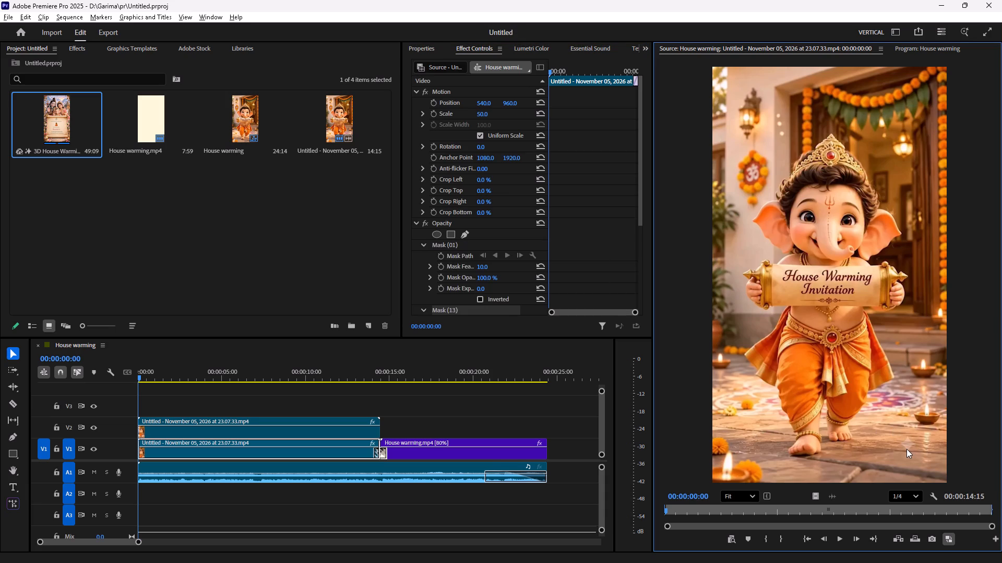
key("ctrl+s")
key("ctrl+s")
key("ctrl+s")
key("ctrl+s")
key("ctrl+s")
key("ctrl+s")
key("ctrl+s")
key("ctrl+s")
key("ctrl+s")
key("ctrl+s")
key("ctrl+s")
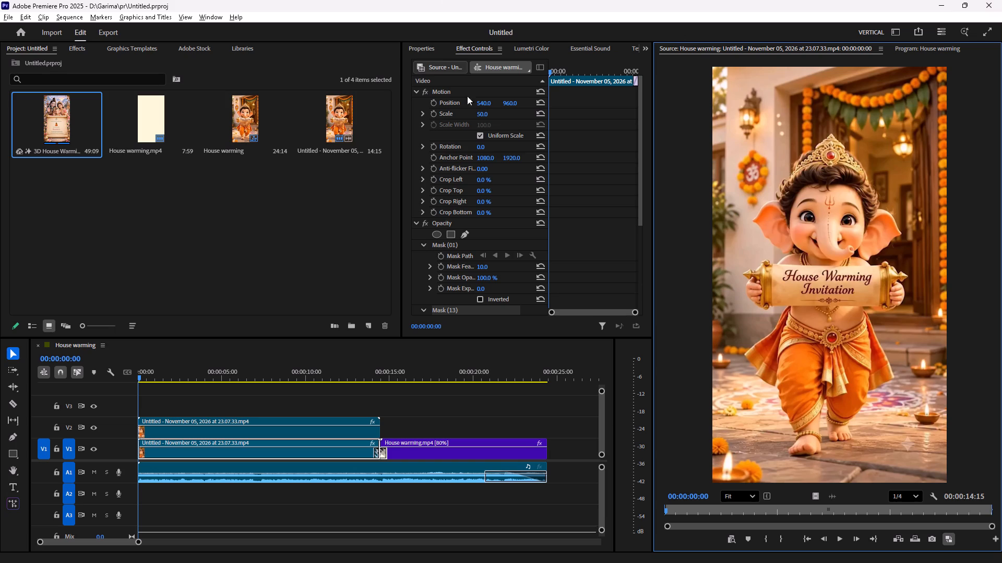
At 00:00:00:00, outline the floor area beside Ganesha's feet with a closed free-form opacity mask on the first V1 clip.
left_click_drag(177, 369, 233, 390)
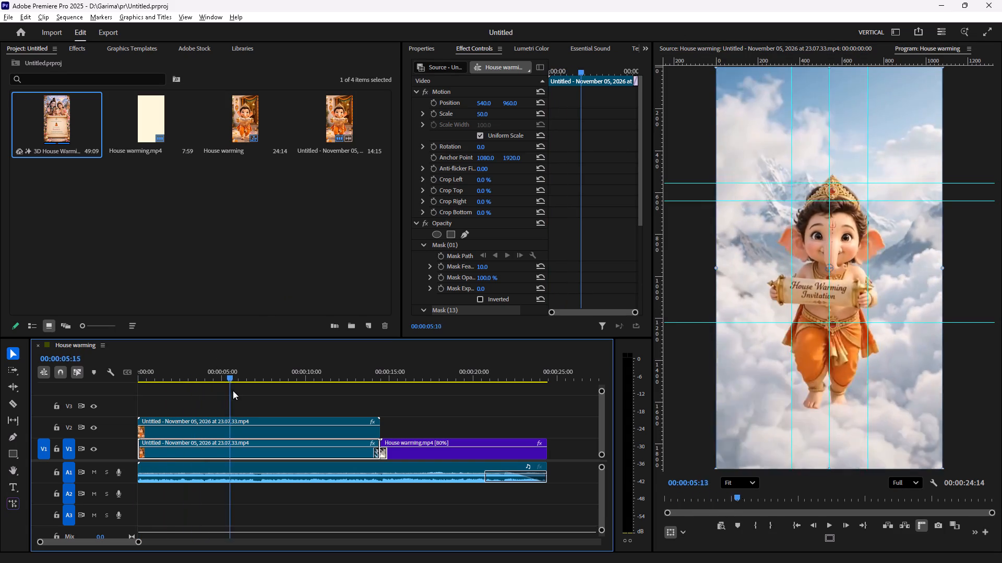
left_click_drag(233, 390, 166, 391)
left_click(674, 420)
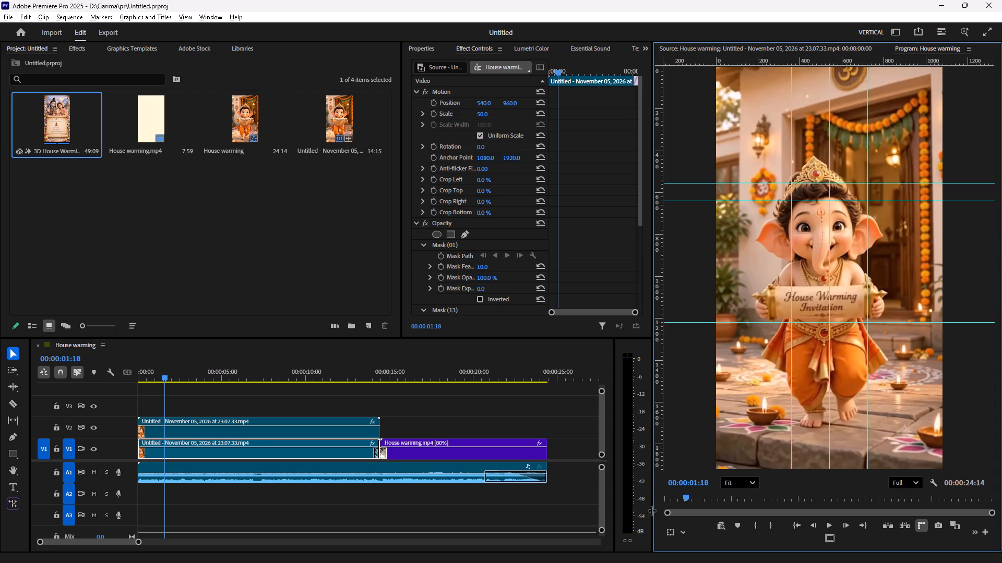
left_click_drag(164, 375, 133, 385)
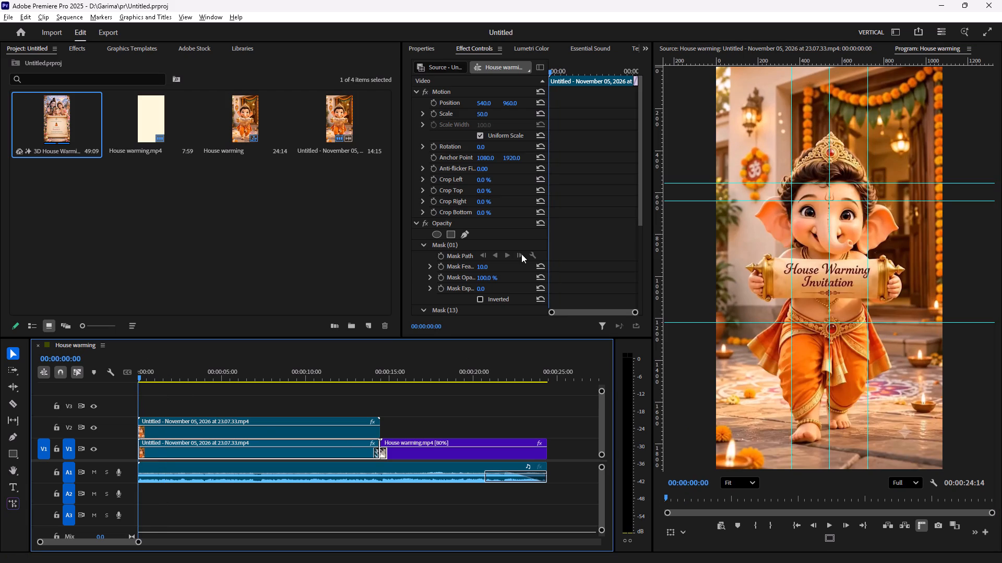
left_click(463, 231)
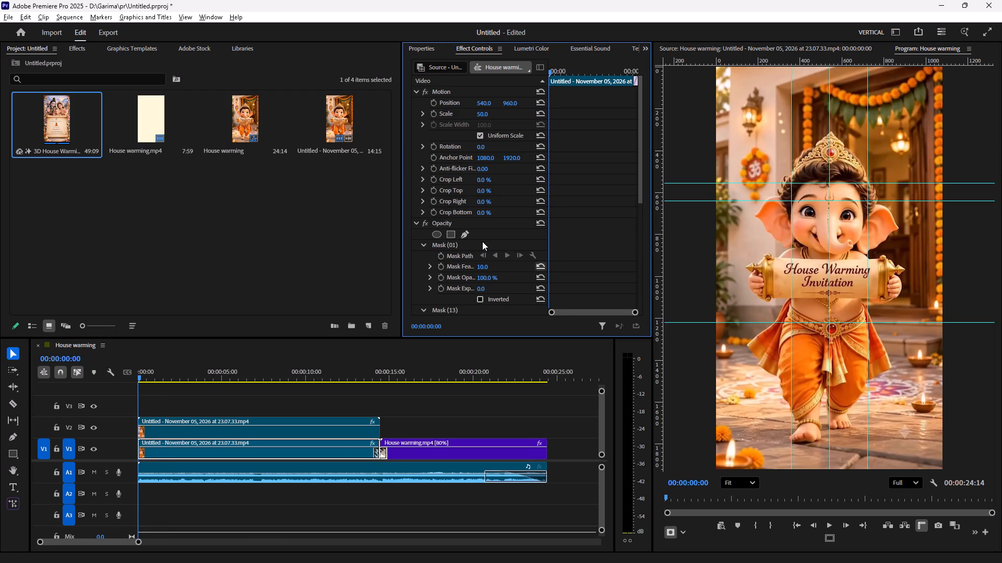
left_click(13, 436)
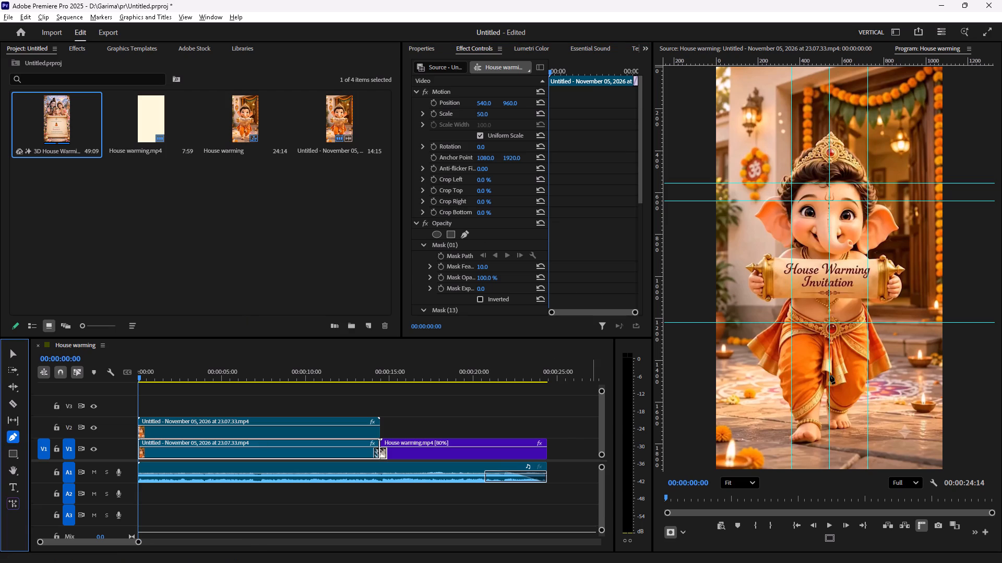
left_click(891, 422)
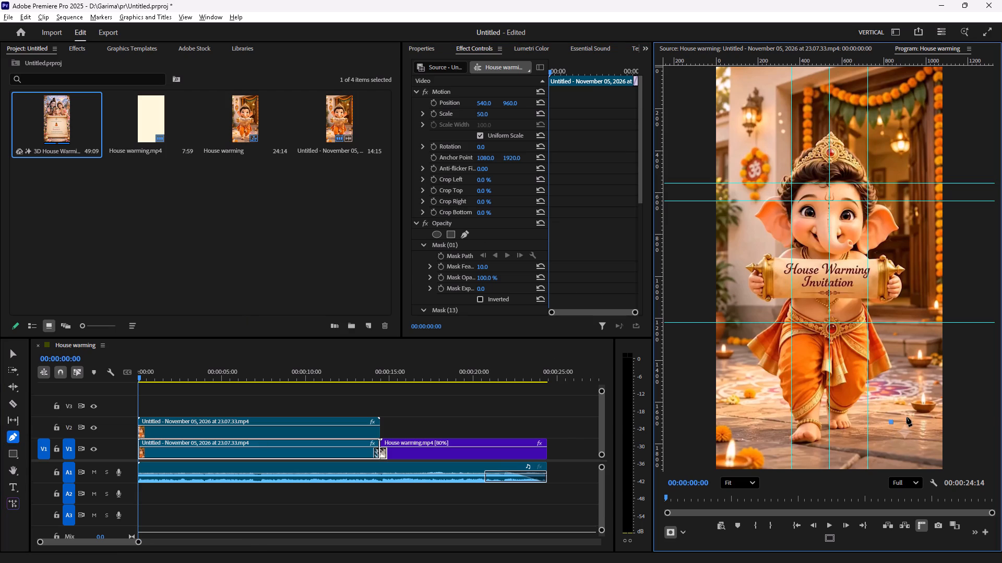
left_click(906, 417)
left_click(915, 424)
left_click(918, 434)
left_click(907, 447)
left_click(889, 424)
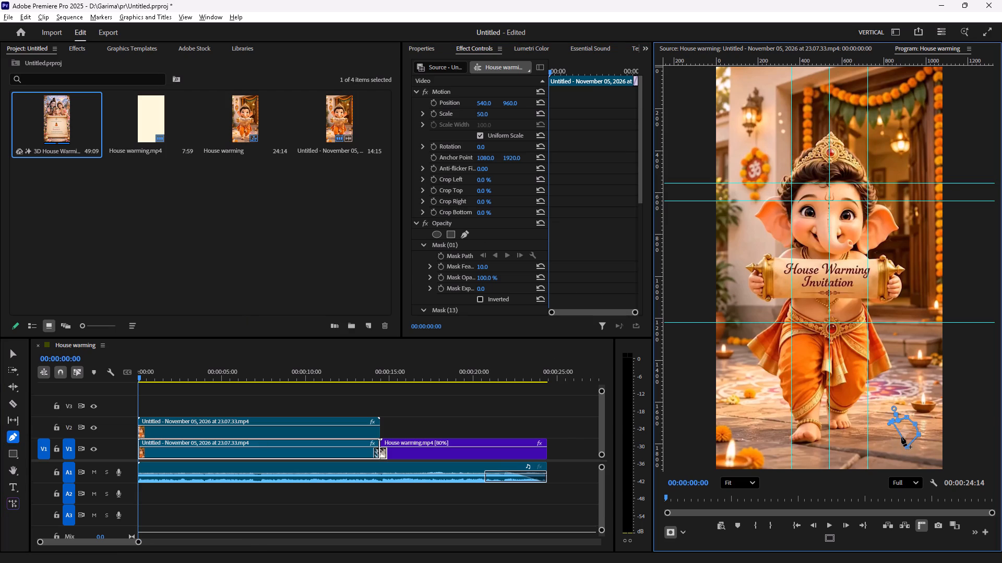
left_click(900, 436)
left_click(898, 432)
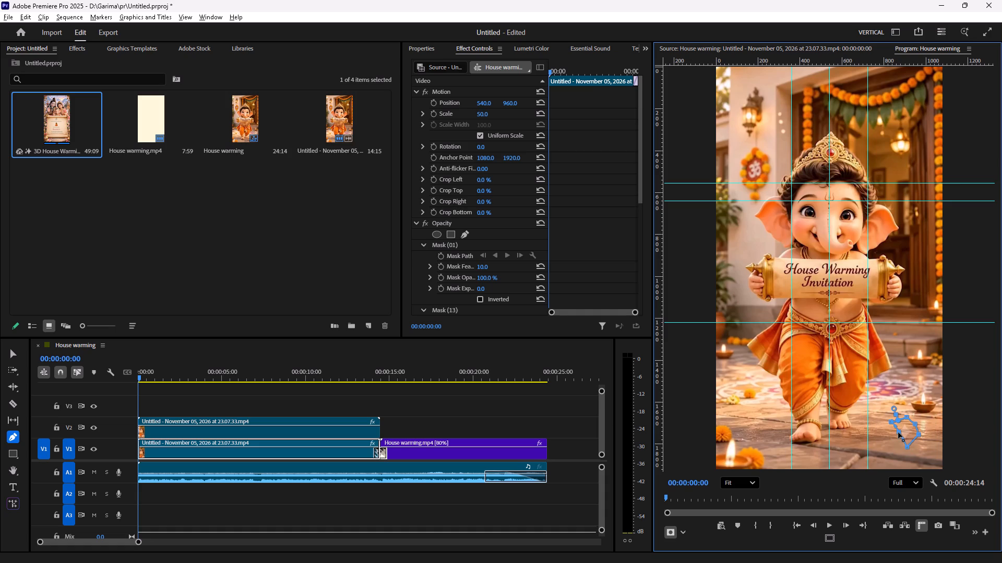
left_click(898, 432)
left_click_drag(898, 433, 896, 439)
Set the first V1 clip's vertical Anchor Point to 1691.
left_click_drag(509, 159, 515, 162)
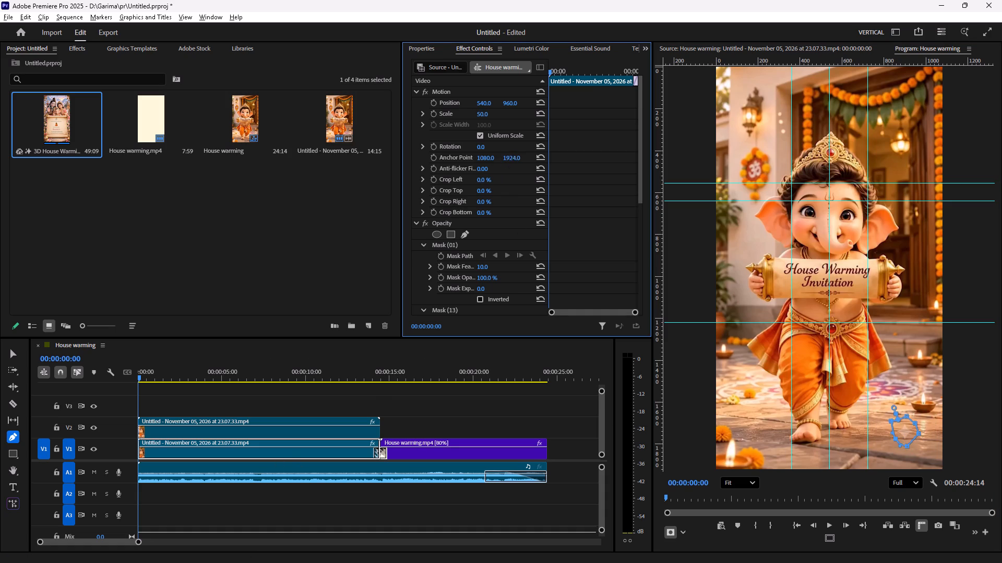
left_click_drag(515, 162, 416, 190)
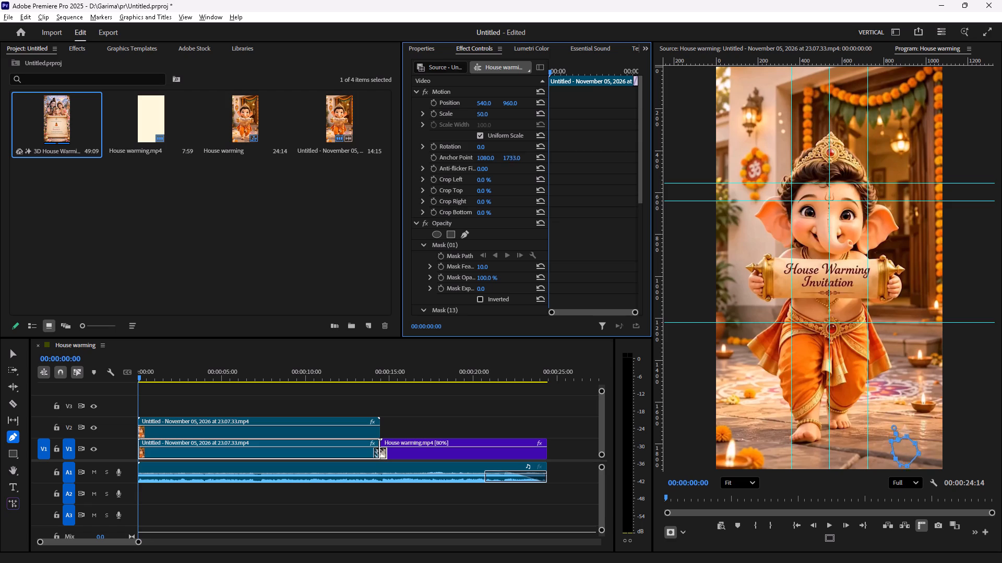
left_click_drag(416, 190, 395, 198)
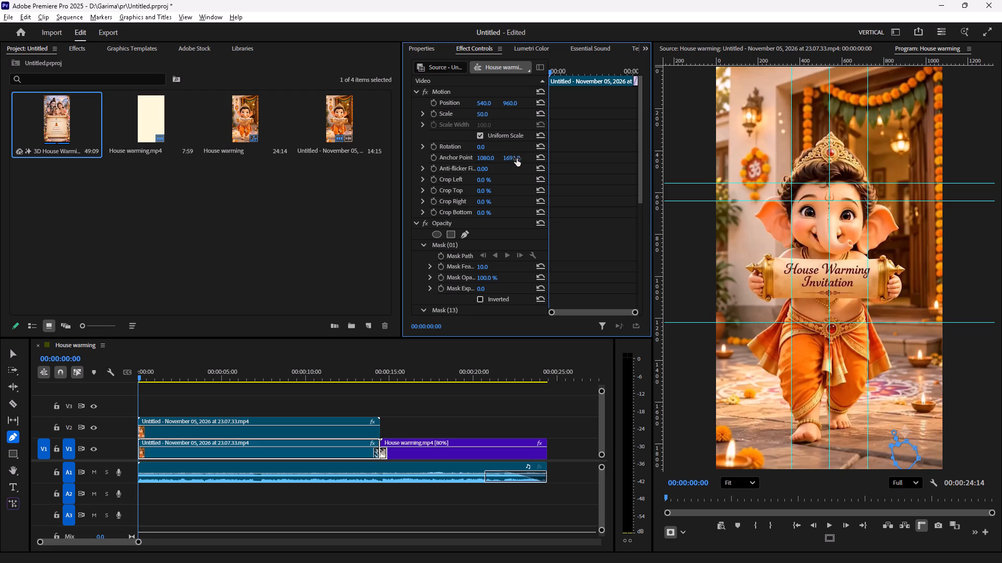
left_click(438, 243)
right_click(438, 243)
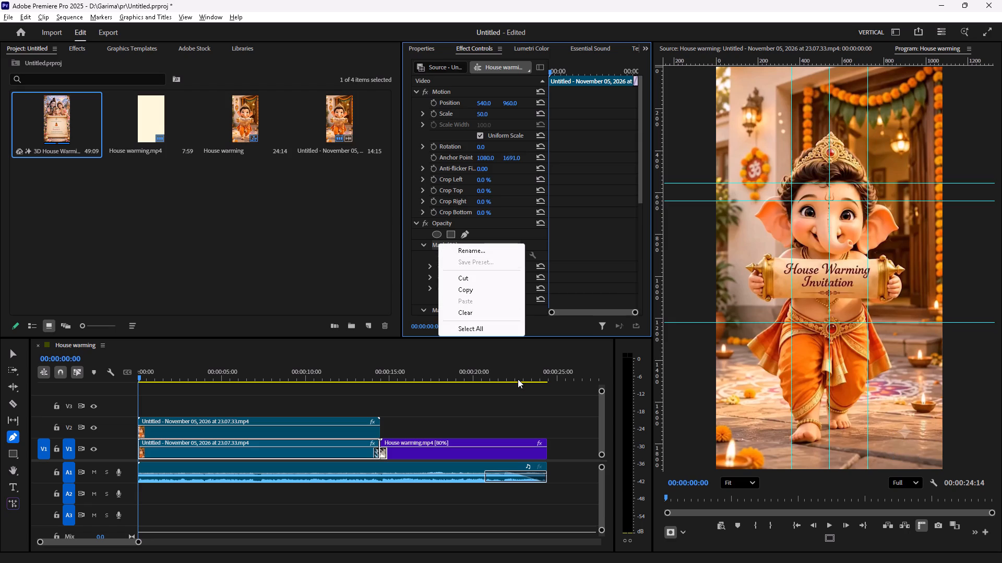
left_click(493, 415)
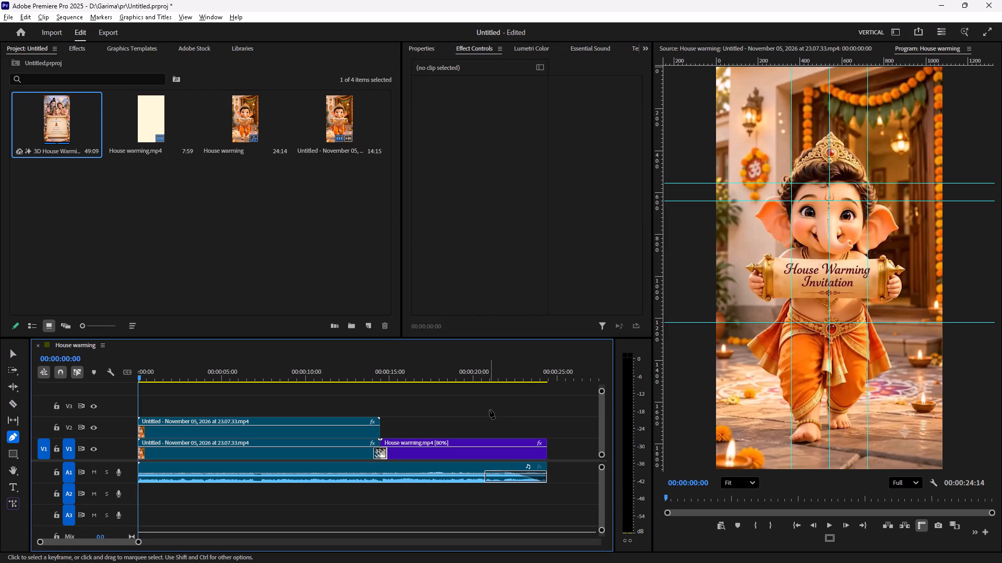
Save the project with the mask and anchor point edits.
key("ctrl+s")
key("ctrl+s")
key("ctrl+s")
key("ctrl+s")
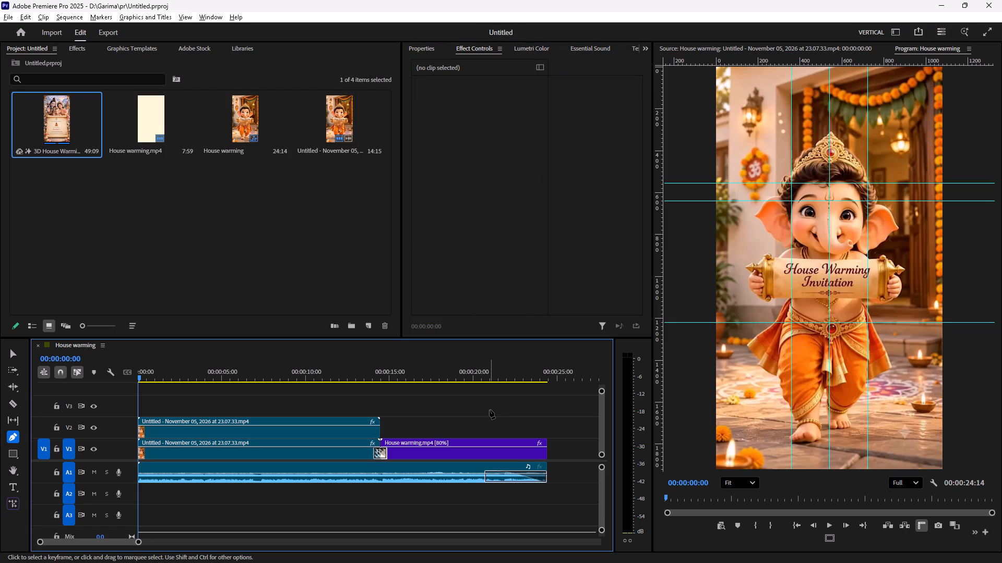
Undo the mask, anchor point and duplicate-clip edits until V2 is empty, keeping the audio trimmed to the 00:00:24:14 sequence end.
key("ctrl+z")
key("ctrl+z")
key("ctrl+z")
key("ctrl+z")
key("ctrl+z")
key("ctrl+z")
key("ctrl+z")
key("ctrl+z")
key("ctrl+z")
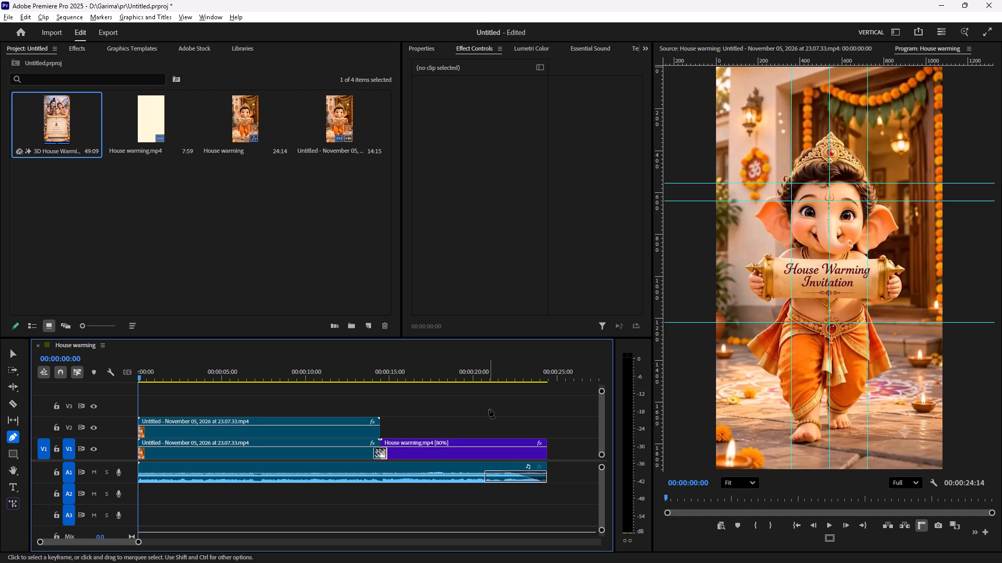
key("ctrl+z")
key("ctrl+z")
key("ctrl+z")
key("ctrl+z")
key("ctrl+z")
key("ctrl+z")
key("ctrl+z")
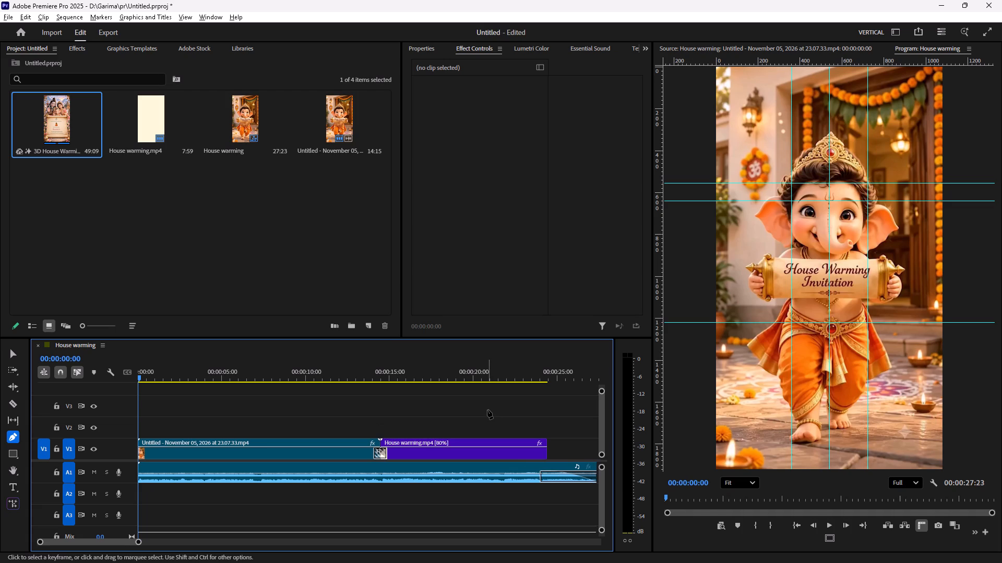
key("ctrl+z")
key("ctrl+shift+z")
key("ctrl+shift+z")
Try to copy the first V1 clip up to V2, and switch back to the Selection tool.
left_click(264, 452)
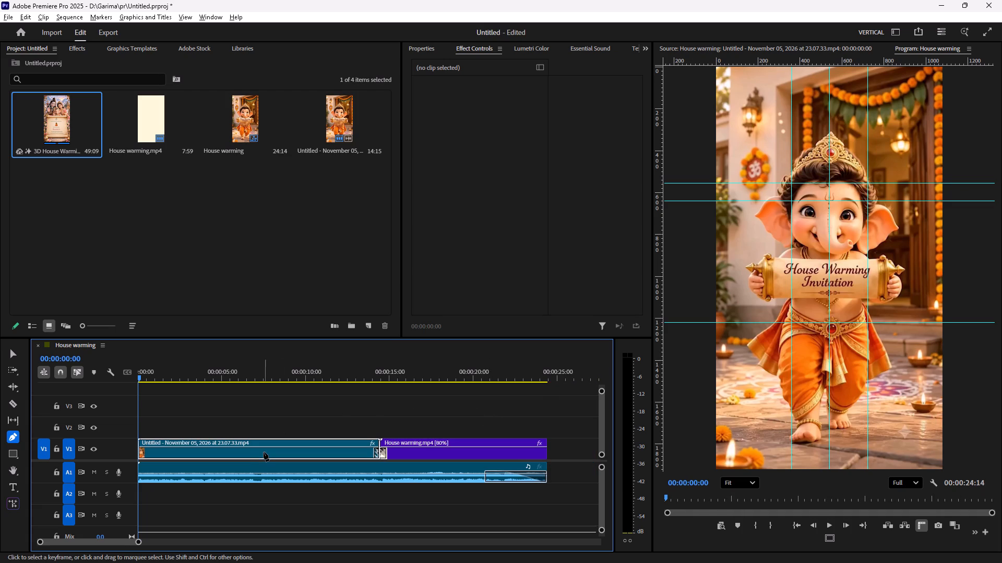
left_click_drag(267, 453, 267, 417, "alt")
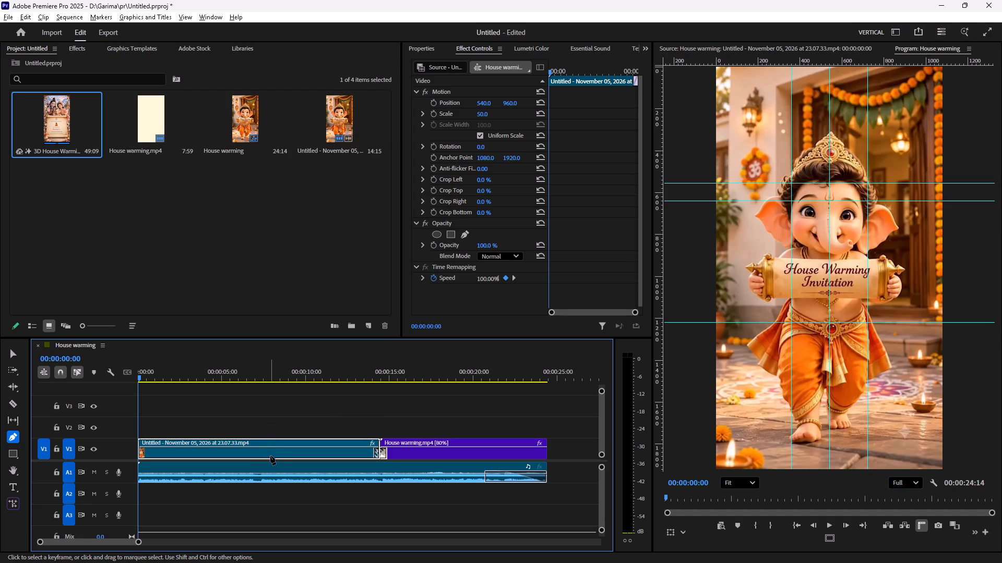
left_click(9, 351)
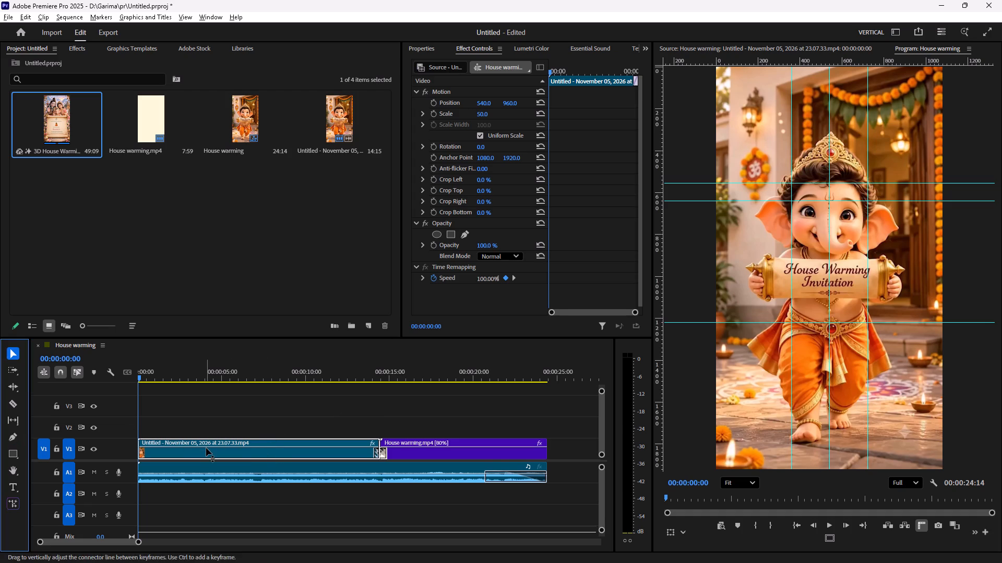
Save the project with V2 left empty.
key("ctrl+s")
key("ctrl+s")
key("ctrl+s")
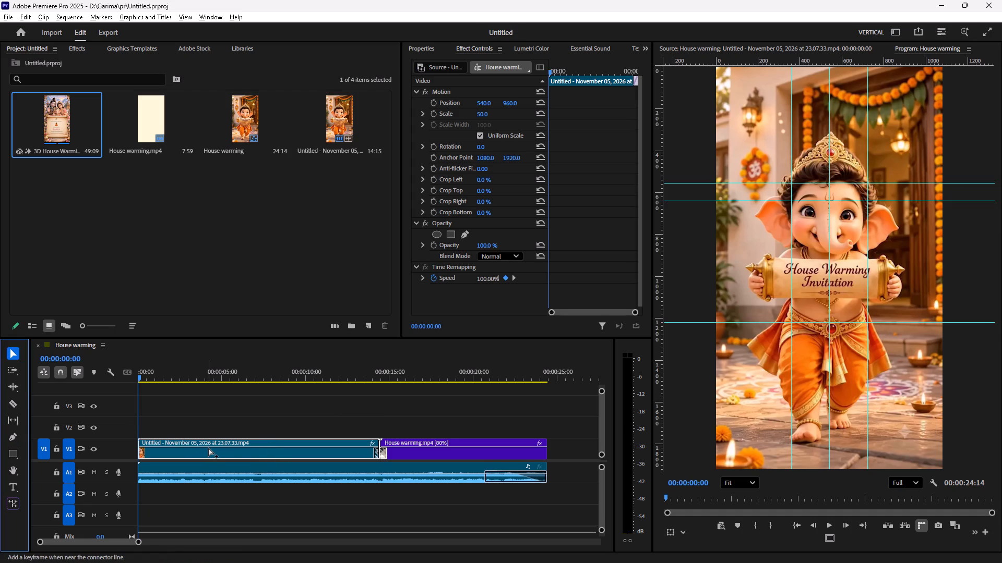
key("ctrl+s")
key("ctrl+s")
key("ctrl+s")
key("ctrl+s")
key("ctrl+s")
Play the sequence from its start through the Venue text, and return to about 00:00:04:23 to review the opening clip.
key("space")
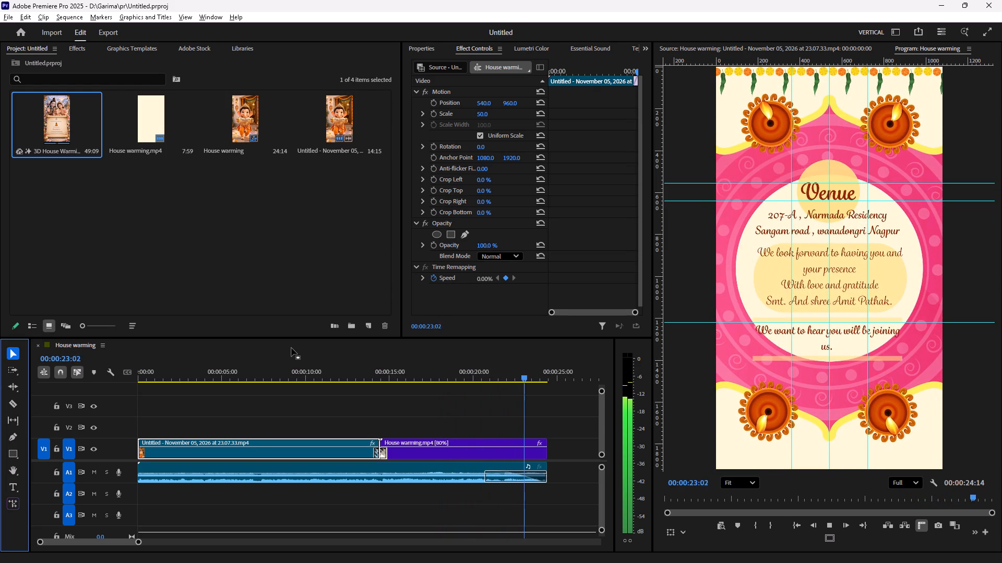
left_click_drag(233, 373, 219, 374)
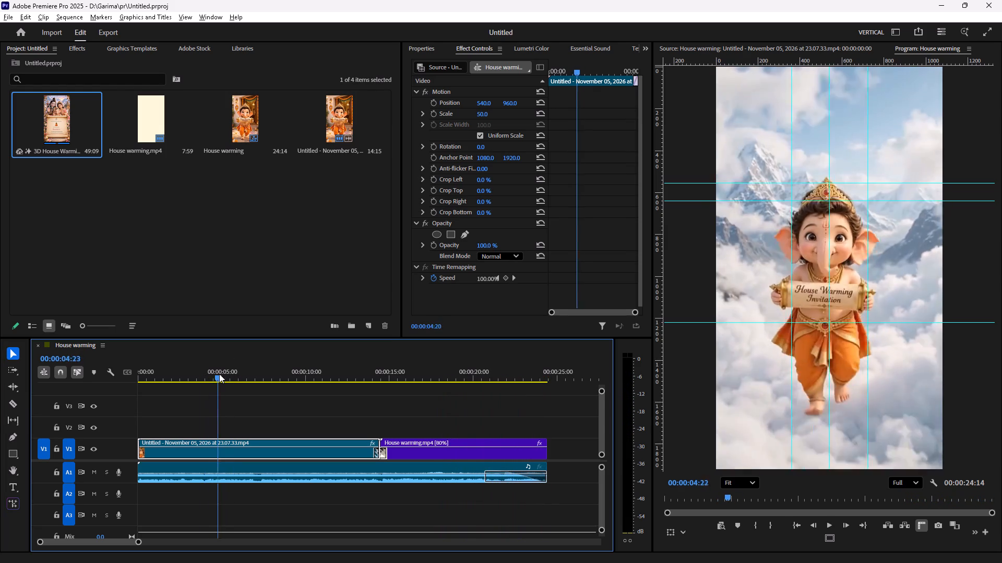
Scrub from the opening clip through the transition into House warming.mp4, examining it, and play briefly from about 00:00:16:00.
left_click_drag(219, 374, 292, 372)
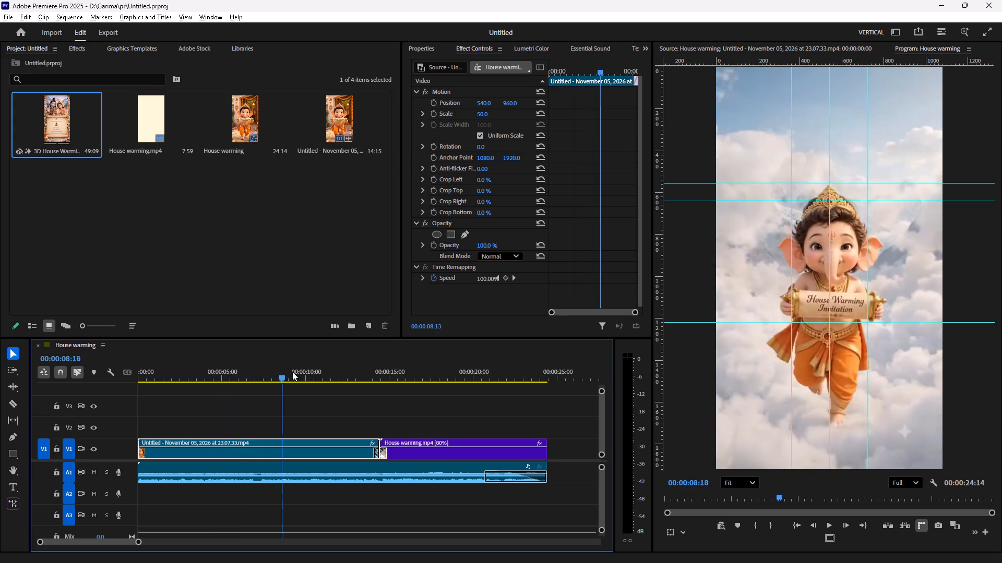
left_click_drag(292, 372, 385, 376)
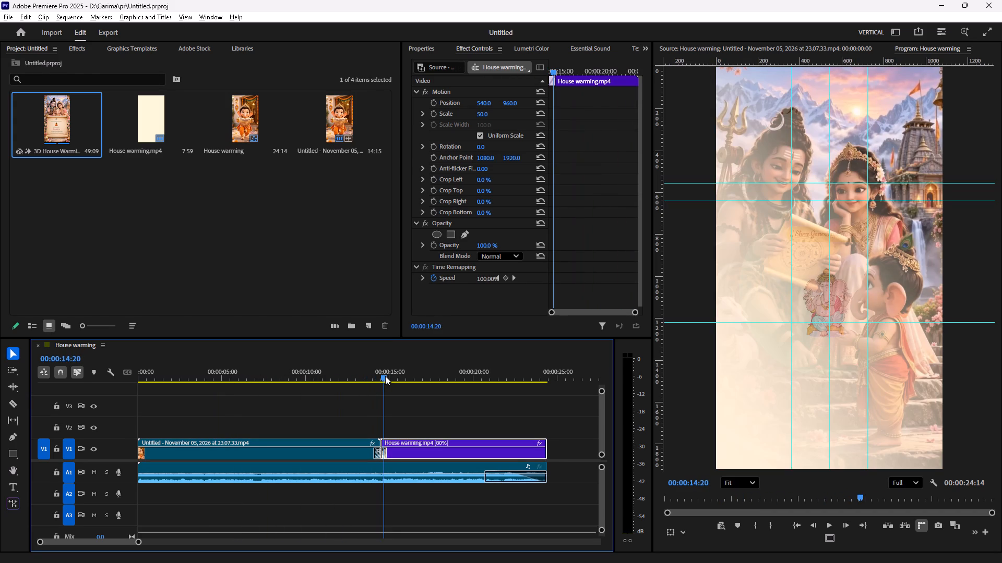
left_click_drag(385, 376, 399, 379)
right_click(385, 376)
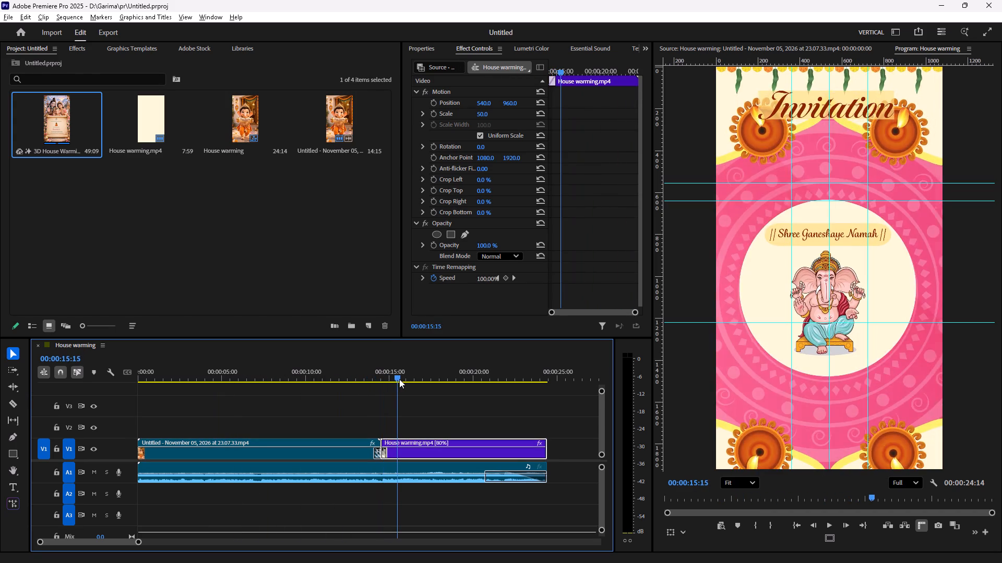
left_click_drag(399, 379, 395, 382)
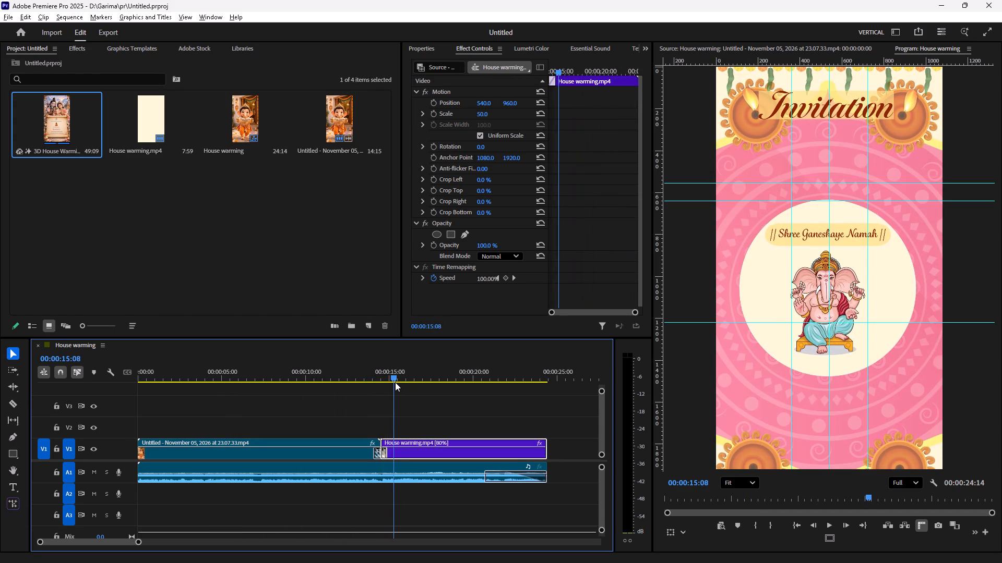
left_click_drag(395, 382, 401, 388)
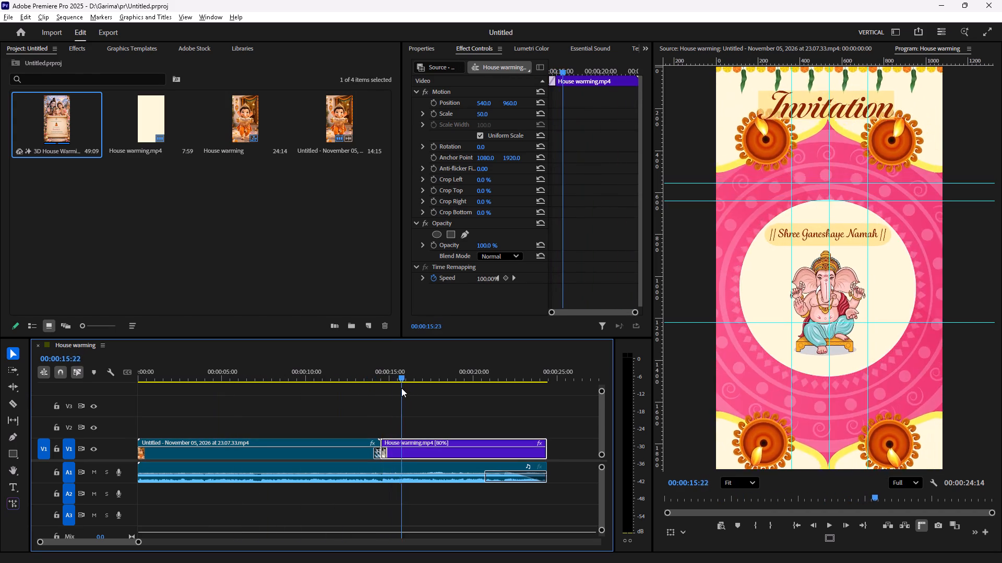
left_click_drag(401, 388, 391, 396)
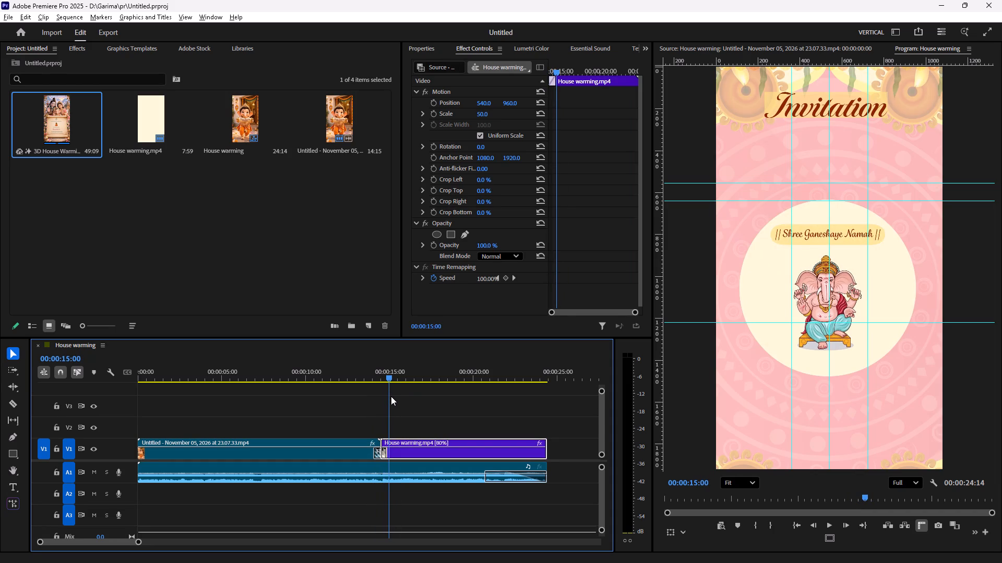
left_click_drag(391, 396, 384, 409)
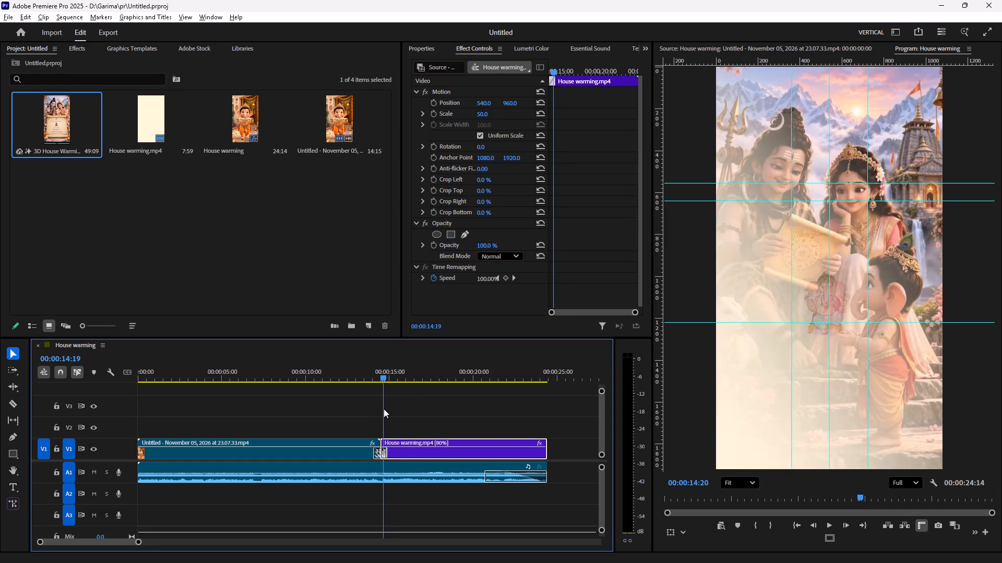
left_click_drag(384, 409, 389, 408)
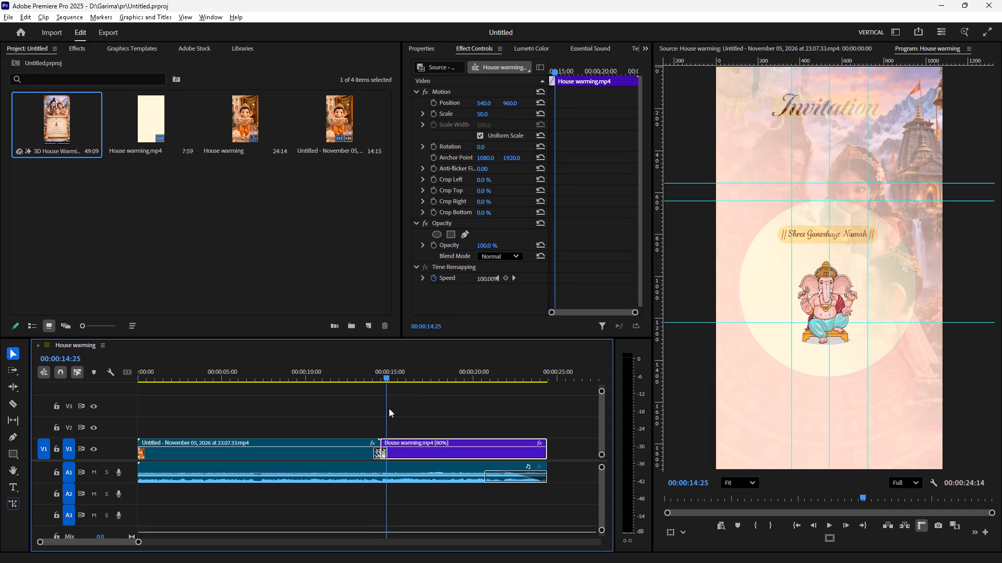
left_click_drag(389, 408, 408, 407)
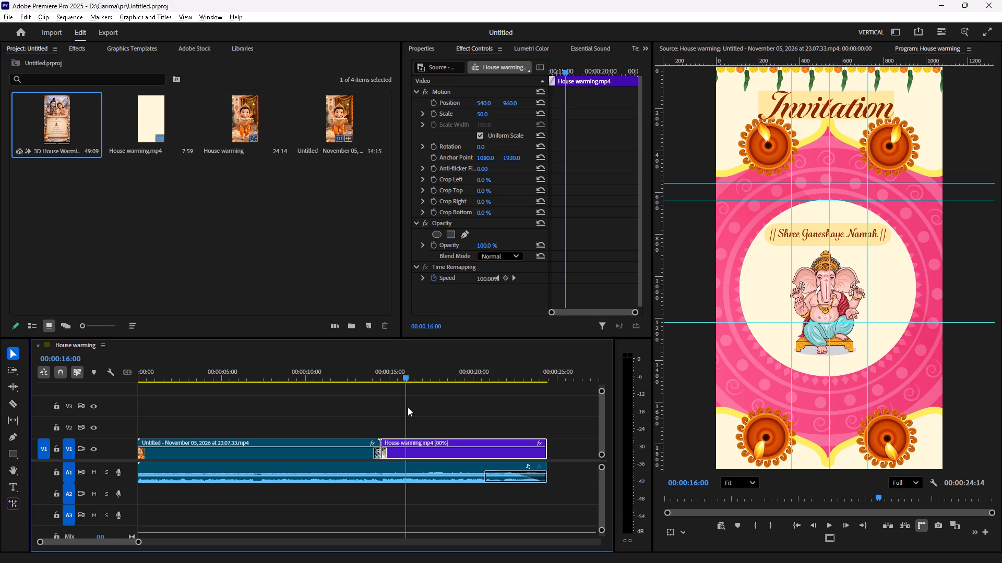
left_click_drag(408, 407, 408, 408)
left_click_drag(408, 408, 408, 413)
left_click_drag(408, 413, 408, 414)
key("space")
key("space")
Duplicate the first V1 clip onto V2, directly above the original and starting at the sequence start.
left_click(278, 456)
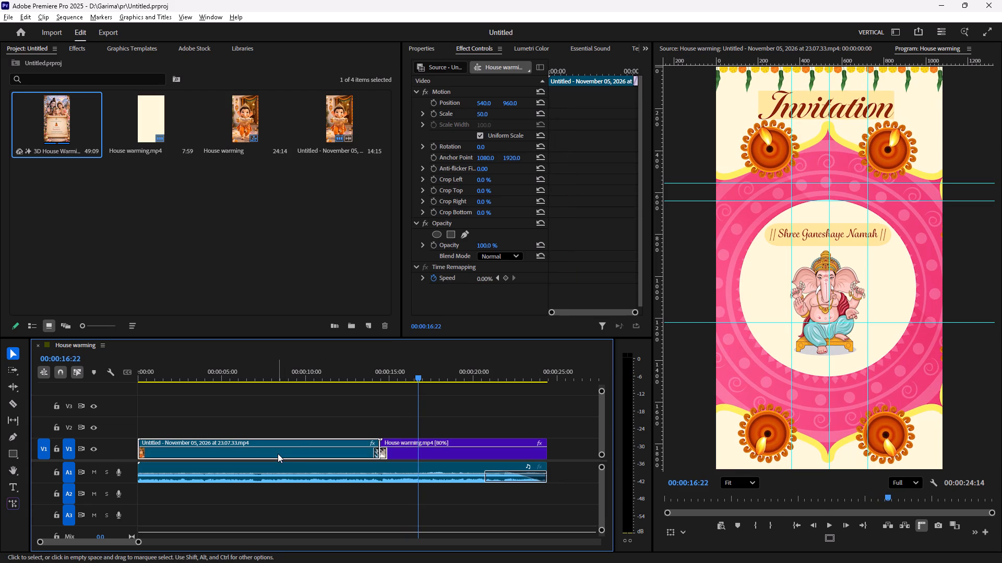
left_click_drag(278, 454, 279, 426, "alt")
left_click(276, 433)
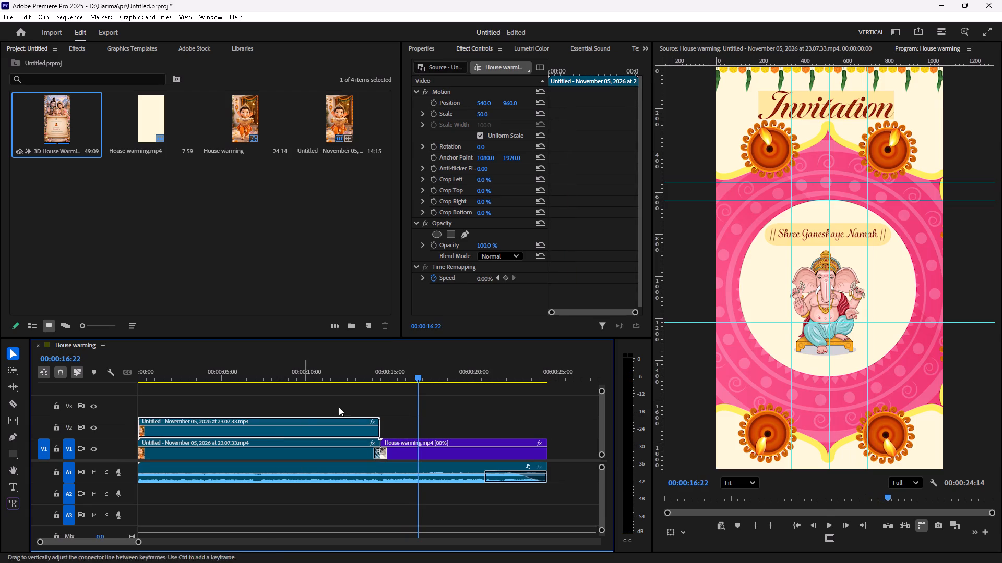
At 00:00:00:00, add a rectangular opacity mask to the V2 clip and move it over the floor beside the front oil lamp.
scroll(912, 438, "down", 3)
left_click_drag(232, 376, 185, 380)
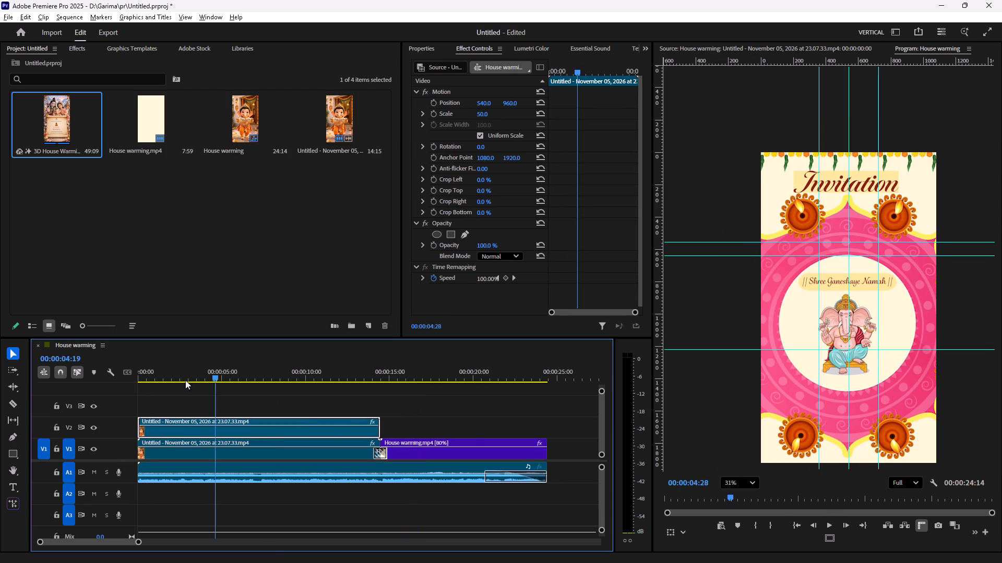
left_click_drag(185, 380, 97, 392)
left_click(214, 434)
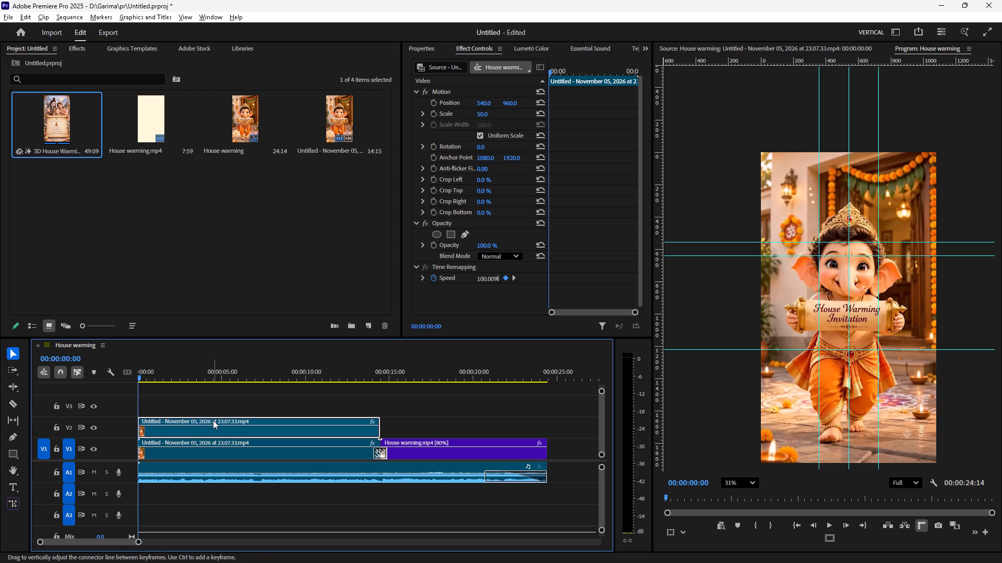
left_click(450, 234)
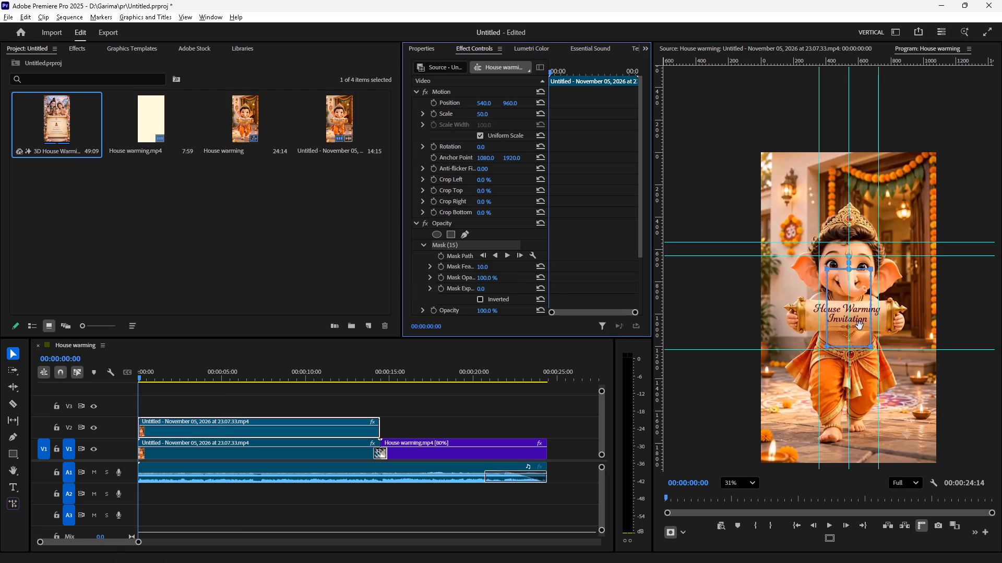
left_click_drag(860, 326, 919, 456)
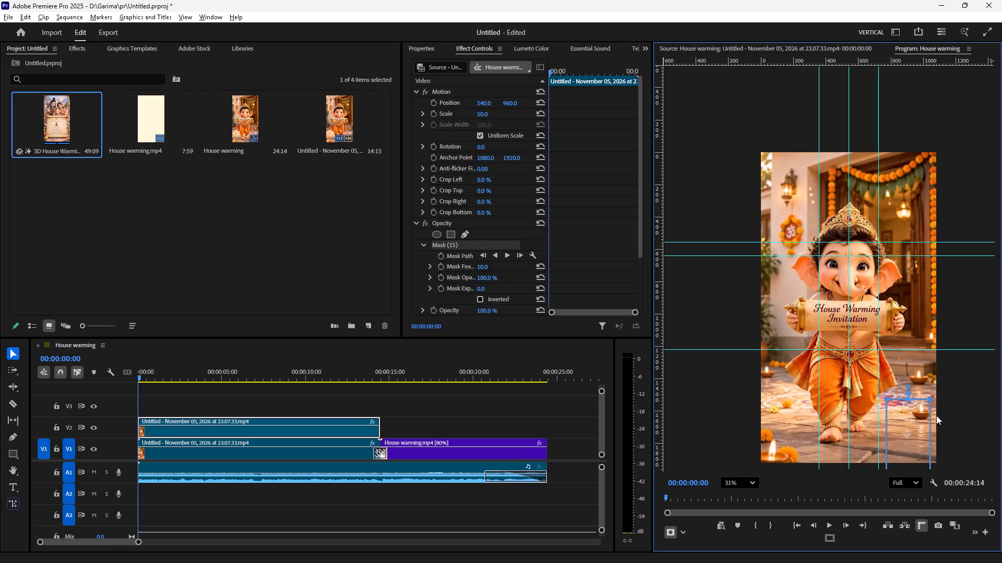
Pull in the mask's corner points to reduce it to a small four-sided shape just above the front oil lamp.
scroll(928, 399, "up", 8)
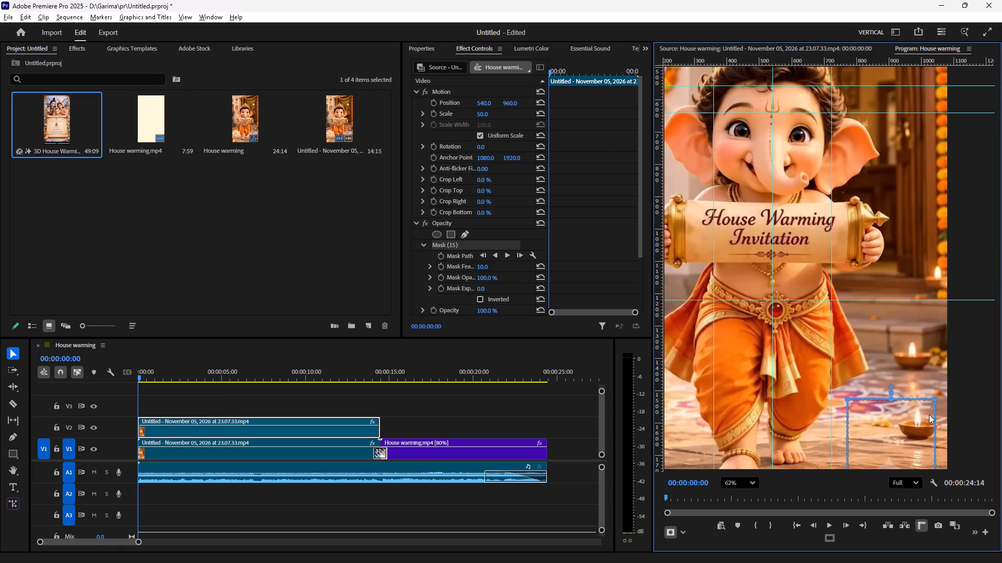
scroll(902, 435, "up", 1)
middle_click_drag(898, 433, 860, 337)
middle_click_drag(852, 337, 846, 238)
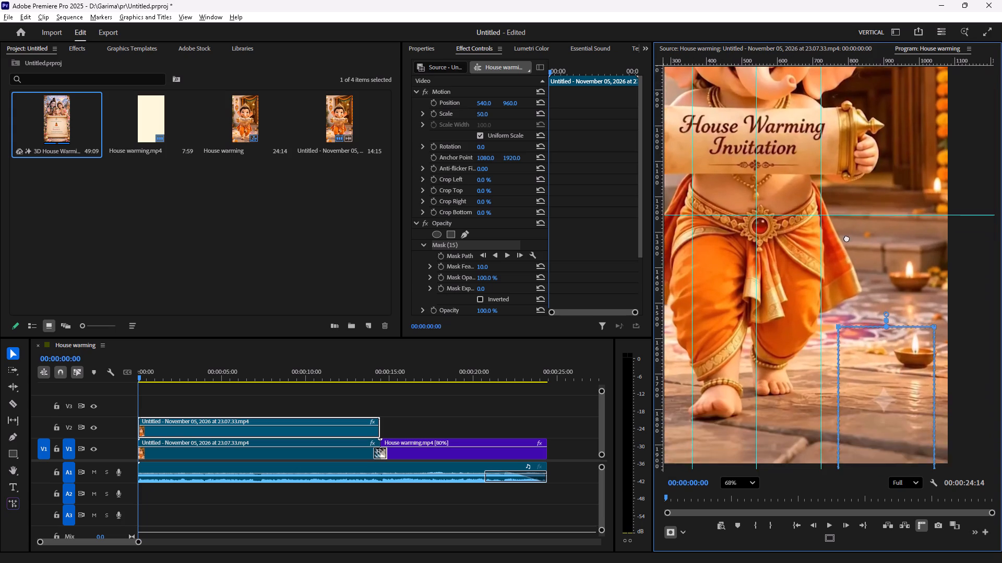
middle_click_drag(846, 238, 817, 156)
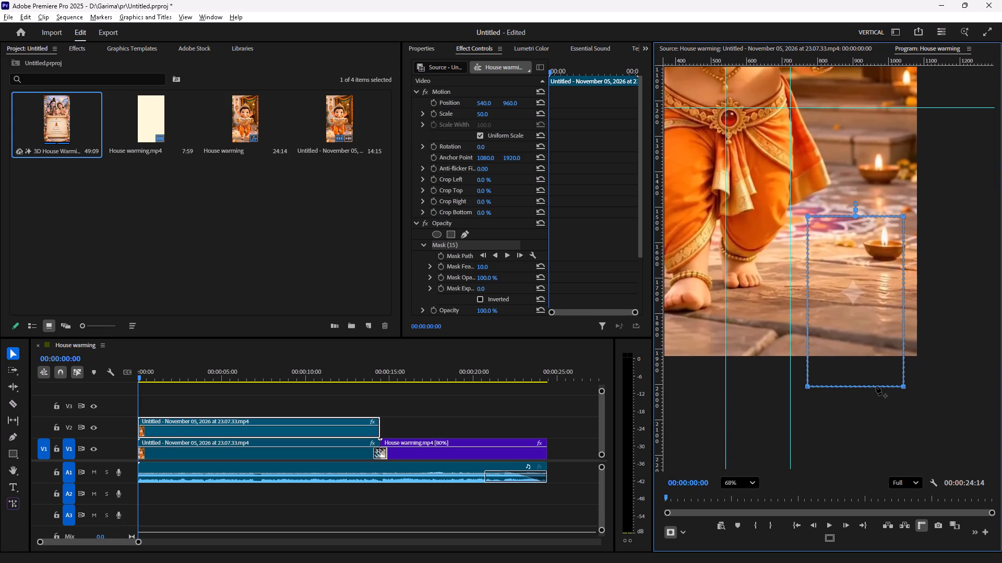
left_click_drag(903, 387, 883, 265)
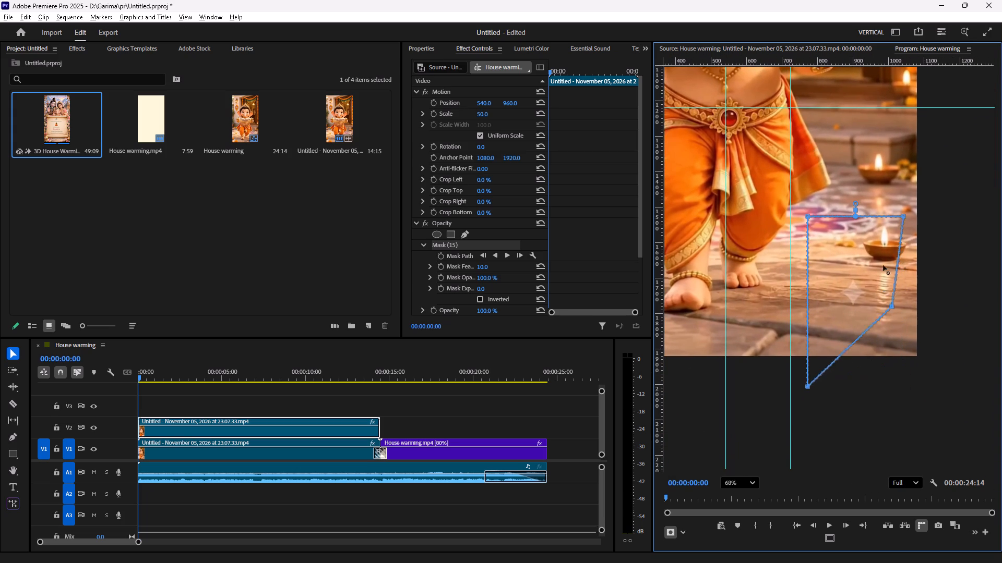
left_click_drag(883, 265, 899, 236)
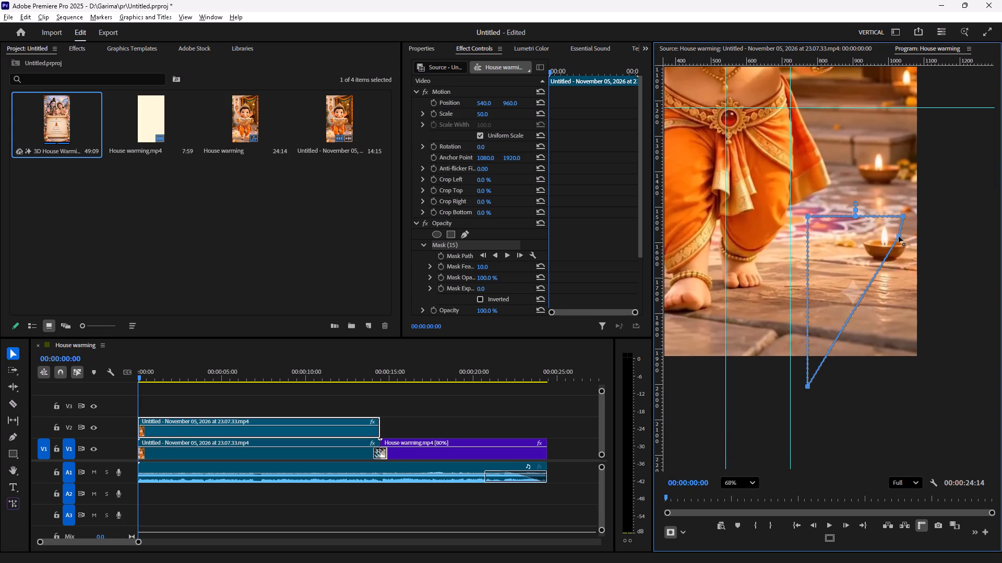
left_click_drag(899, 236, 902, 237)
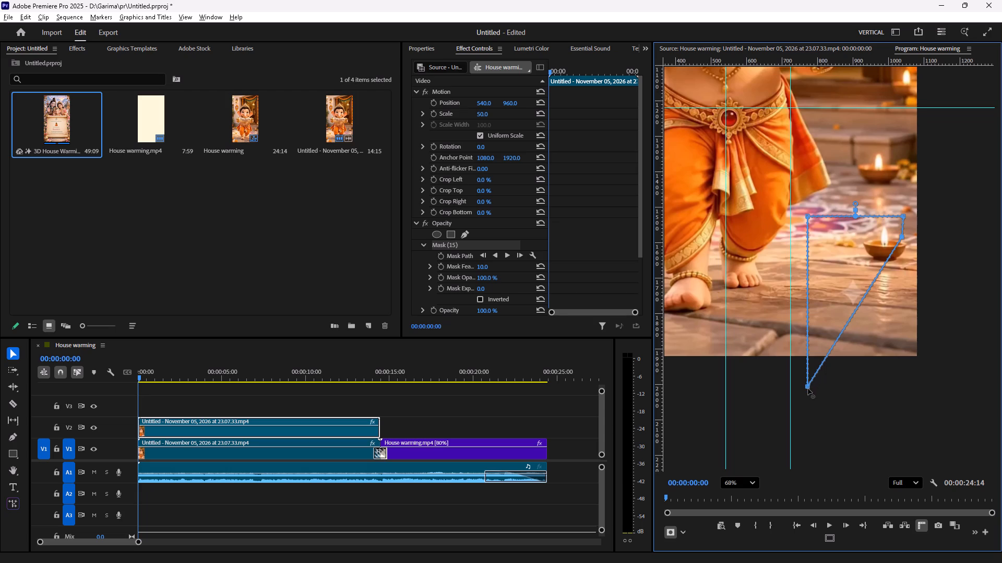
left_click_drag(808, 388, 822, 239)
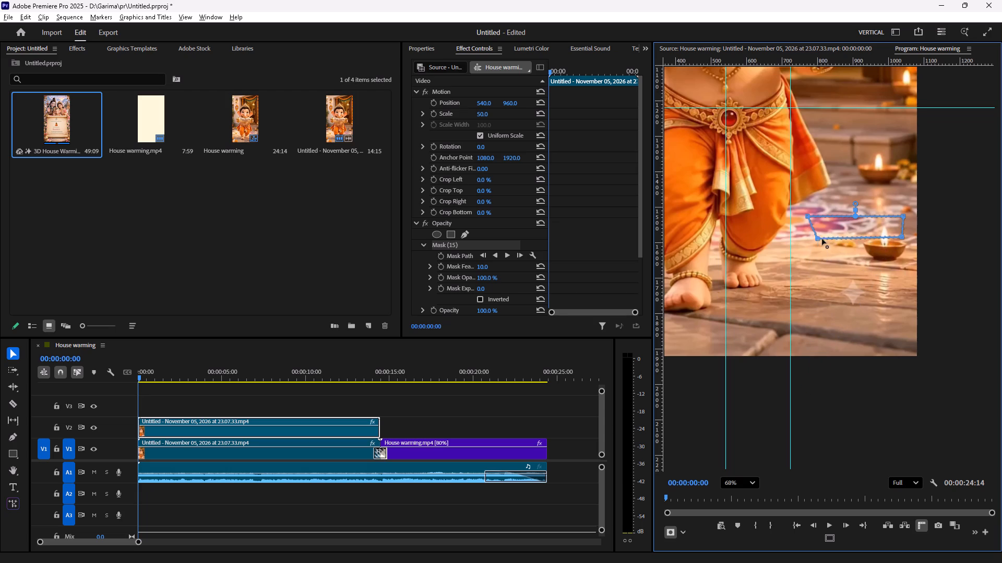
left_click_drag(822, 239, 846, 247)
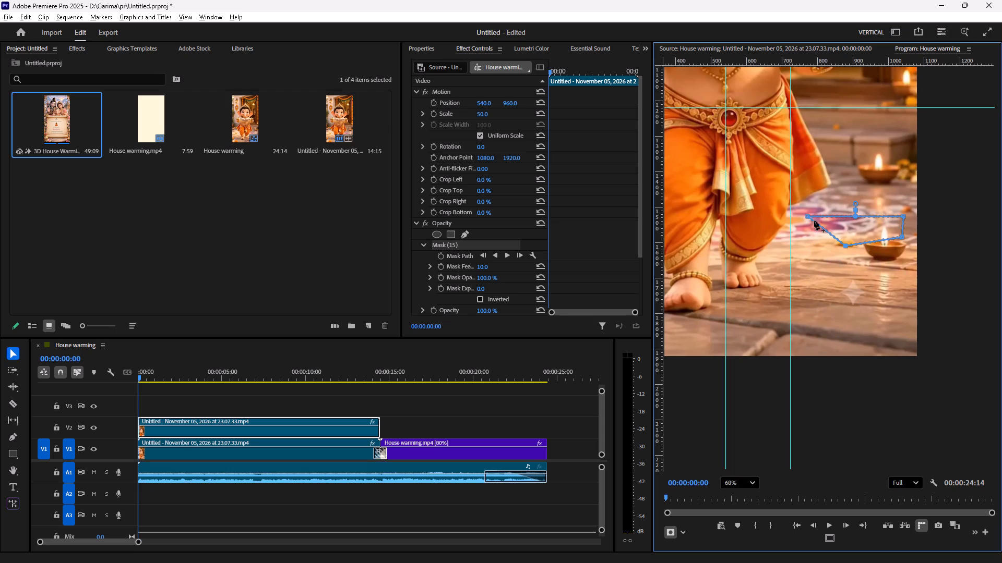
left_click_drag(807, 215, 862, 217)
left_click(849, 248)
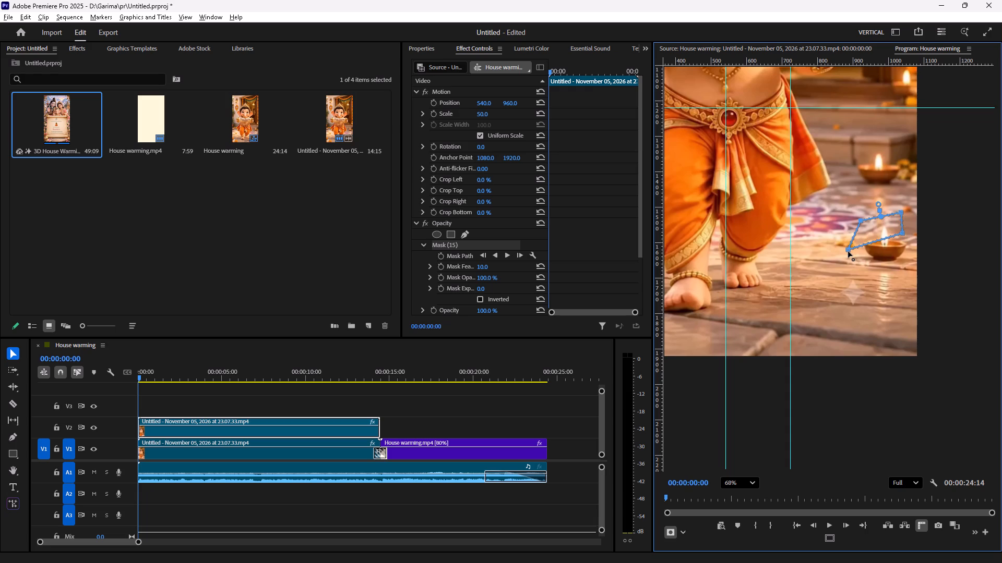
left_click_drag(848, 250, 861, 236)
left_click_drag(861, 236, 876, 242)
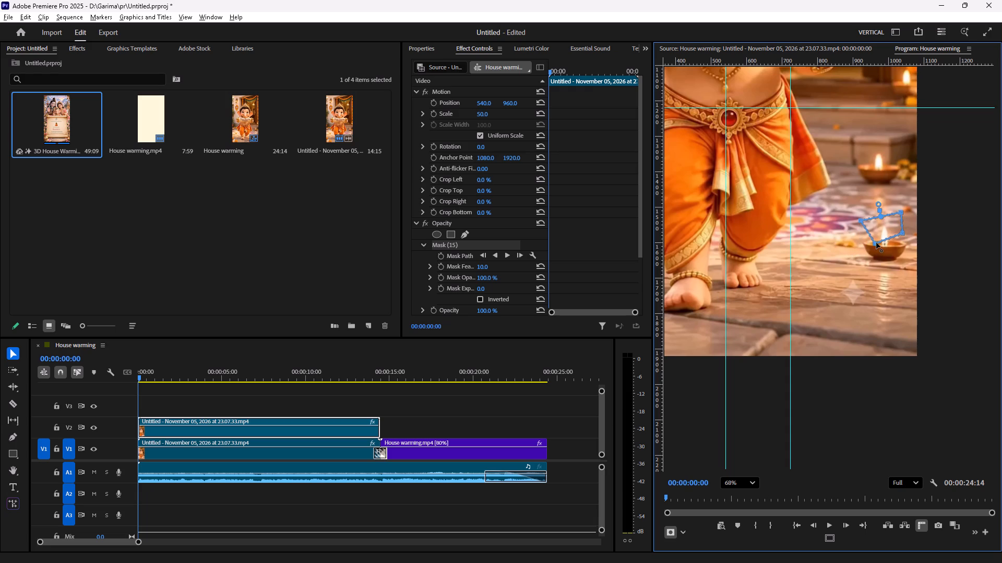
left_click_drag(876, 242, 877, 241)
Move the V2 mask onto the star mark on the floor and adjust its corner points into a small diamond enclosing the mark.
left_click_drag(884, 229, 869, 268)
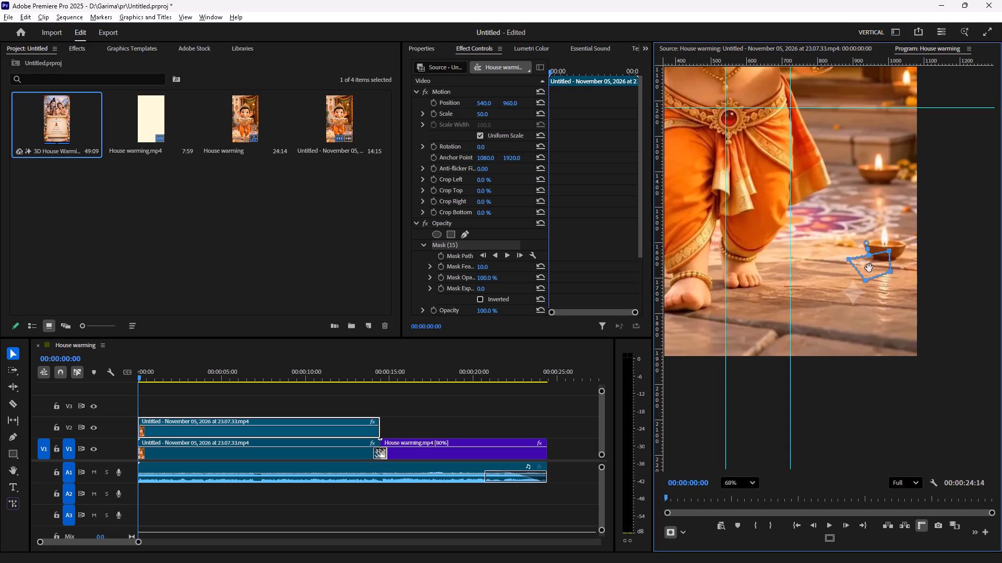
left_click_drag(869, 268, 853, 330)
left_click(872, 316)
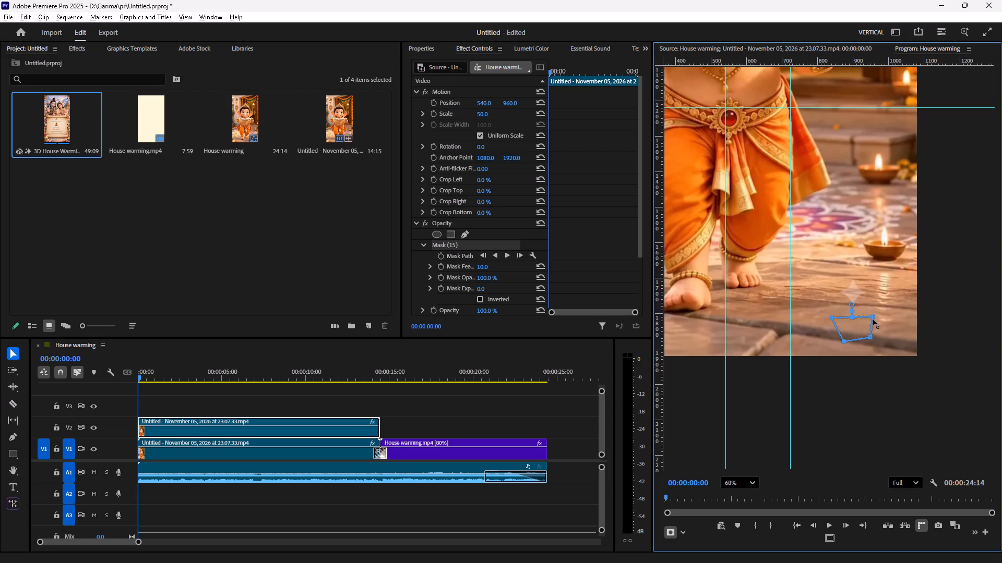
left_click_drag(873, 319, 861, 314)
left_click_drag(850, 327, 851, 290)
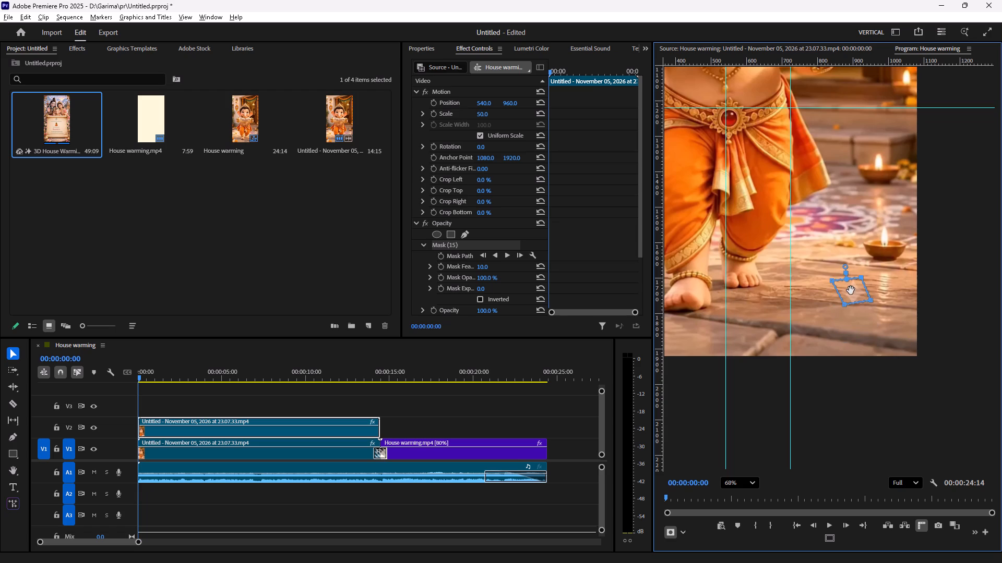
left_click_drag(851, 290, 851, 291)
left_click_drag(844, 307, 849, 309)
left_click_drag(849, 309, 853, 309)
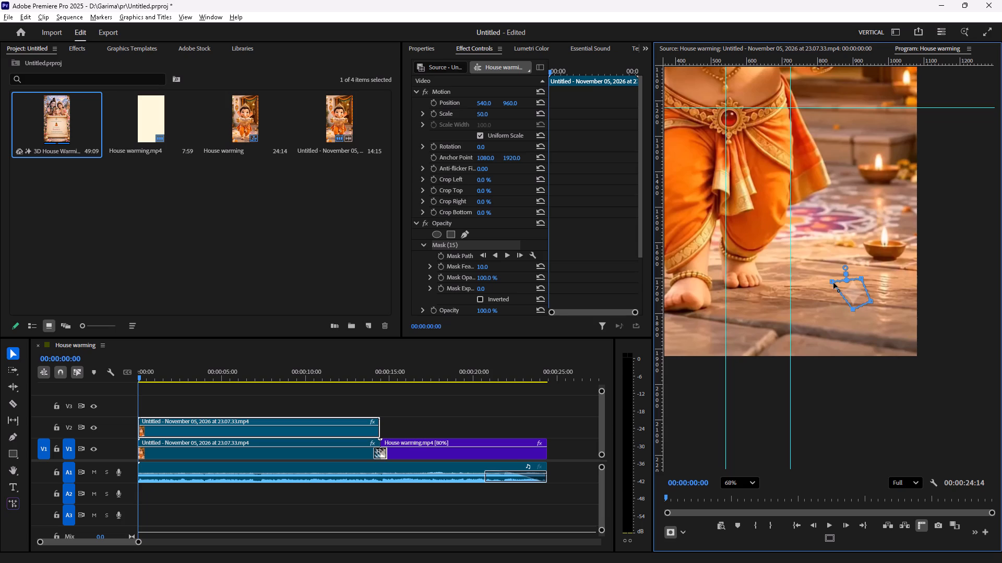
left_click_drag(833, 283, 837, 290)
left_click_drag(863, 278, 854, 274)
left_click_drag(854, 274, 855, 274)
left_click_drag(871, 302, 871, 295)
left_click_drag(871, 295, 871, 293)
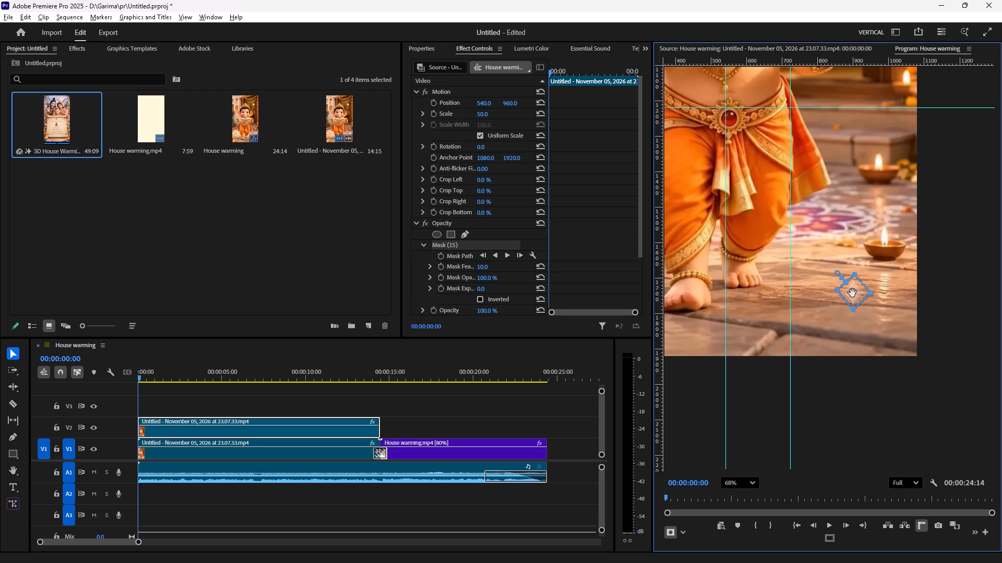
Shift the diamond mask onto the clean floor area just below the star mark.
left_click_drag(853, 293, 851, 295)
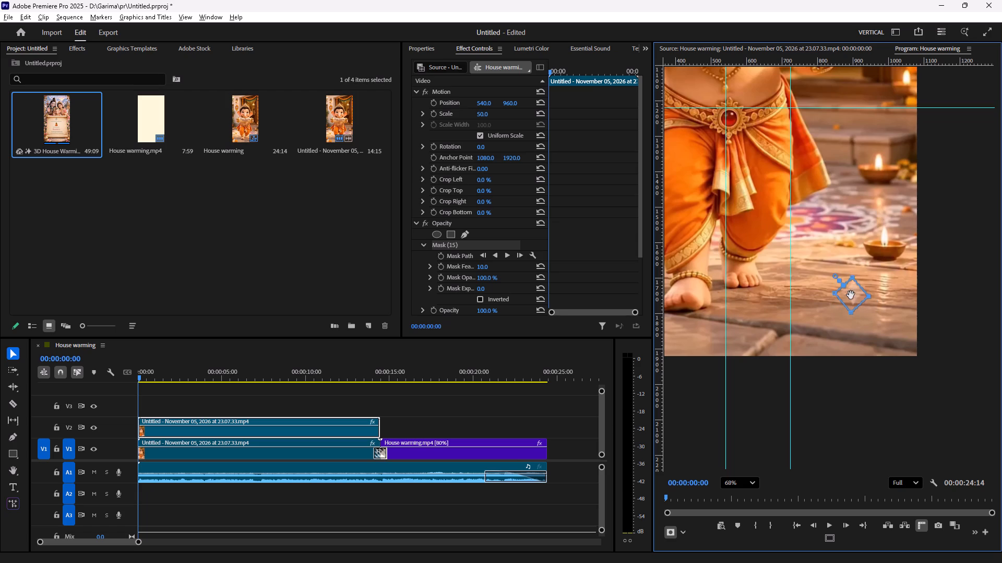
left_click_drag(851, 295, 853, 295)
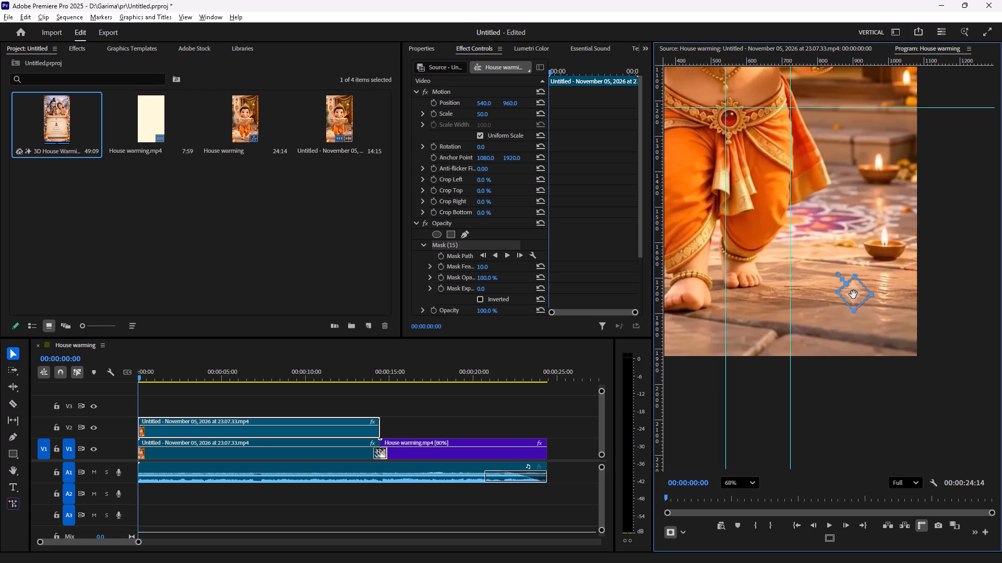
left_click_drag(853, 295, 852, 298)
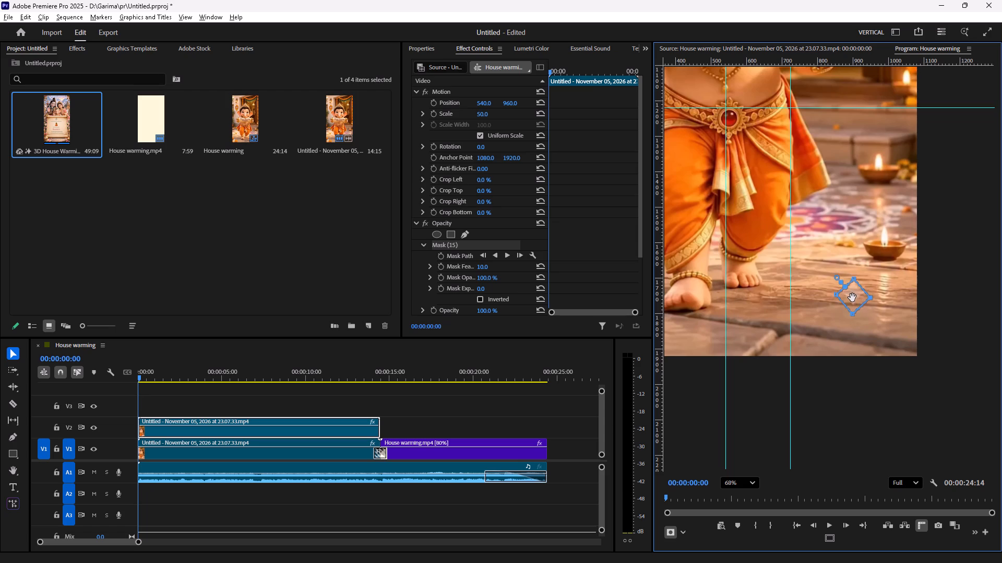
left_click_drag(852, 298, 852, 316)
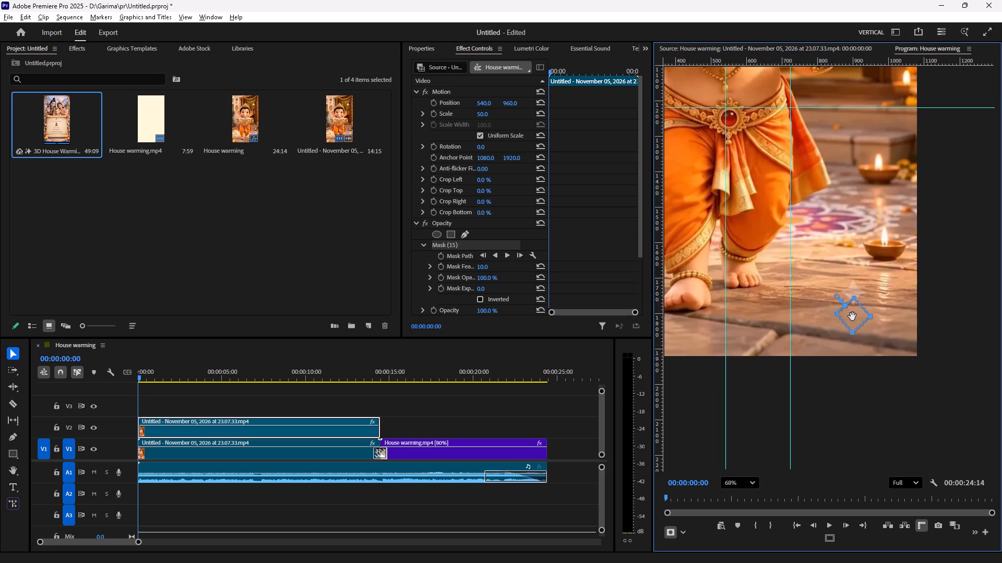
left_click_drag(852, 316, 851, 325)
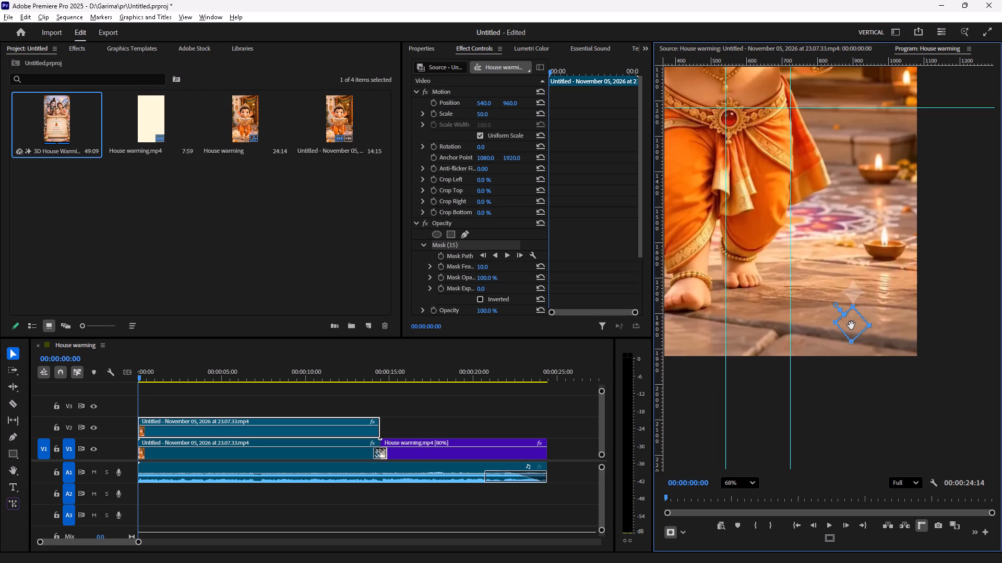
left_click_drag(851, 325, 852, 327)
Set the V2 clip's anchor point to 1082, 2106 so the masked floor patch covers the star mark.
left_click(485, 158)
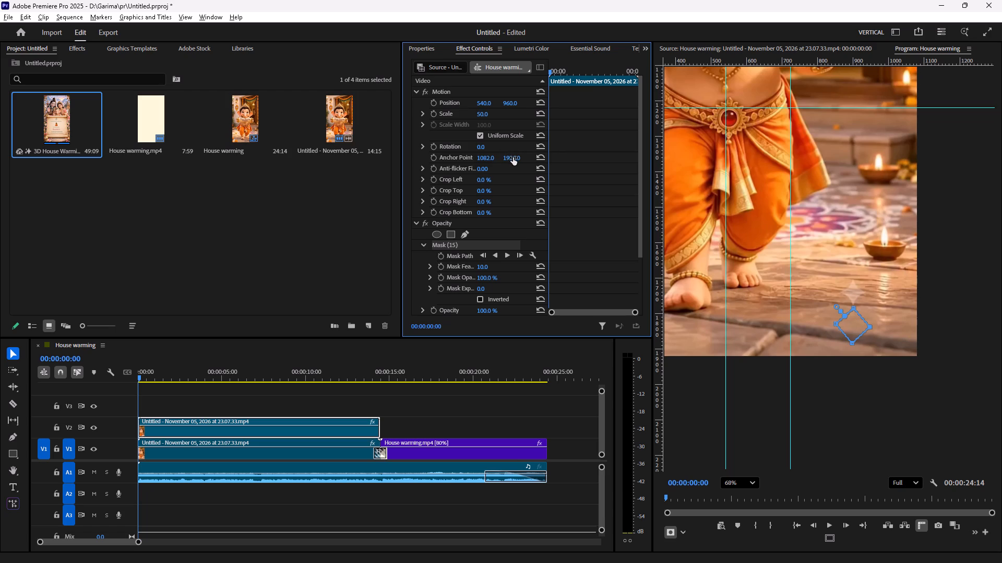
left_click_drag(513, 157, 572, 148)
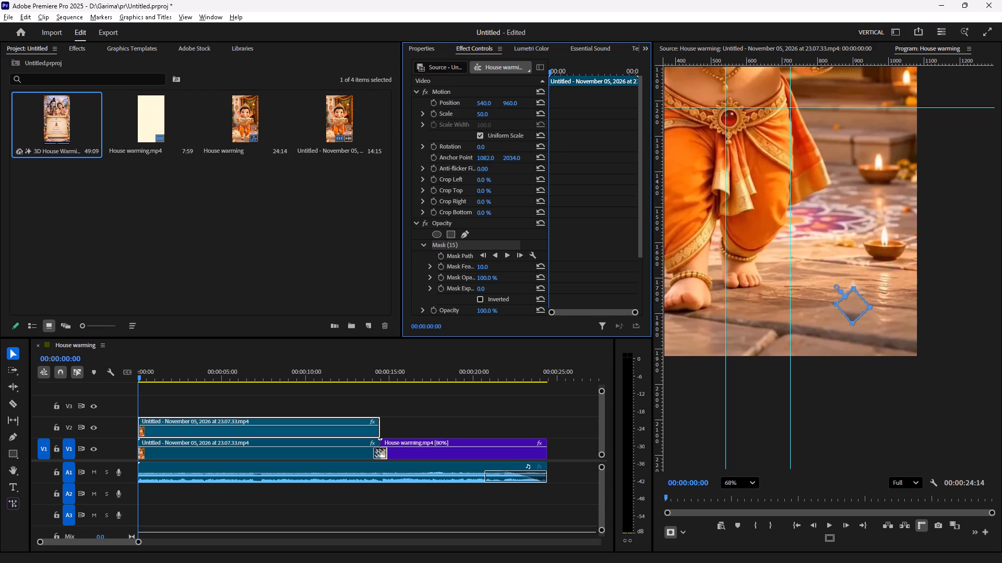
left_click_drag(572, 148, 604, 144)
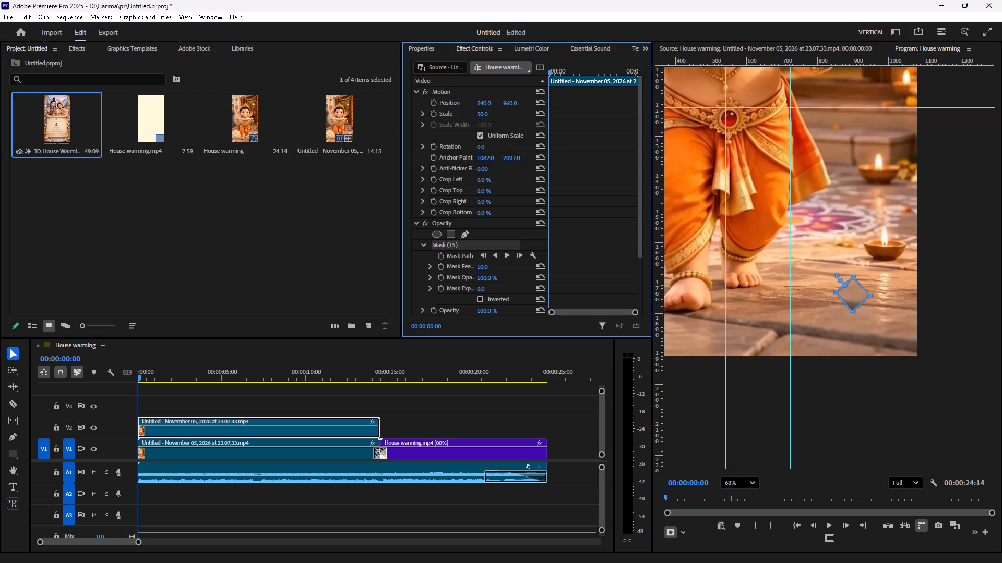
left_click_drag(604, 144, 607, 144)
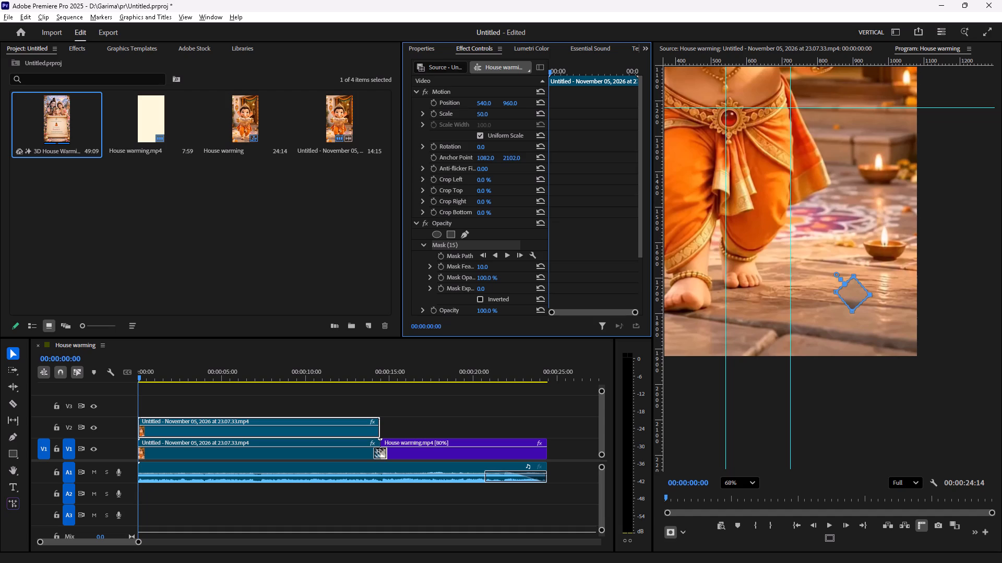
left_click_drag(607, 144, 609, 143)
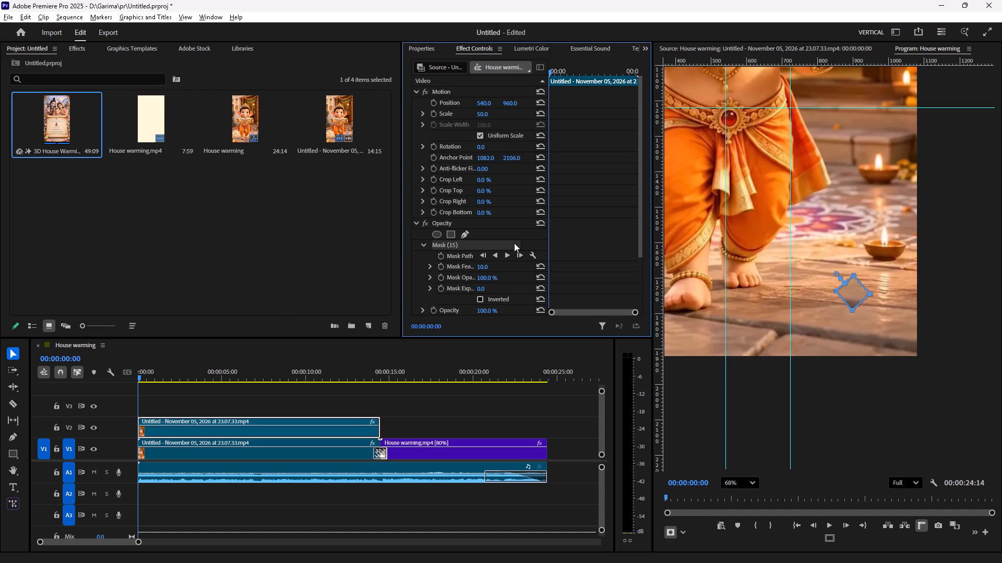
Play the masked patch through to 00:00:07:09 and set the V2 clip's mask opacity to 99%.
key("space")
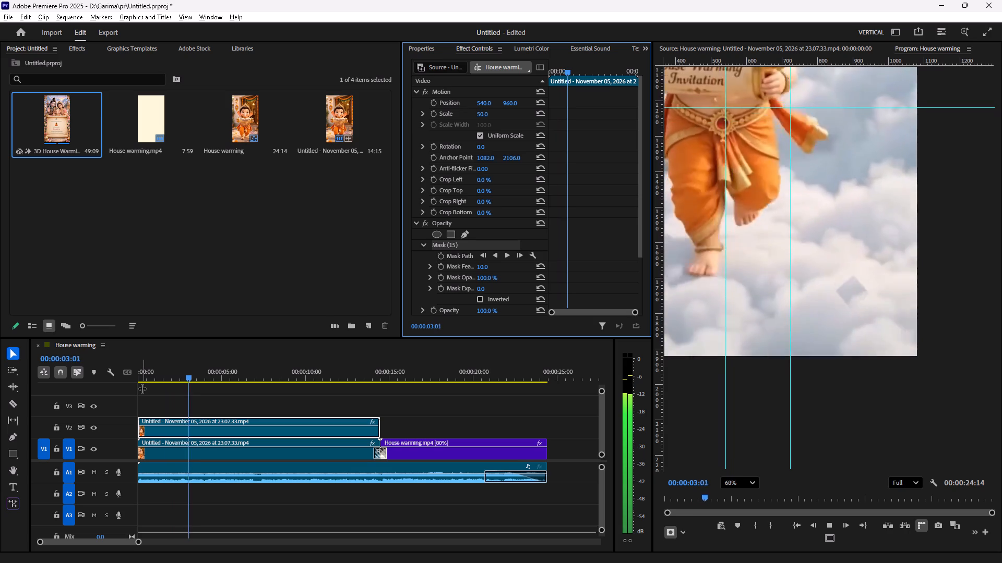
key("space")
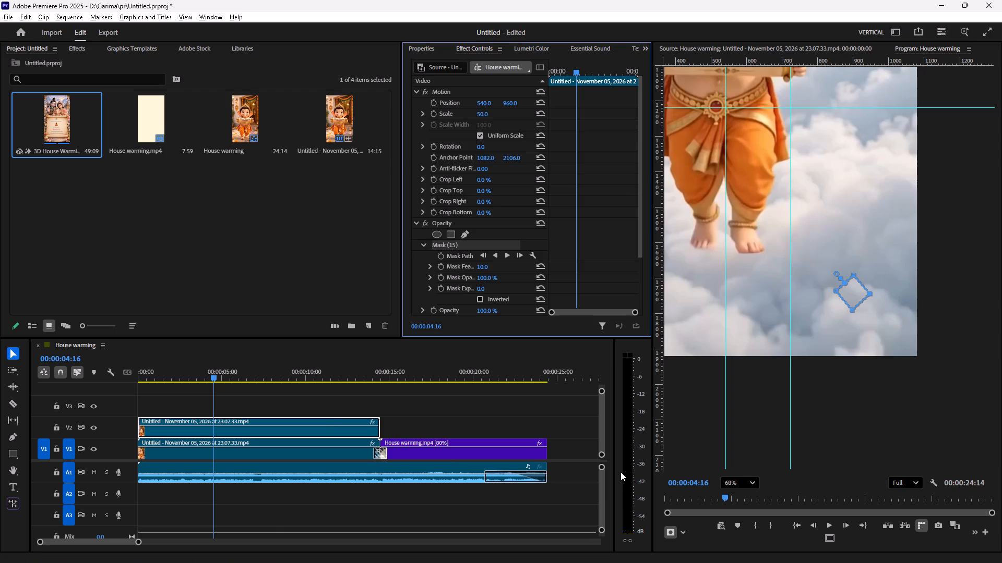
left_click(472, 510)
key("space")
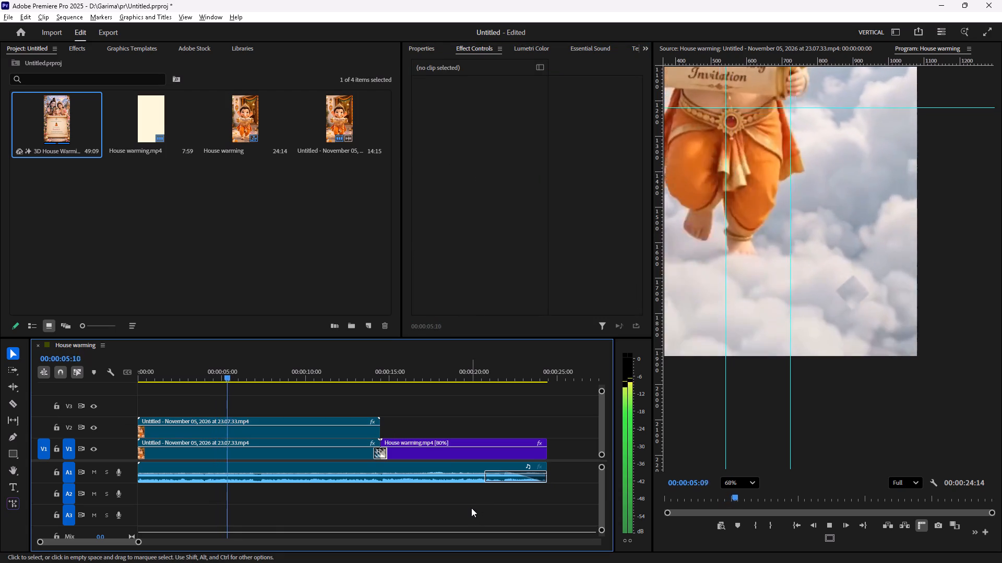
key("space")
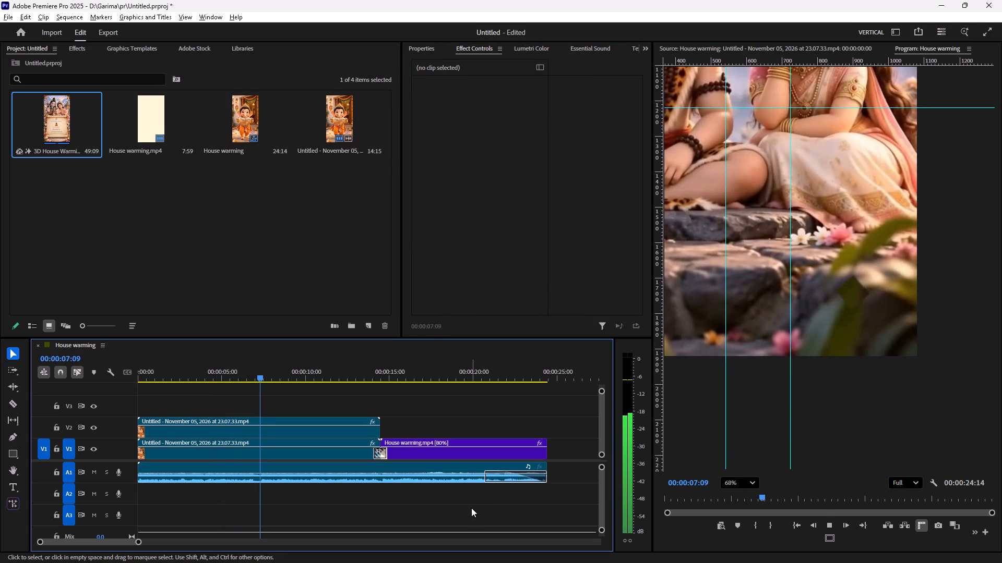
left_click(309, 431)
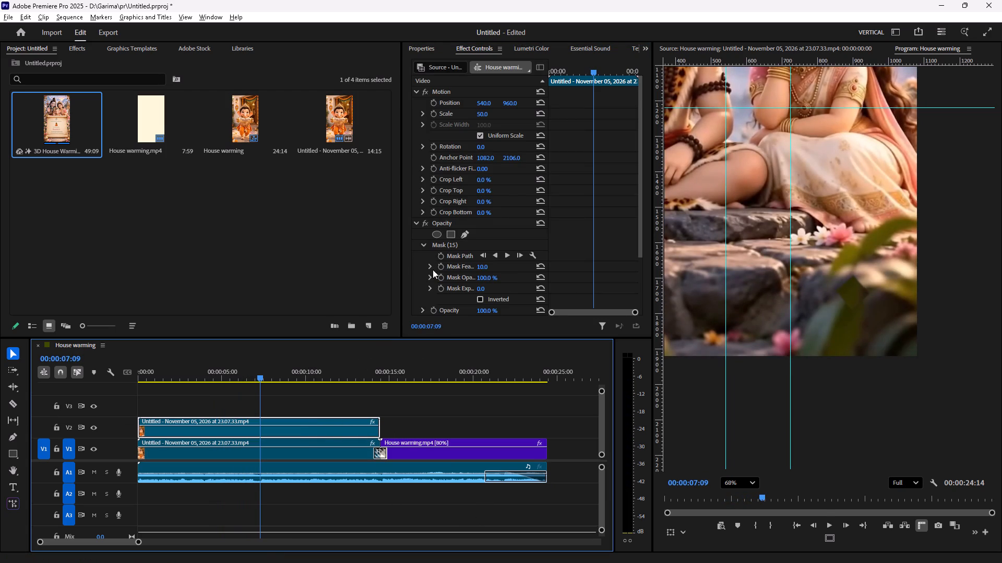
scroll(447, 269, "down", 4)
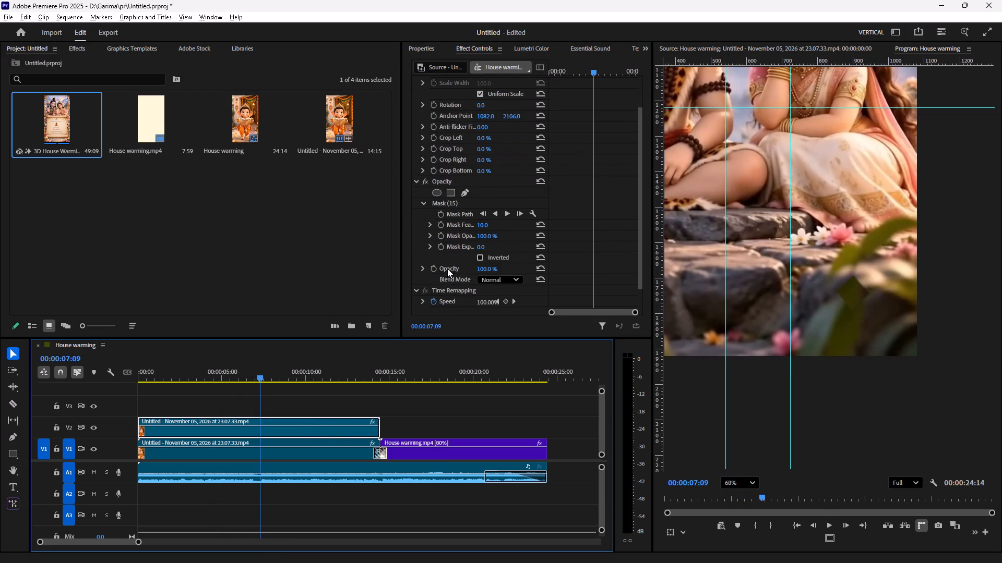
left_click_drag(484, 237, 478, 239)
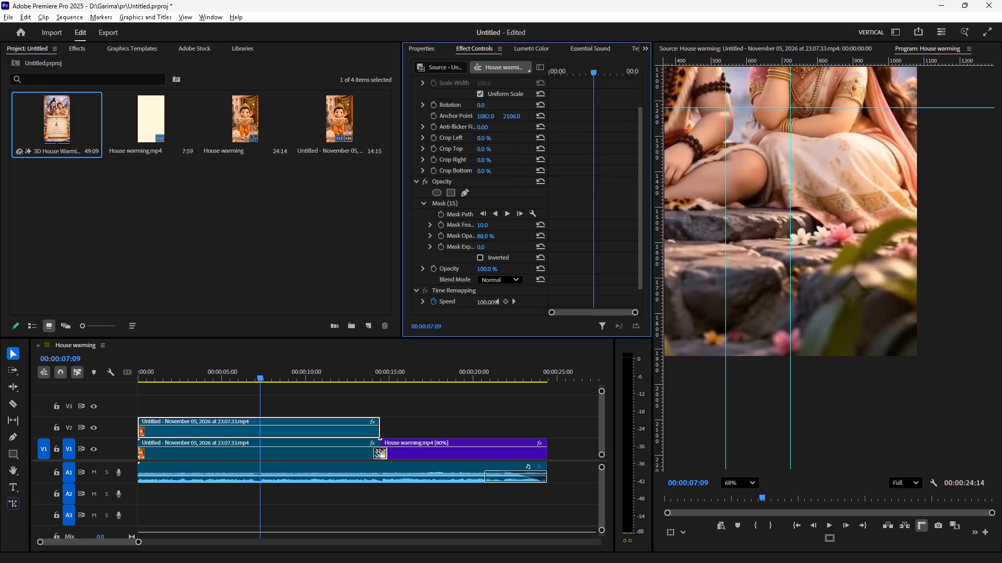
left_click_drag(478, 239, 488, 243)
left_click_drag(488, 243, 491, 234)
left_click_drag(491, 234, 498, 246)
Soften the V2 patch's edges by setting the mask feather to 21, checking the patch area up close.
left_click_drag(481, 225, 507, 230)
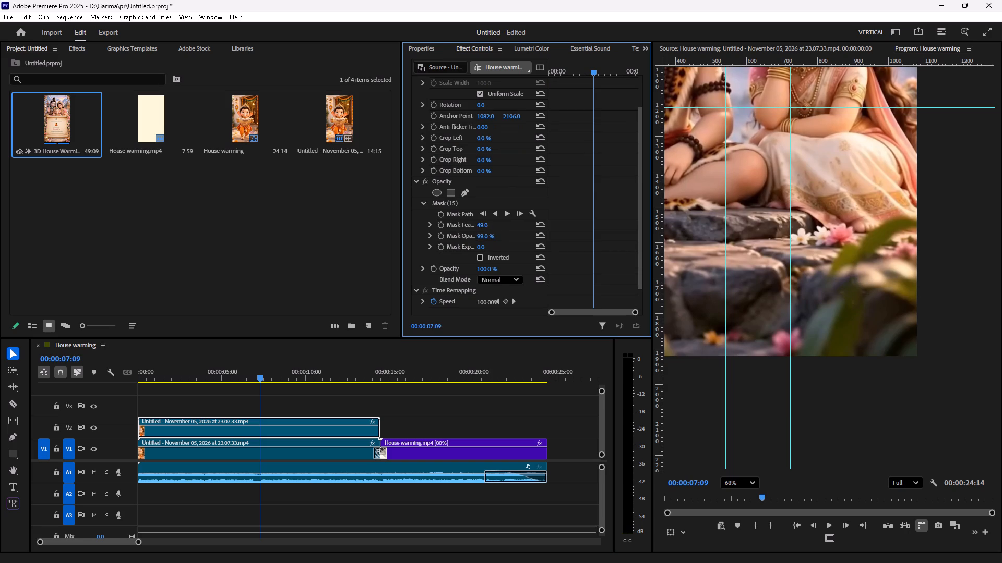
left_click_drag(507, 230, 490, 232)
left_click_drag(490, 232, 486, 234)
left_click_drag(486, 234, 485, 235)
scroll(890, 316, "up", 9)
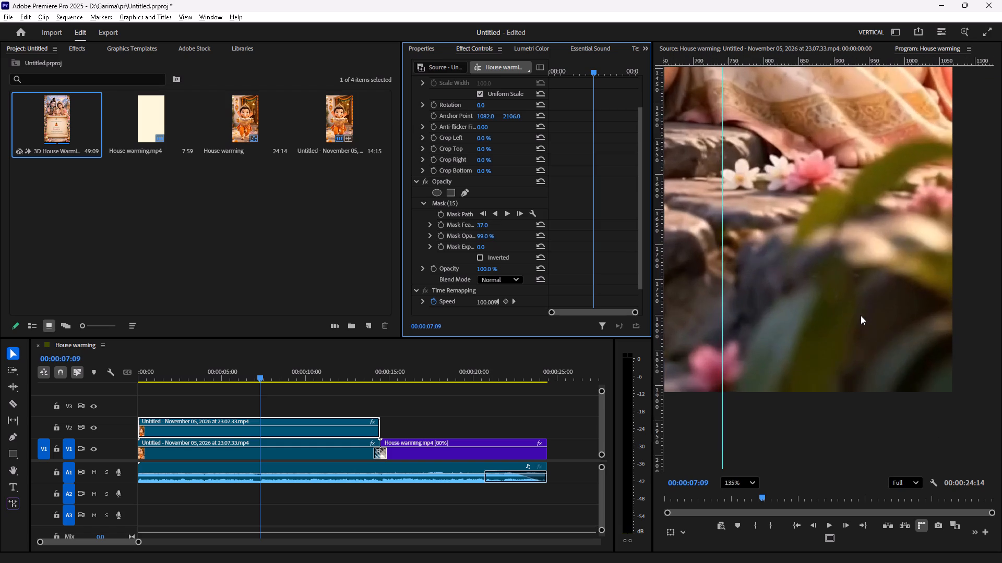
scroll(861, 315, "up", 5)
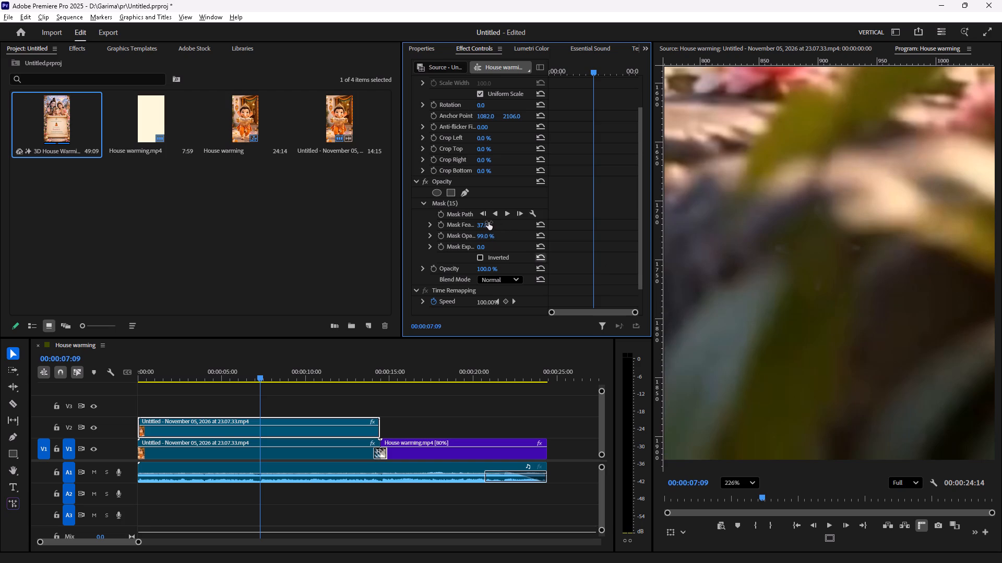
left_click_drag(480, 225, 474, 229)
left_click_drag(474, 229, 472, 230)
Set the mask expansion of the V2 patch to 36, leaving the mask uninverted.
left_click_drag(483, 248, 499, 246)
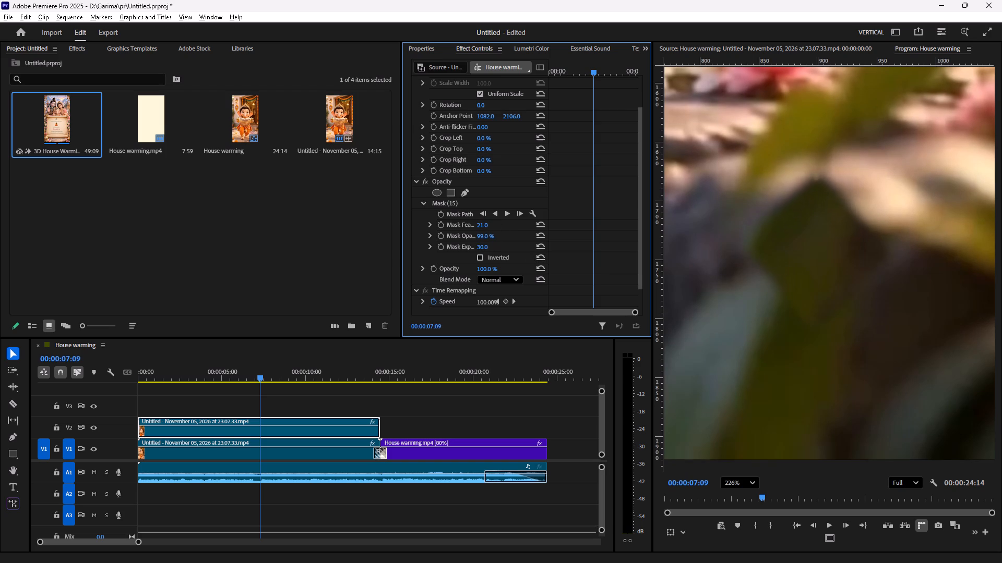
left_click_drag(499, 246, 504, 249)
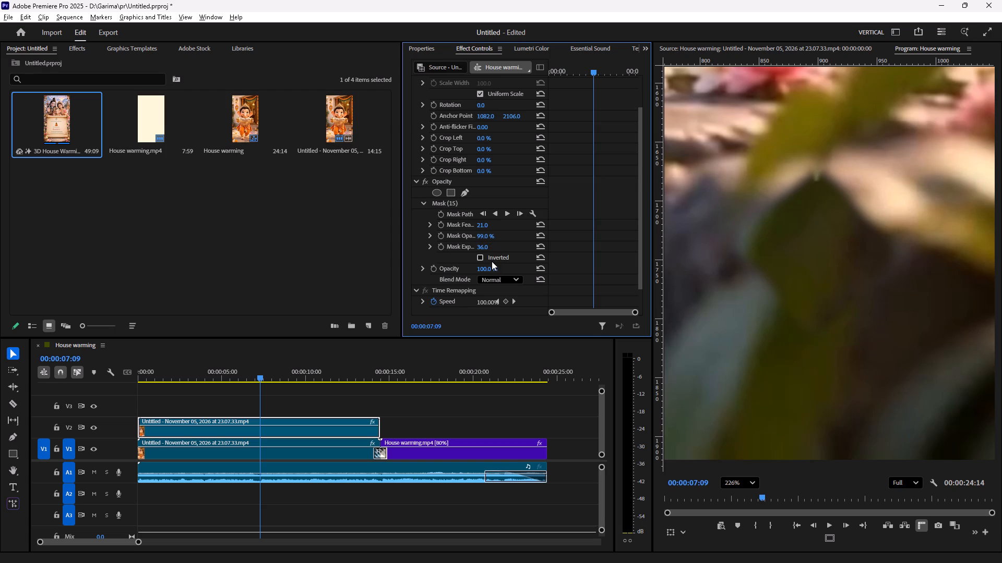
left_click(479, 257)
left_click(479, 257)
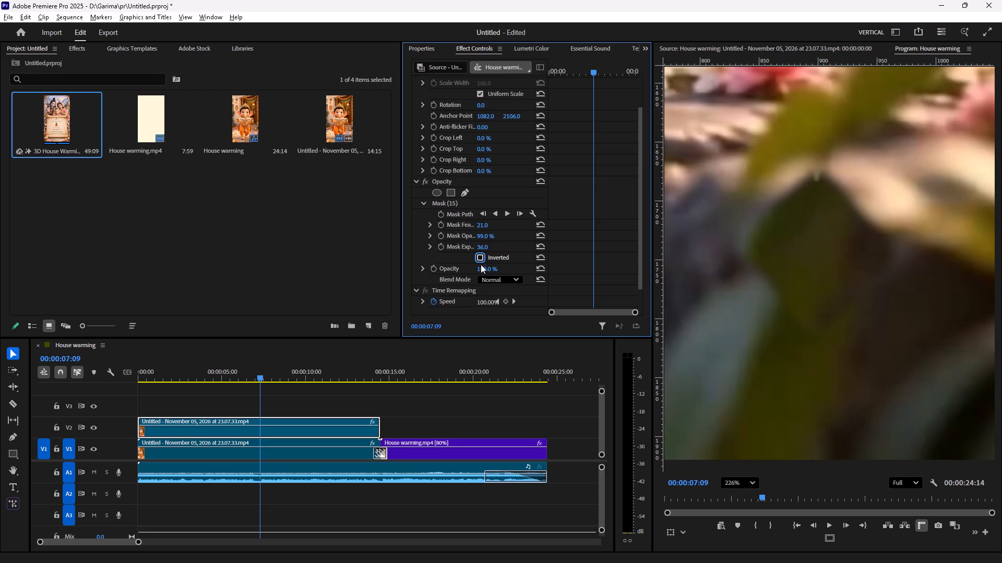
left_click(483, 268)
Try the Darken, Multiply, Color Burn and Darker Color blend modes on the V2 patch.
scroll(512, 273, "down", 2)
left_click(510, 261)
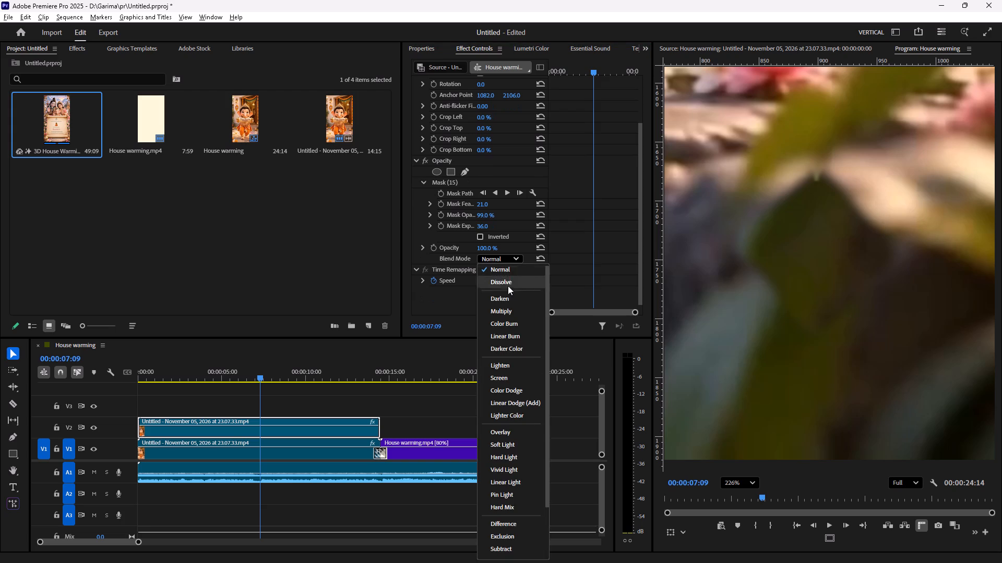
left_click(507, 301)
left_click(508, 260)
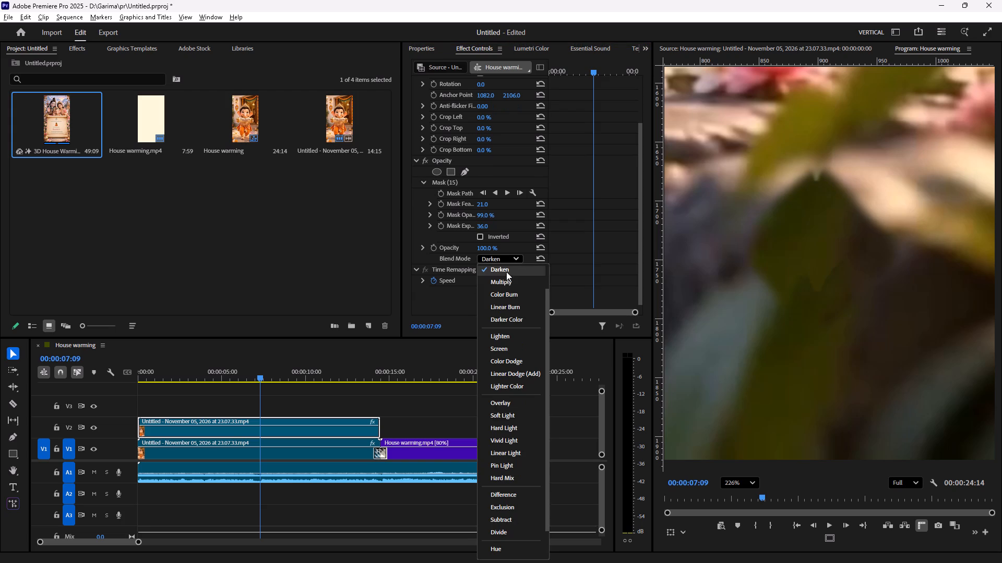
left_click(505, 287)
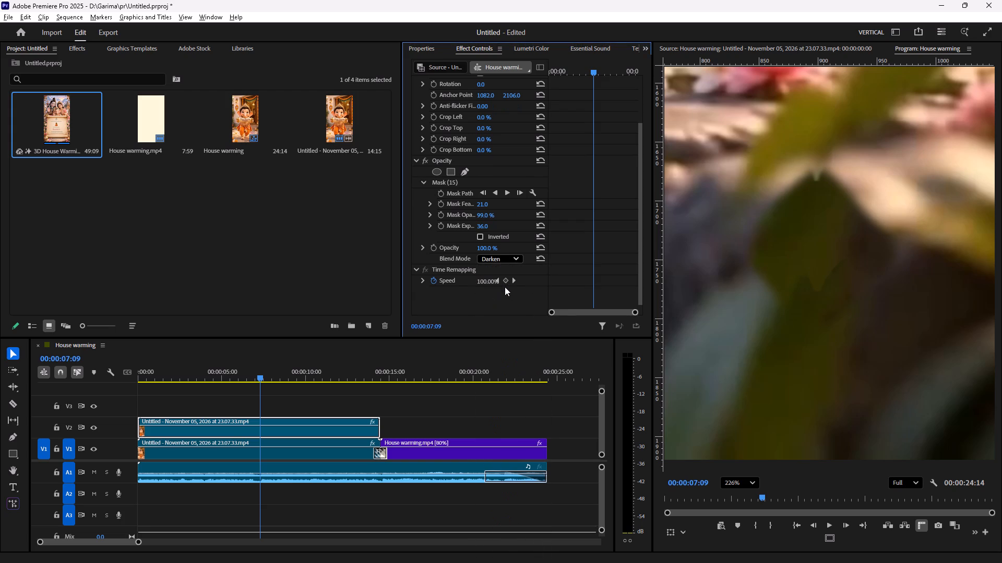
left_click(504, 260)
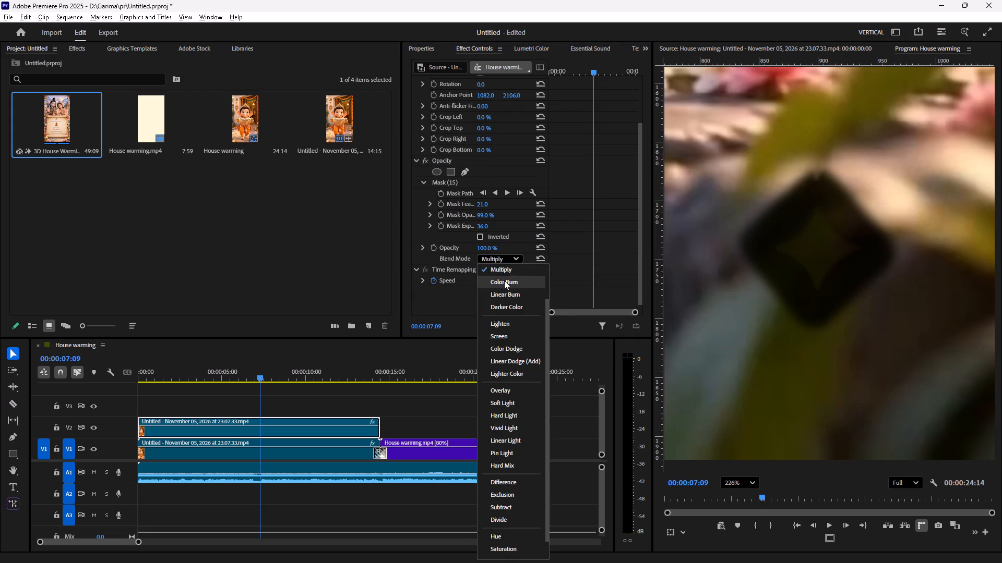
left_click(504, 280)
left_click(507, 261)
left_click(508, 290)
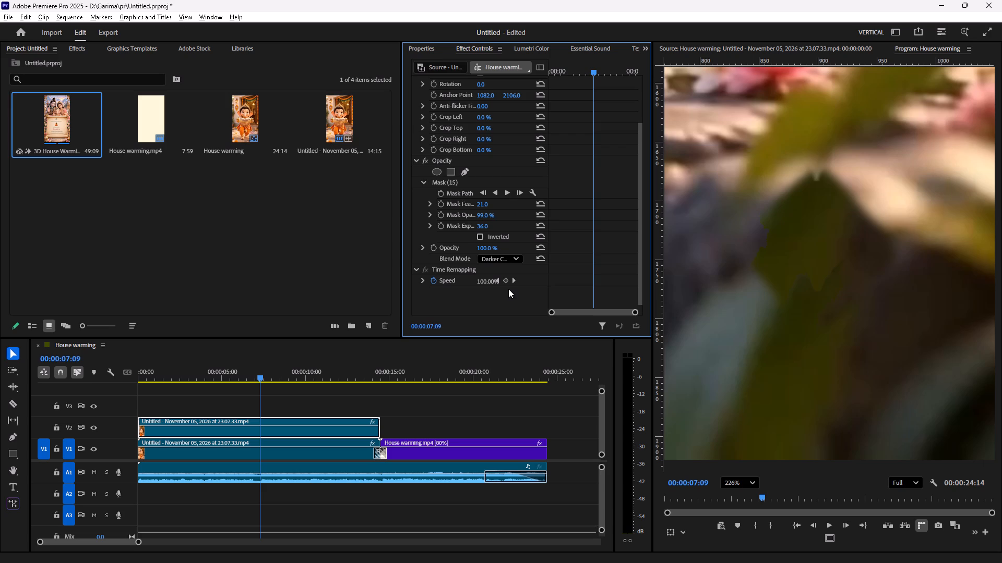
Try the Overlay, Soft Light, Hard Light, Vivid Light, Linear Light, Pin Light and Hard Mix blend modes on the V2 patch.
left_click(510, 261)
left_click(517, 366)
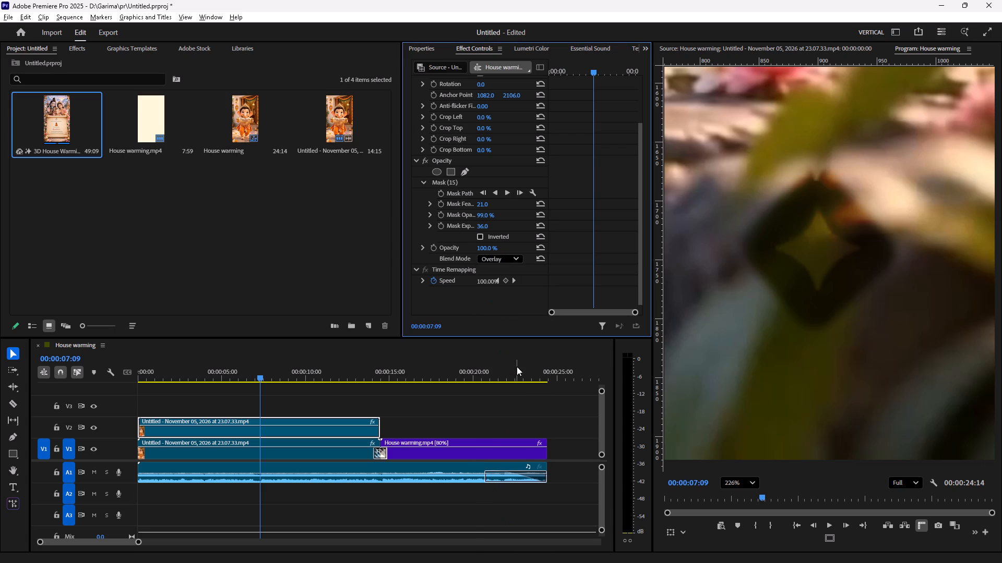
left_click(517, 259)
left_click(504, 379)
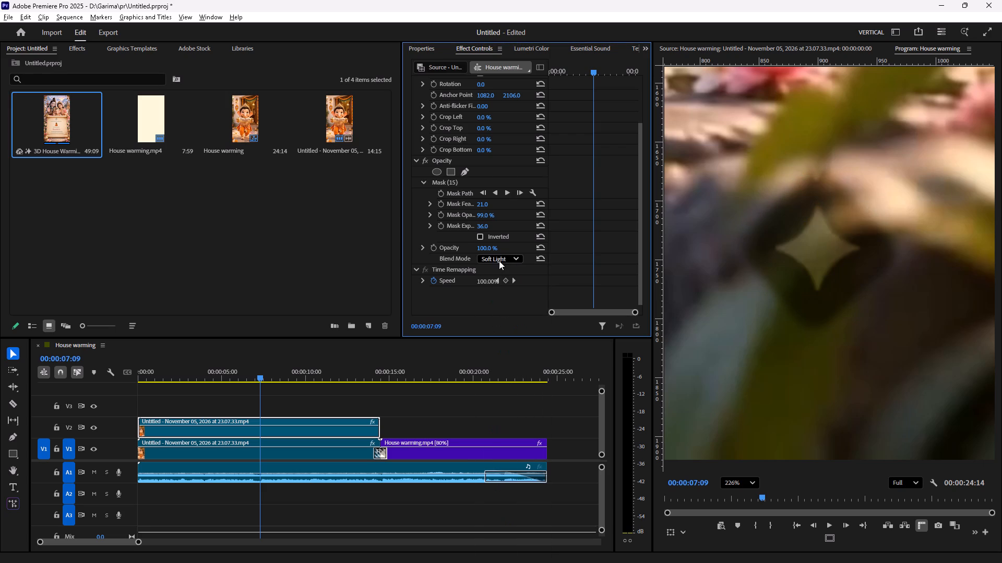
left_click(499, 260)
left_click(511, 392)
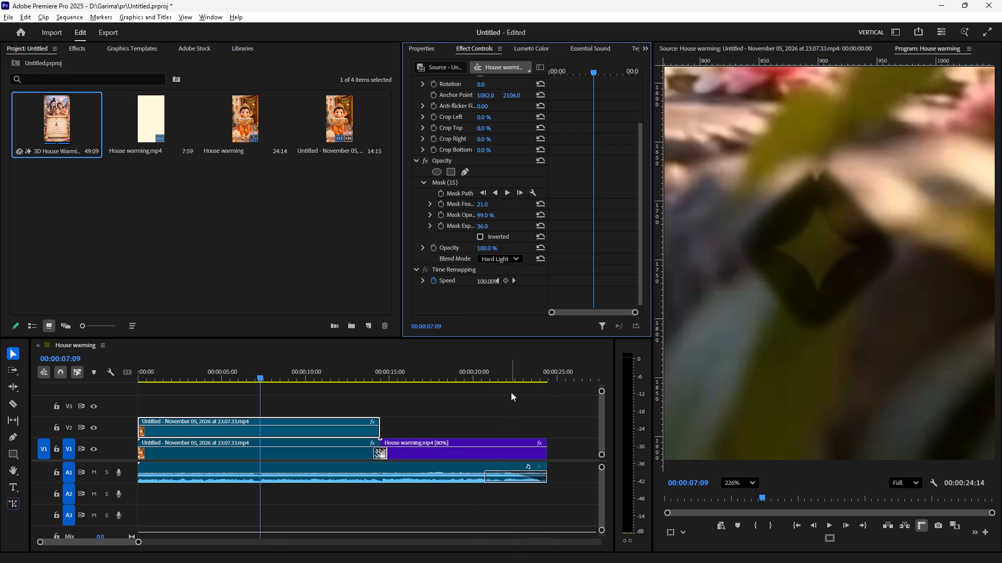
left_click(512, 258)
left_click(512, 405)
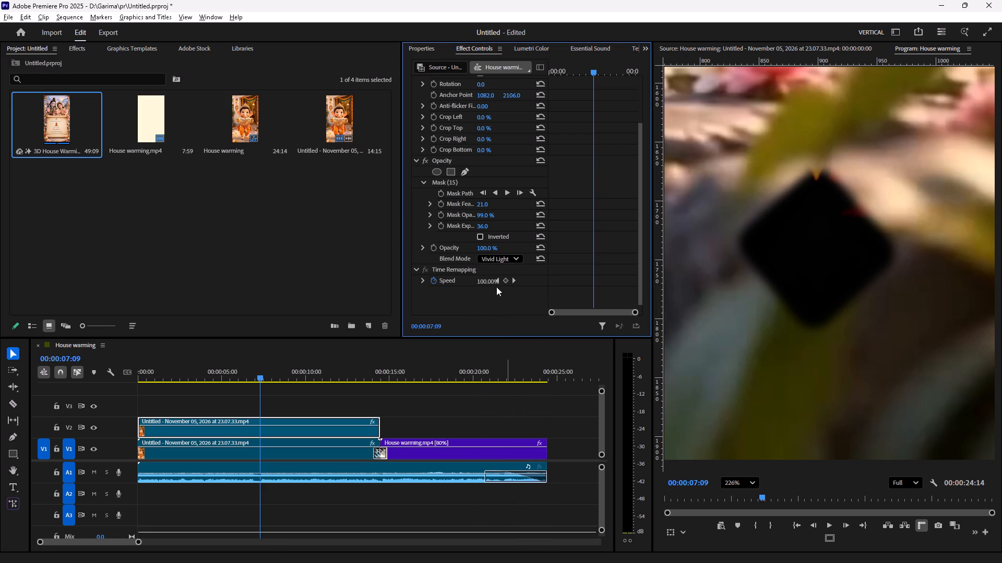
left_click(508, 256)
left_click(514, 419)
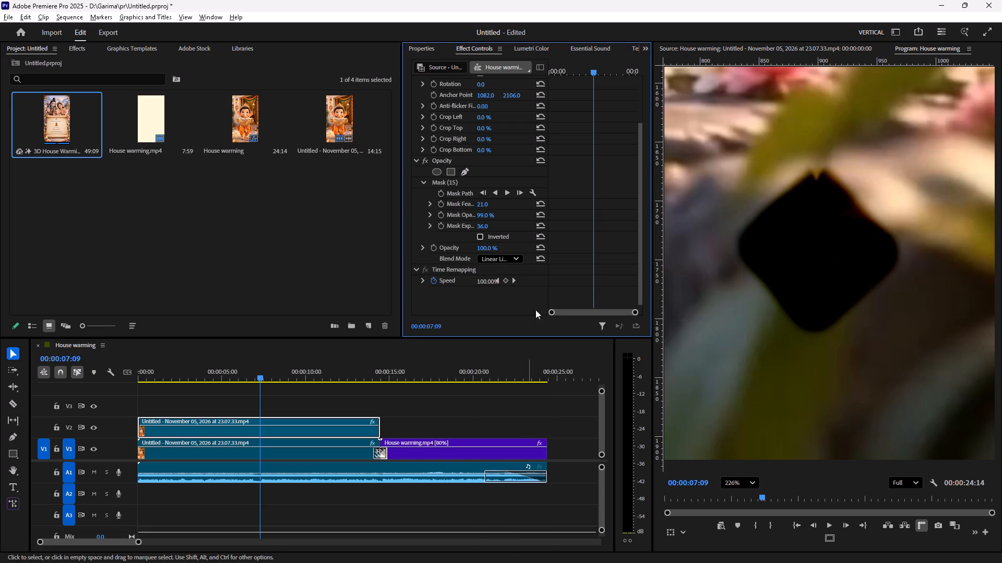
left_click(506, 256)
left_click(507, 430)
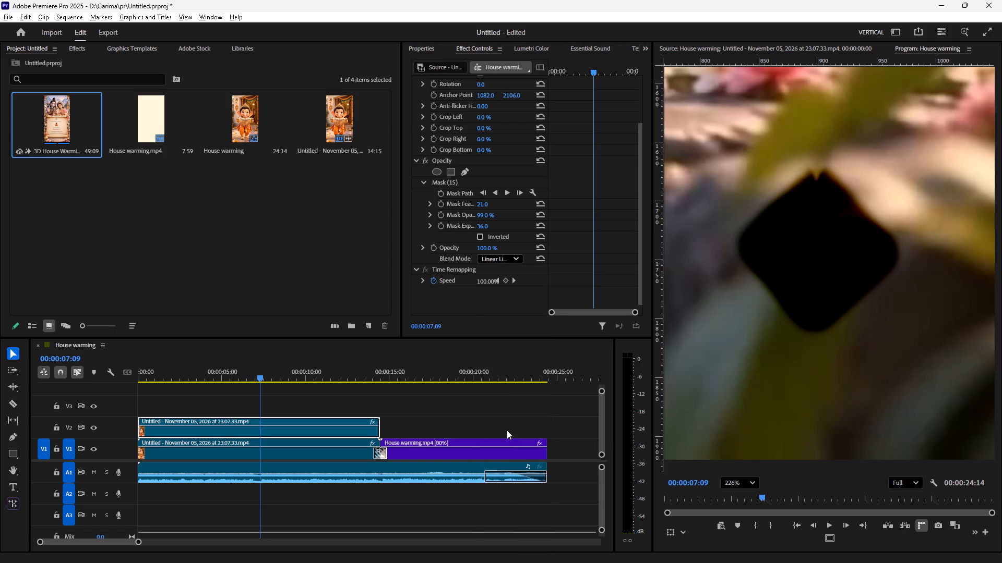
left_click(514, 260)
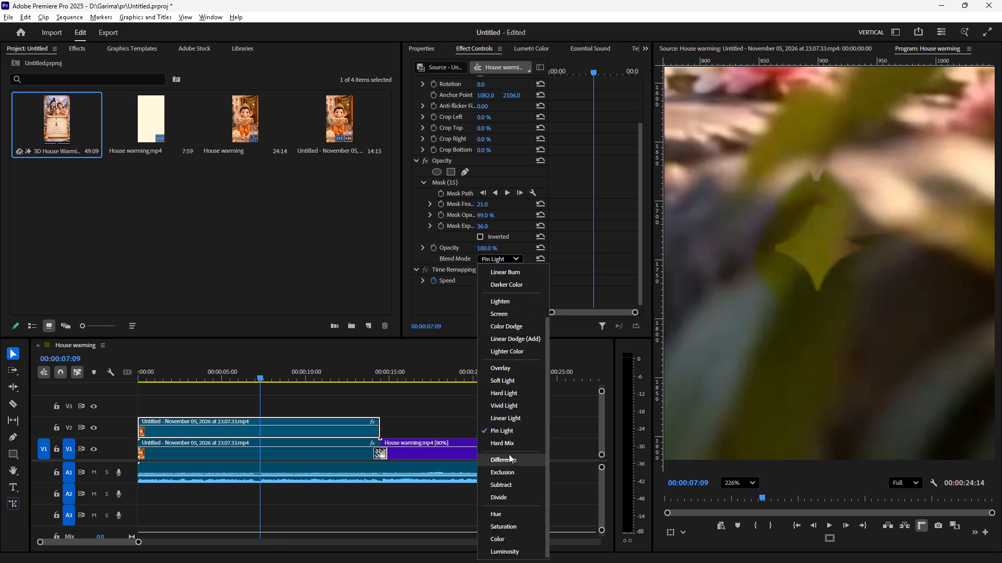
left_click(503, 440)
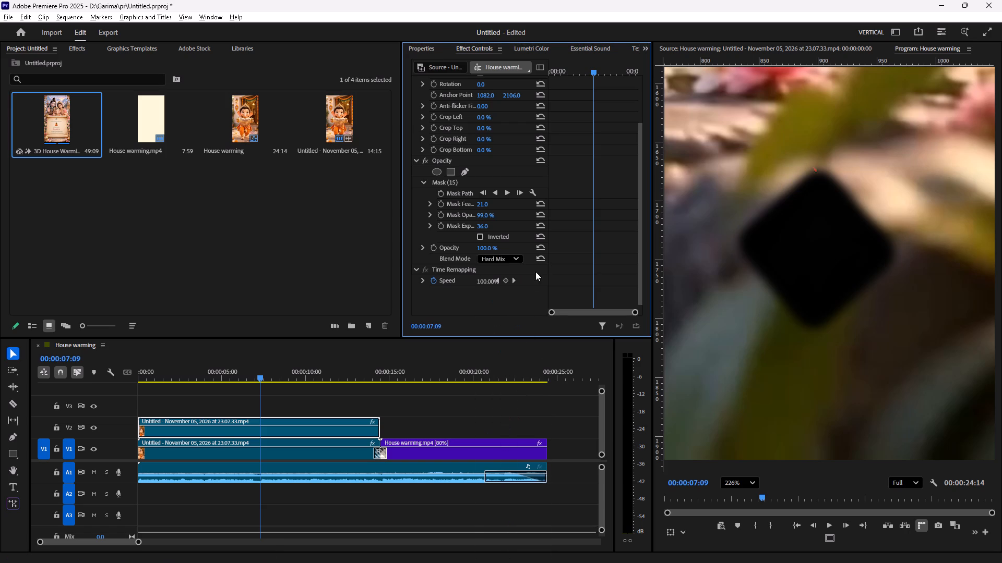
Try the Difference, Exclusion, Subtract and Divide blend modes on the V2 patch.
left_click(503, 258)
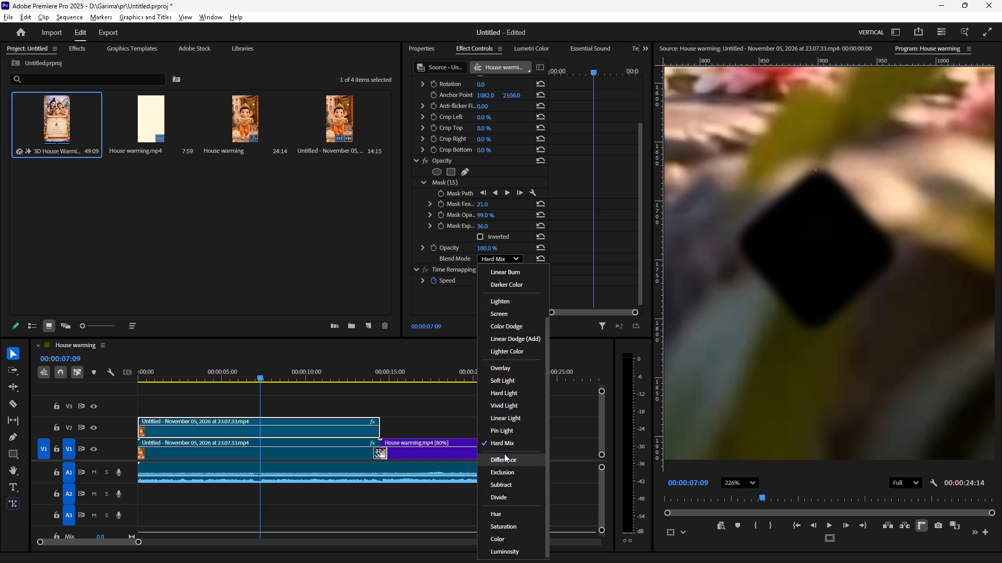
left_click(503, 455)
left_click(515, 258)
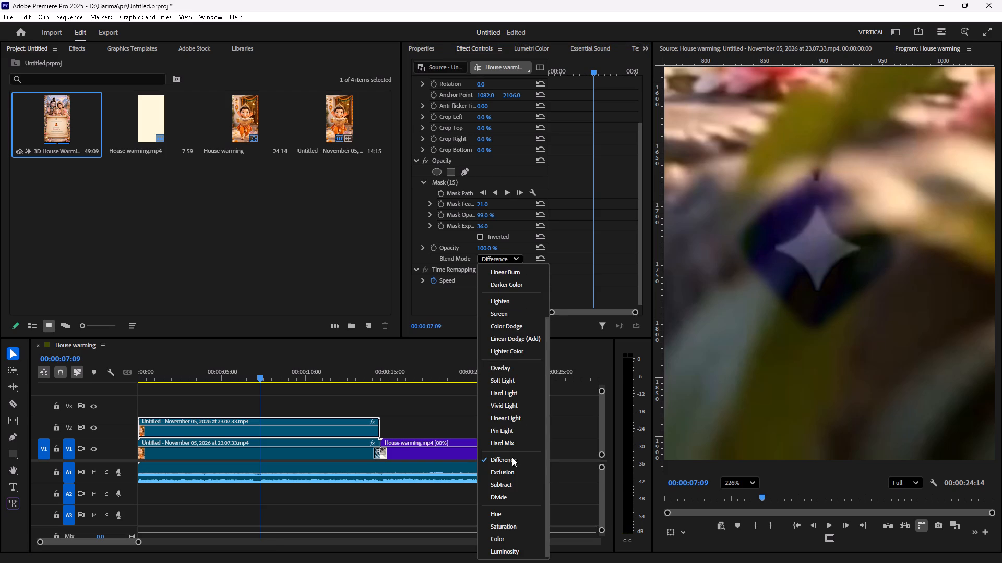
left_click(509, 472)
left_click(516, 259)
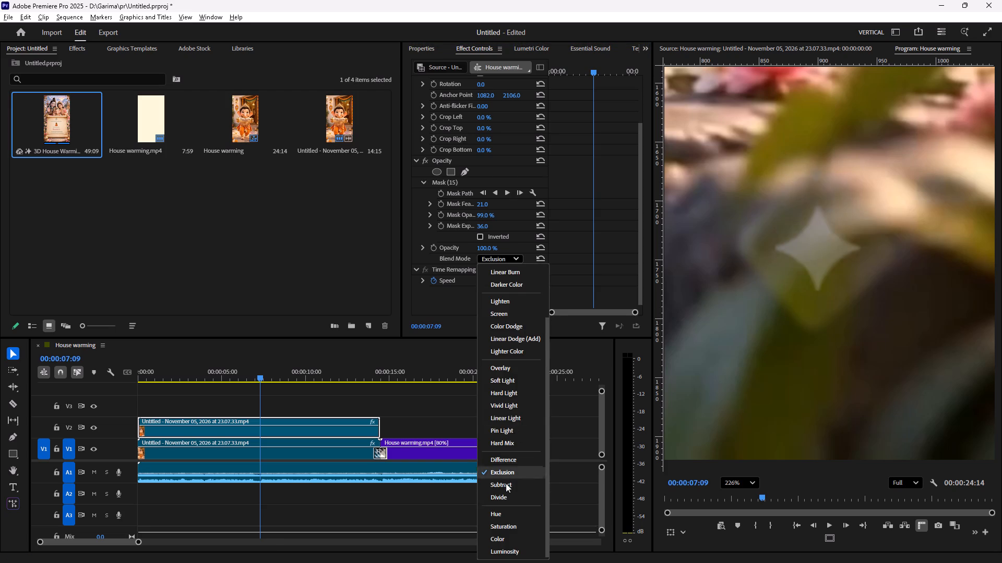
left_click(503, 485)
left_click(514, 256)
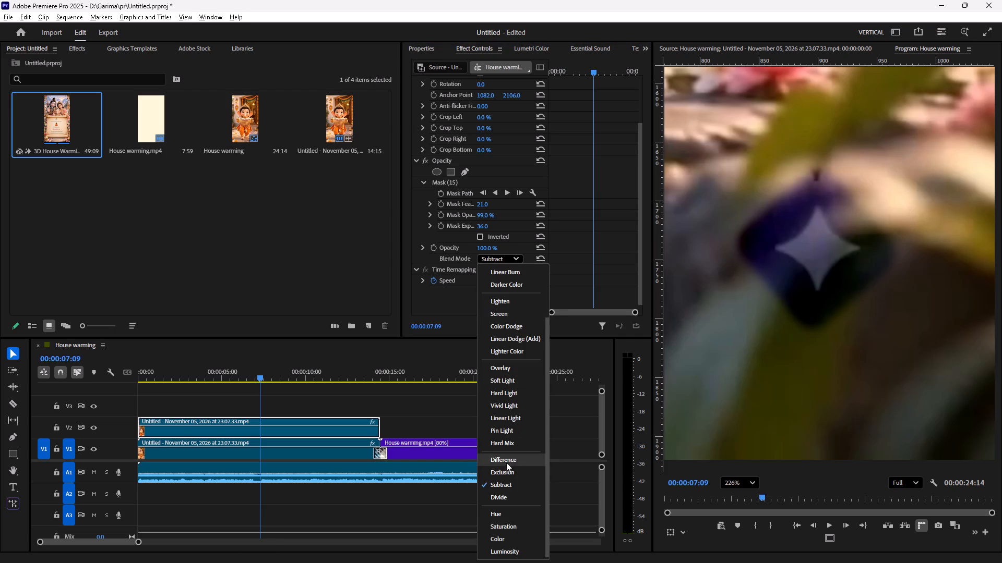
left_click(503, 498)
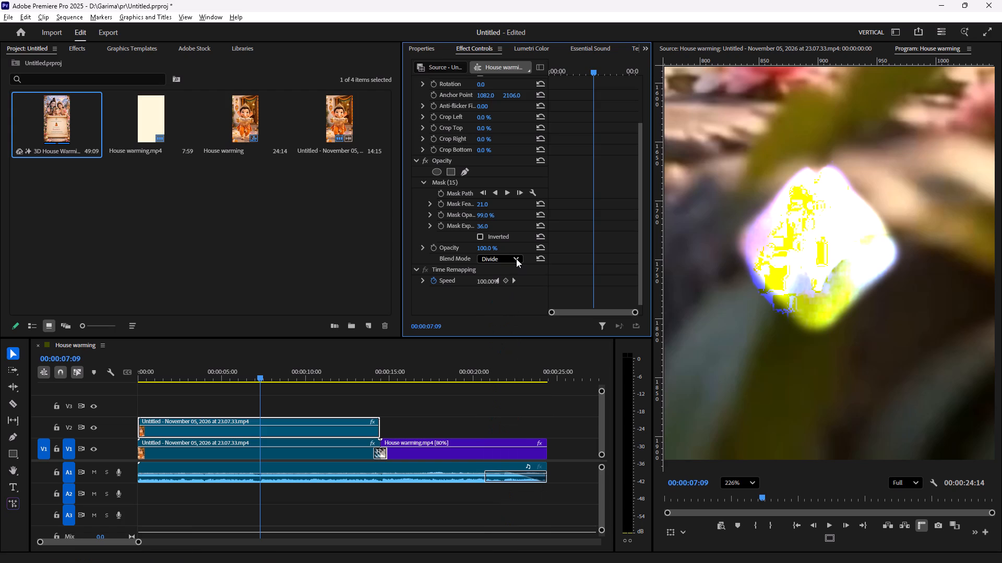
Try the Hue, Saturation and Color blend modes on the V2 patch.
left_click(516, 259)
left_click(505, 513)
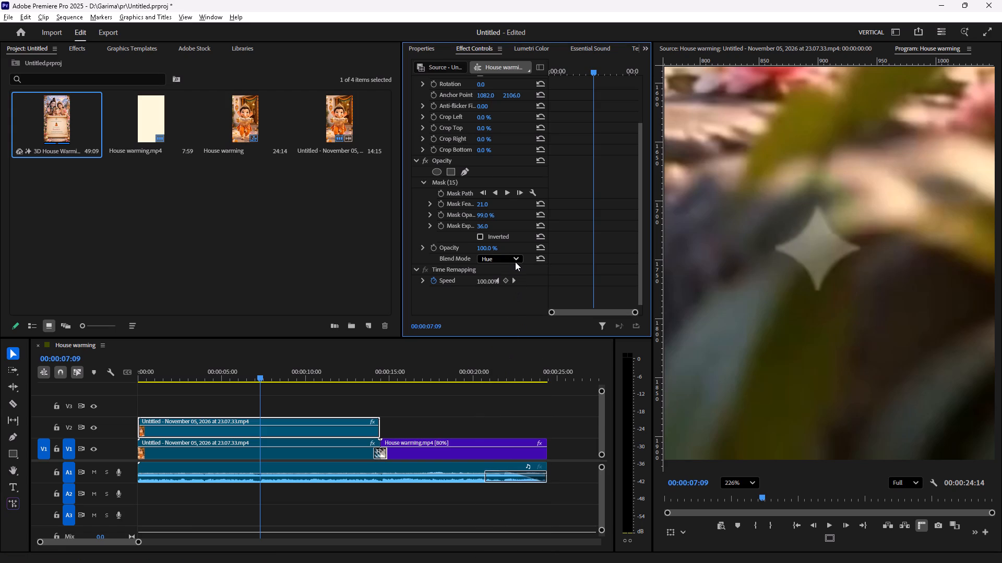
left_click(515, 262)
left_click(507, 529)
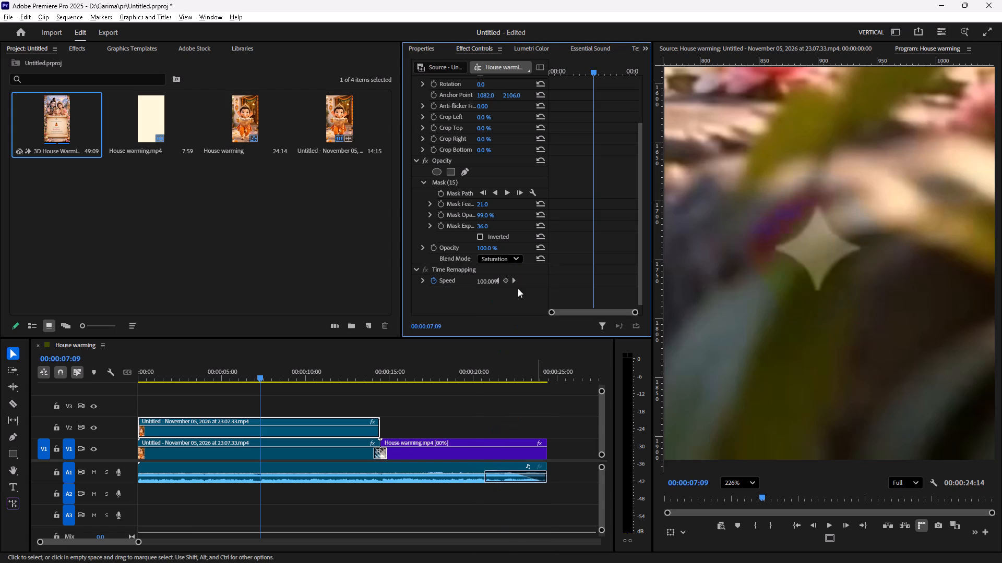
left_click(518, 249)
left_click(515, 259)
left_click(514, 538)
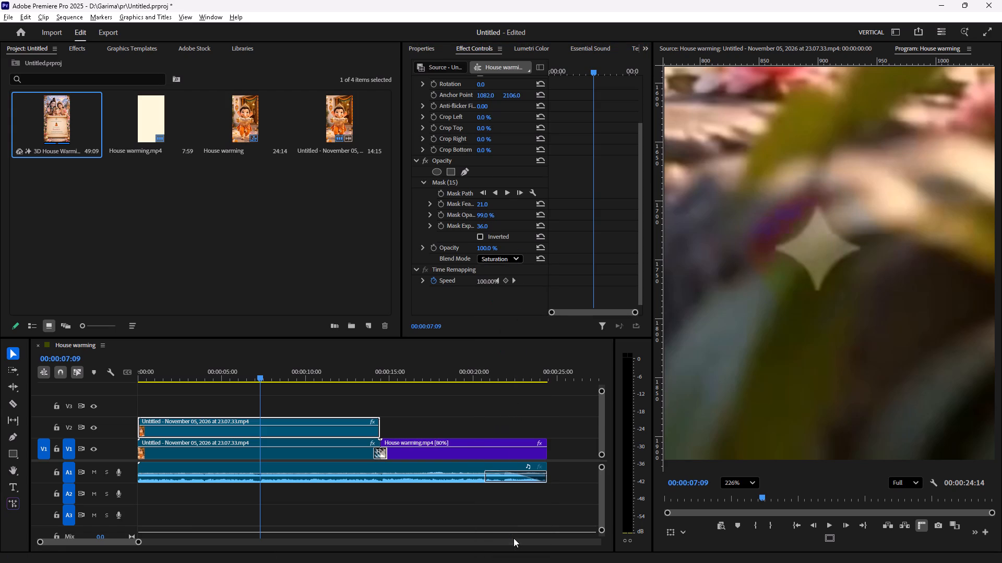
Set the V2 patch's blend mode to Luminosity.
left_click(520, 261)
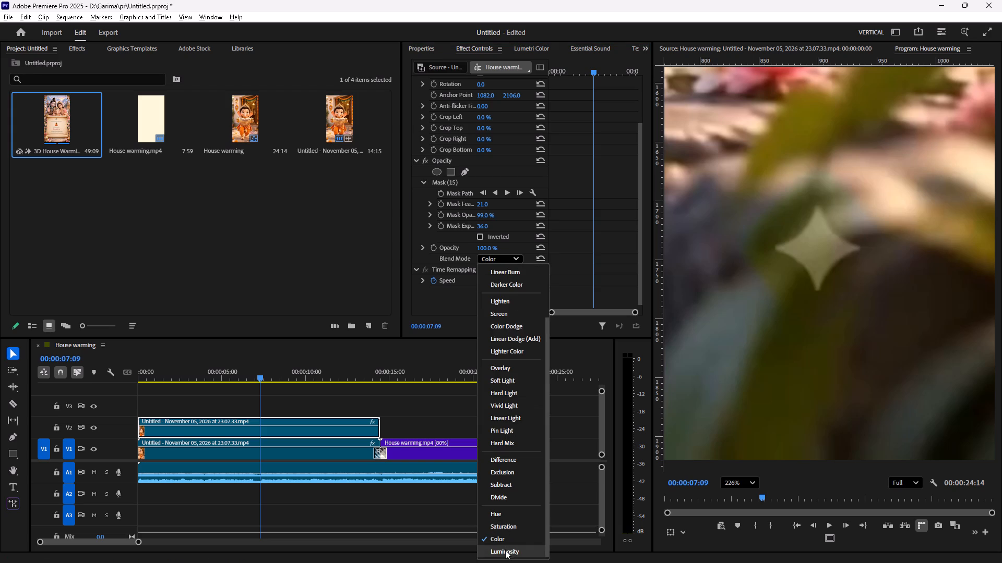
left_click(505, 550)
Play the sequence from the start to about 00:00:17:05 to check the patch at reduced zoom.
scroll(754, 320, "down", 6)
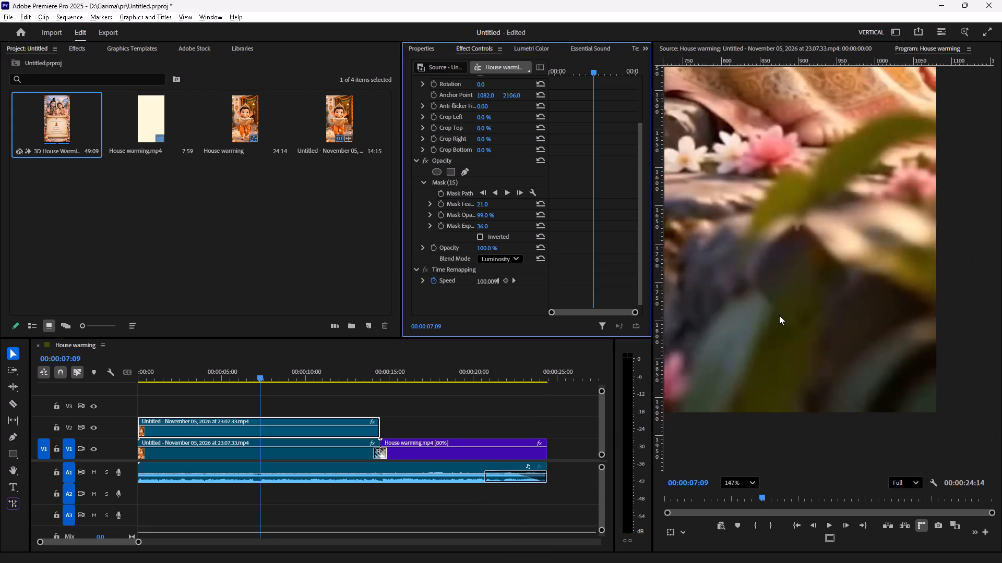
scroll(779, 315, "down", 14)
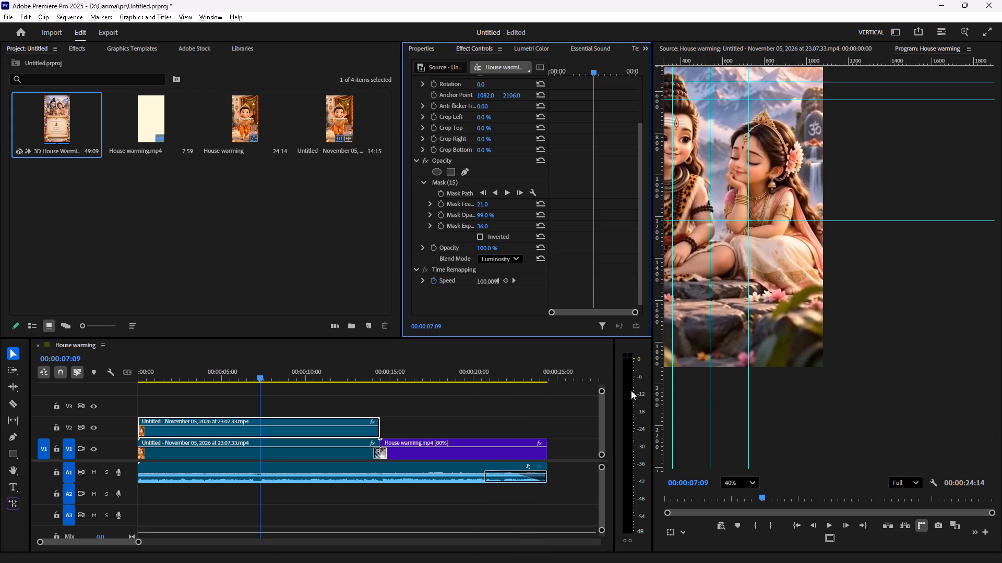
left_click_drag(242, 376, 95, 397)
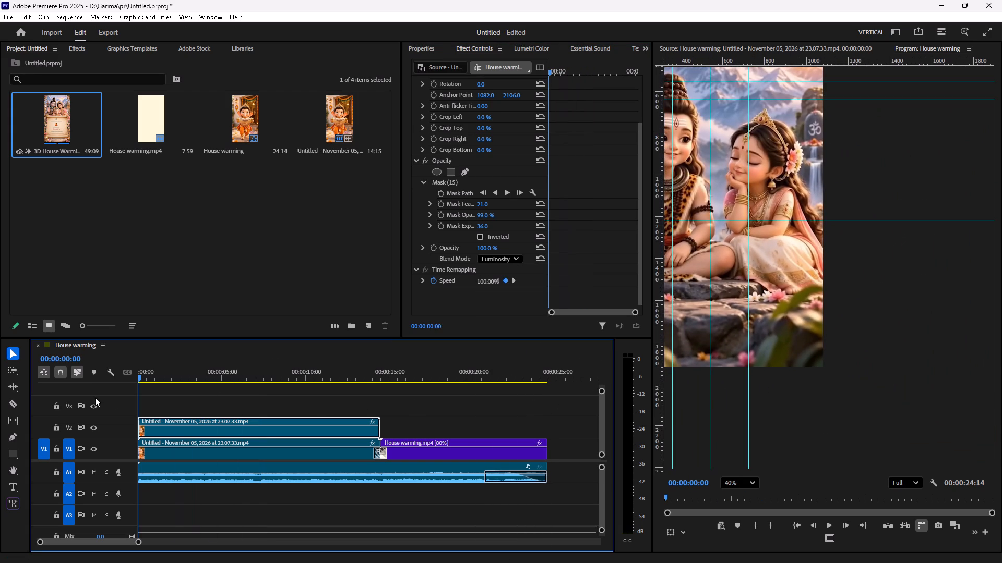
left_click_drag(95, 397, 71, 393)
key("space")
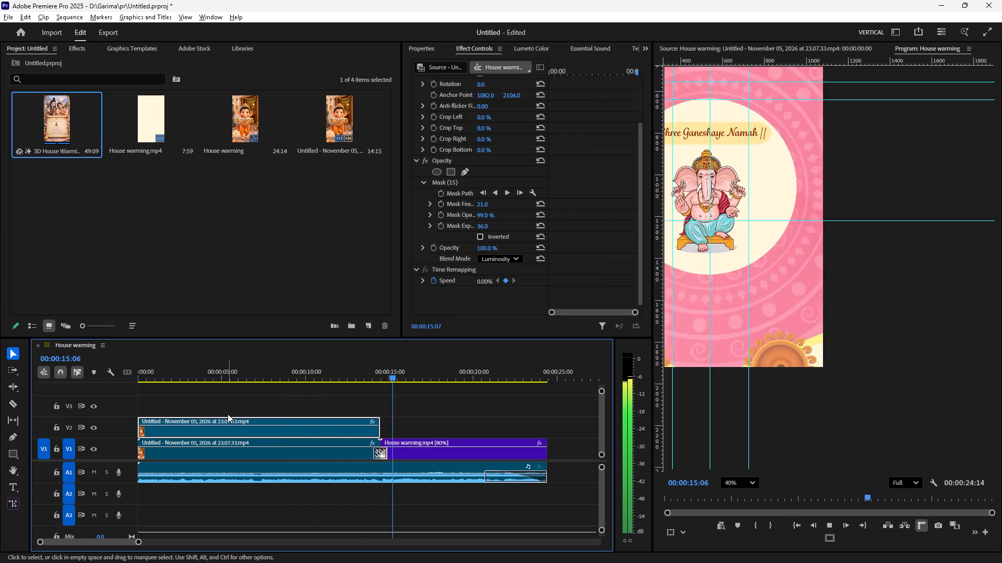
key("space")
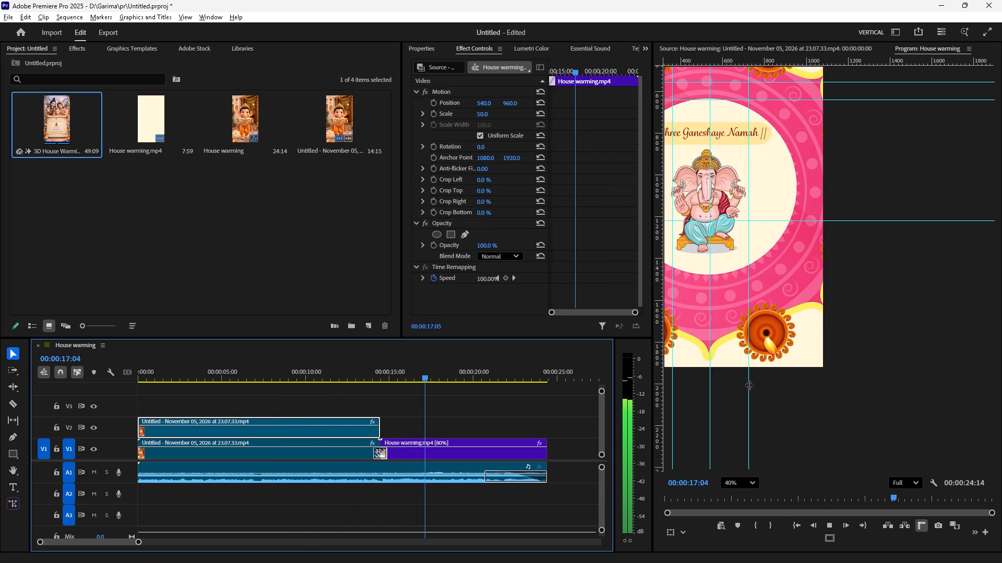
Hide the V2 video track and play the opening second from the start to 00:00:01:00 with the whole frame centred.
middle_click_drag(776, 390, 885, 455)
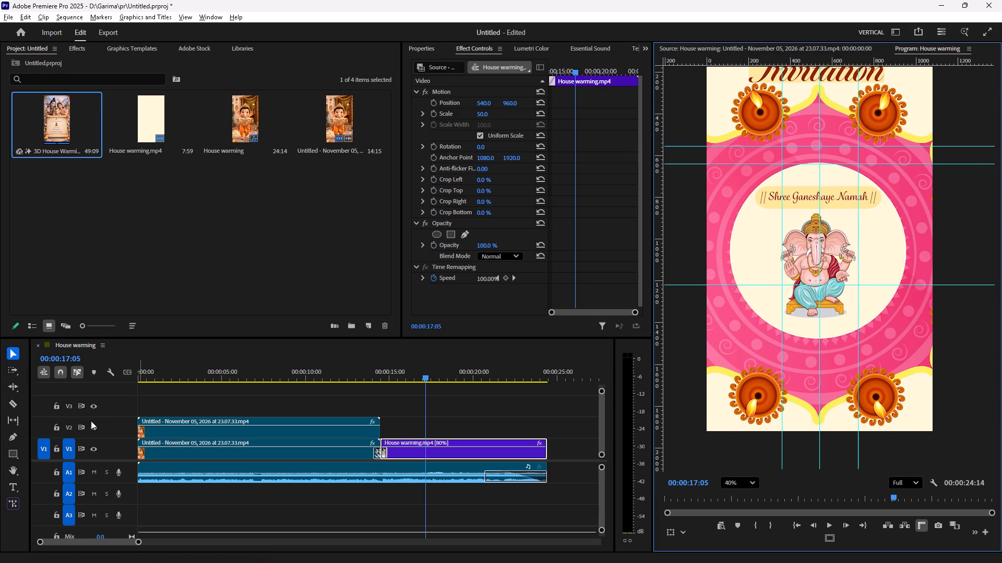
left_click(92, 427)
left_click_drag(175, 370, 77, 380)
key("space")
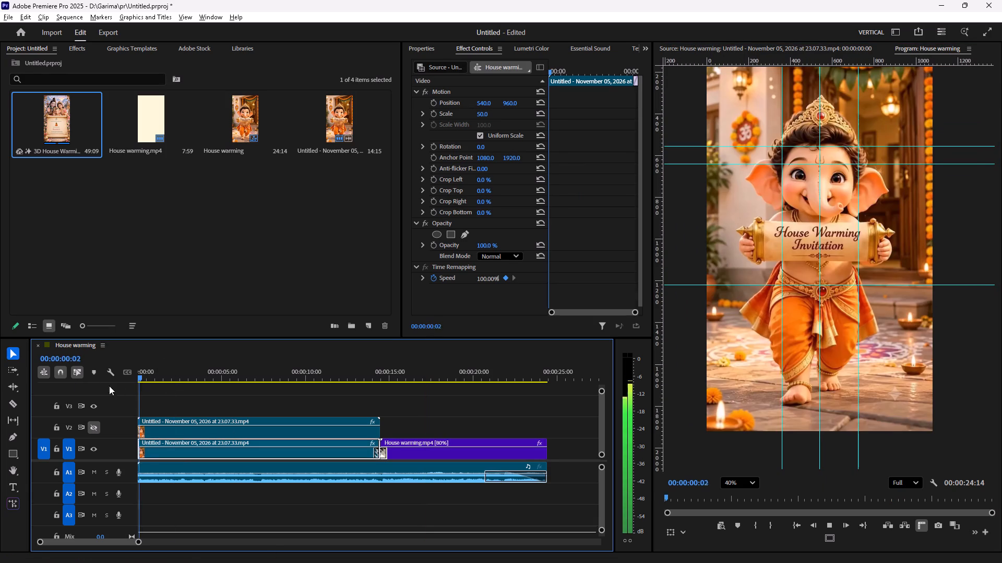
key("space")
Save the project.
key("ctrl+s")
key("ctrl+s")
key("ctrl+s")
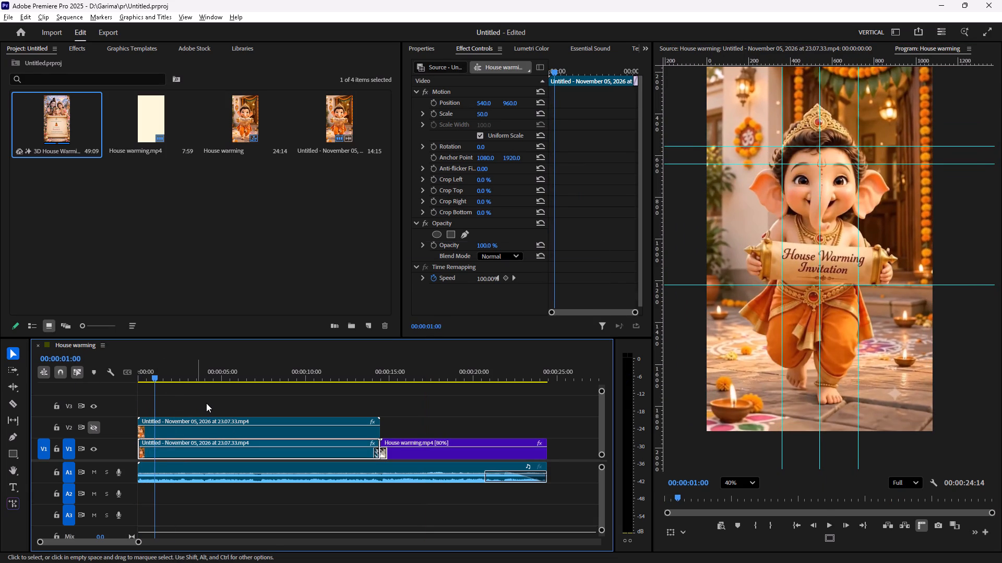
key("ctrl+s")
Open the export settings and set the location for House warming.mp4 to a new folder named r inside D:\Garima\pr.
left_click(110, 33)
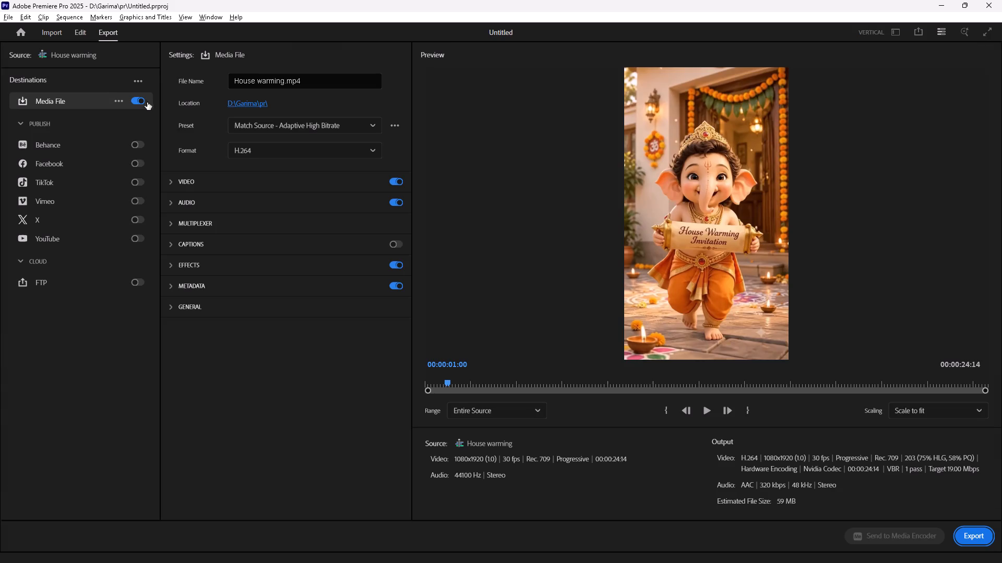
left_click(257, 104)
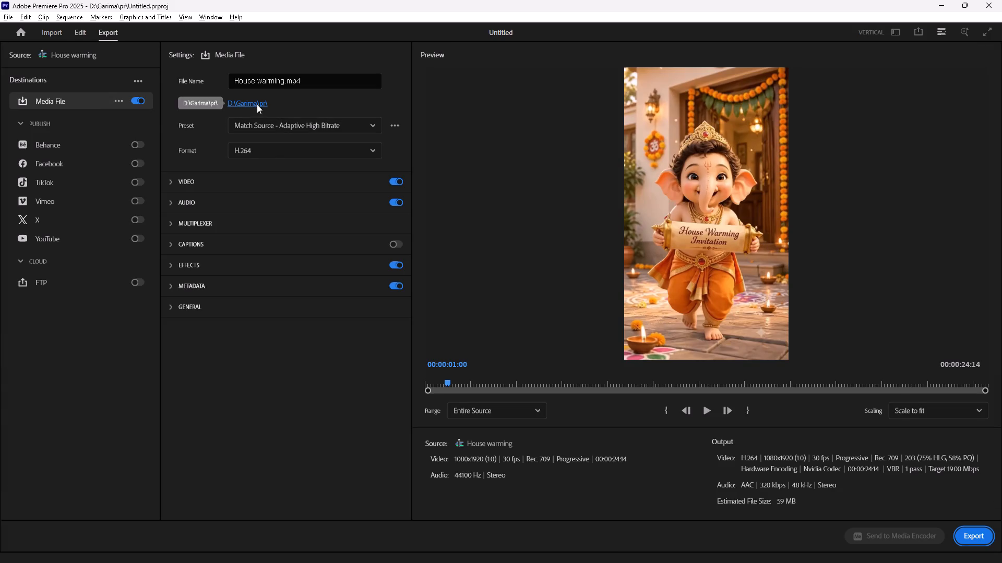
left_click(220, 160)
right_click(220, 160)
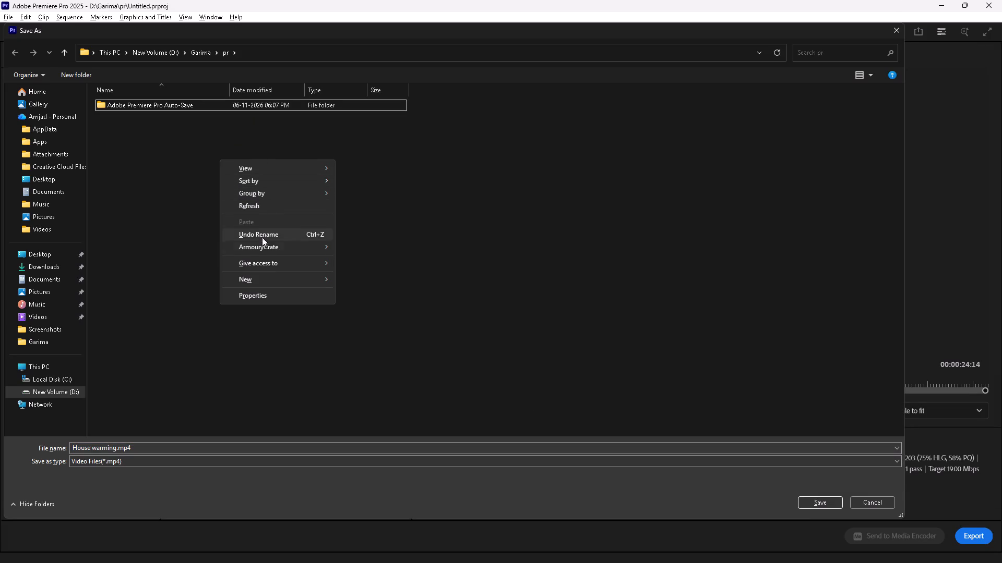
left_click(266, 279)
left_click(373, 275)
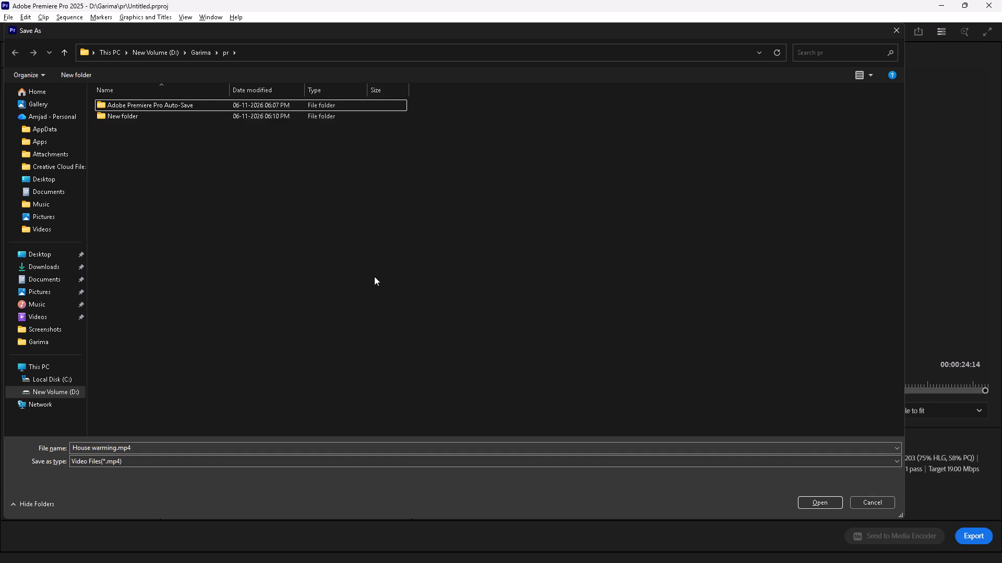
key("r")
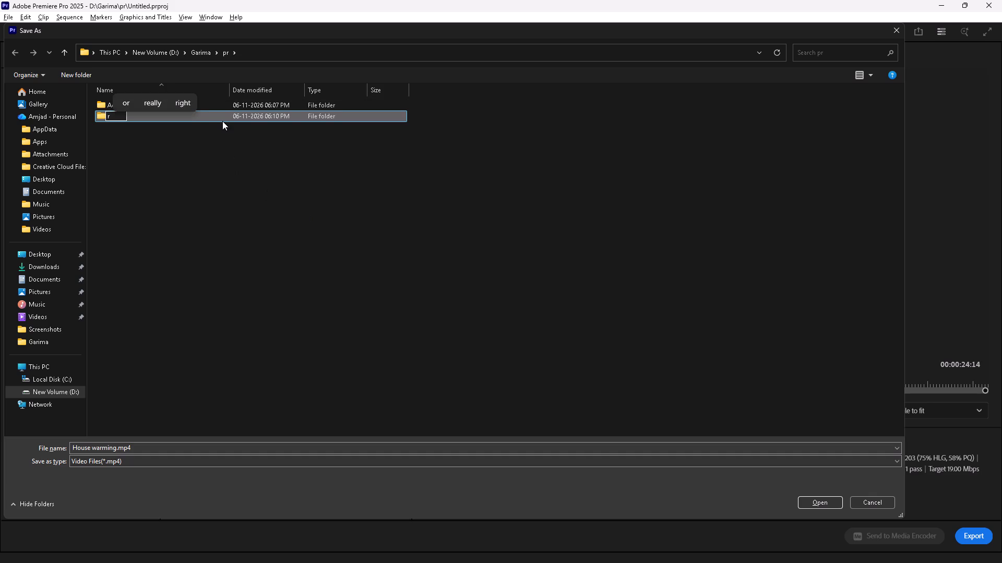
double_click(222, 116)
triple_click(222, 116)
left_click(222, 116)
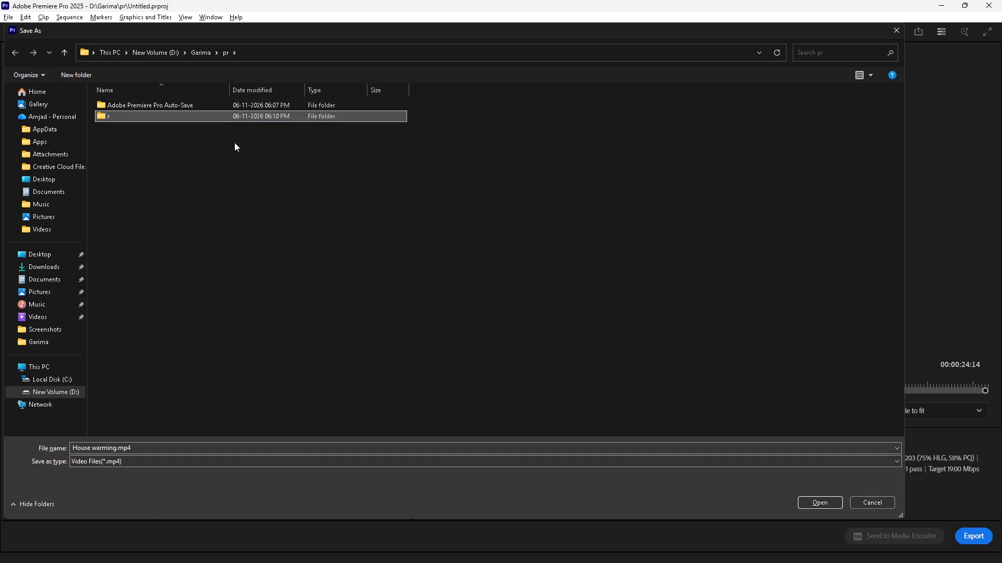
left_click(247, 190)
double_click(264, 116)
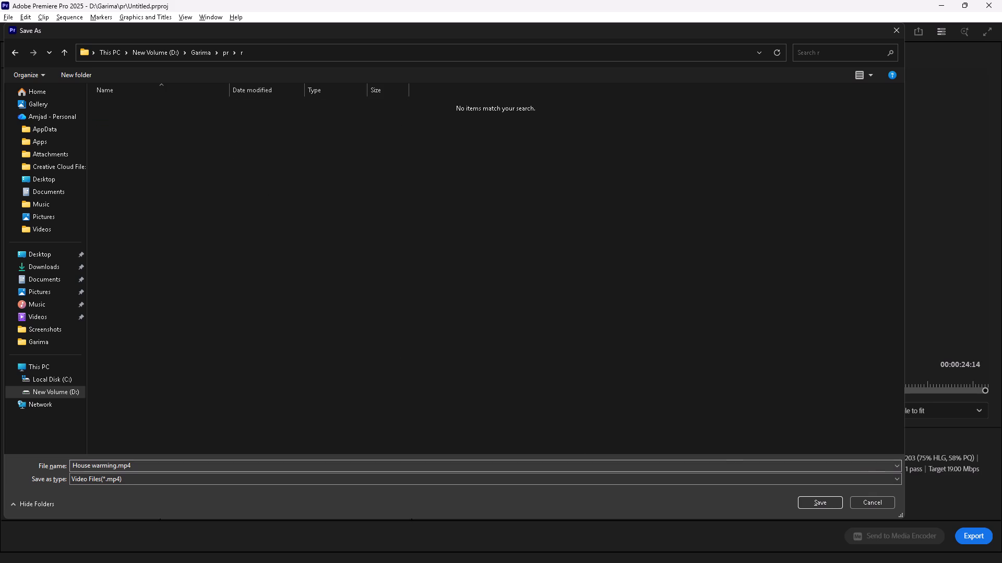
left_click(828, 504)
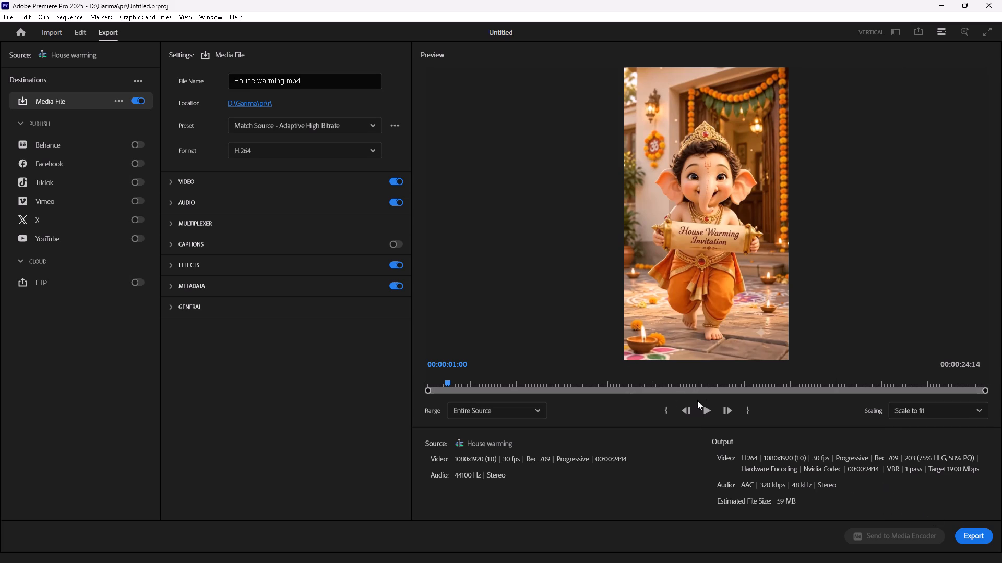
Play the export preview from the start to about 00:00:24:12 to check the whole video.
left_click_drag(524, 374, 372, 391)
key("space")
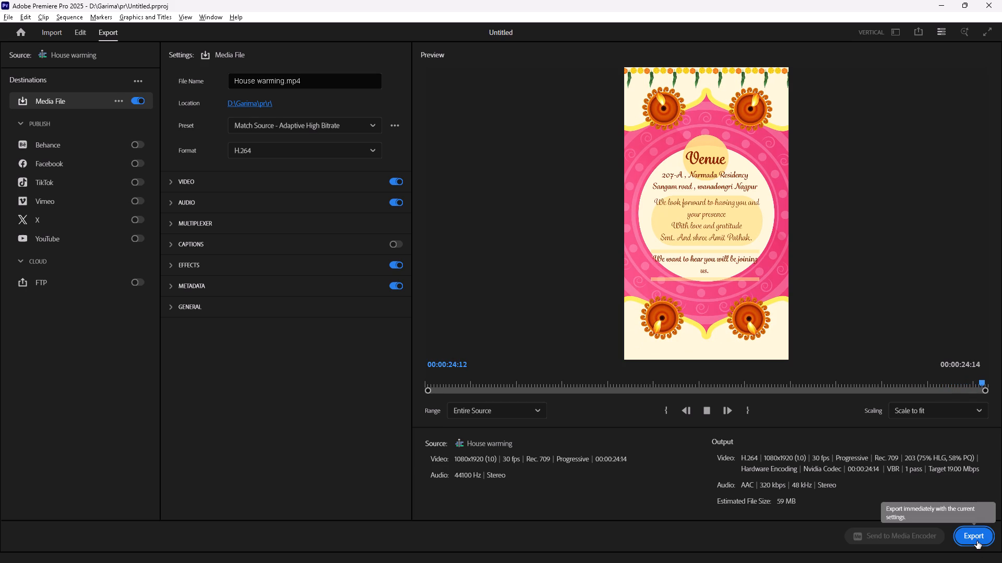
Export the entire House warming sequence as an H.264 MP4 with the current settings.
left_click(977, 541)
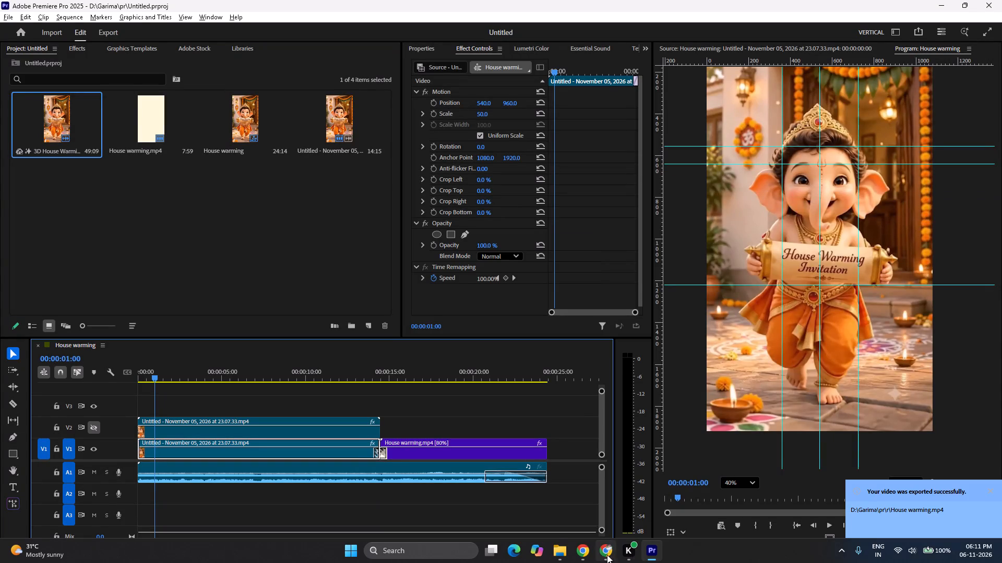
Switch to File Explorer and bring up the pr folder on drive D: to locate the exported video.
left_click(560, 551)
left_click(223, 163)
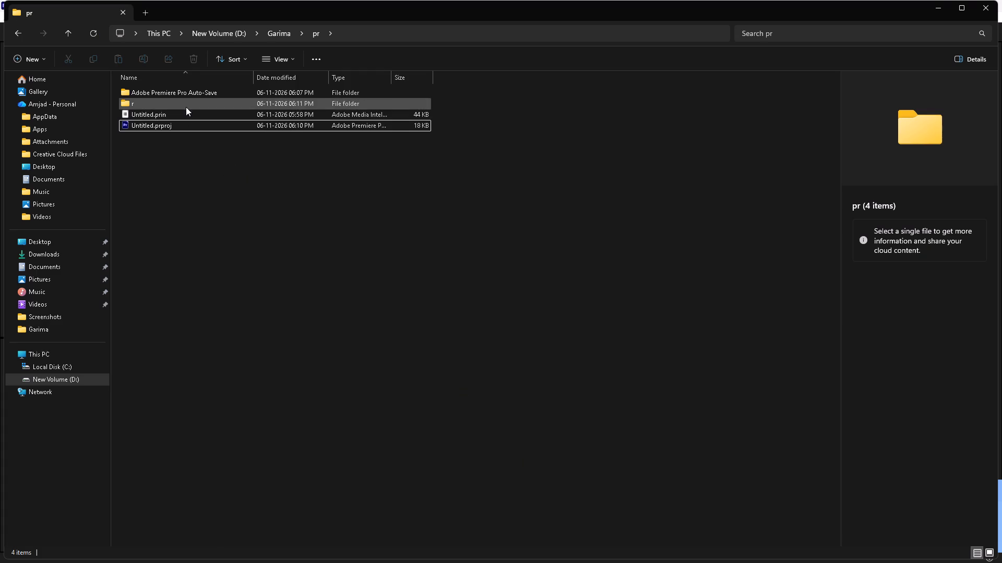
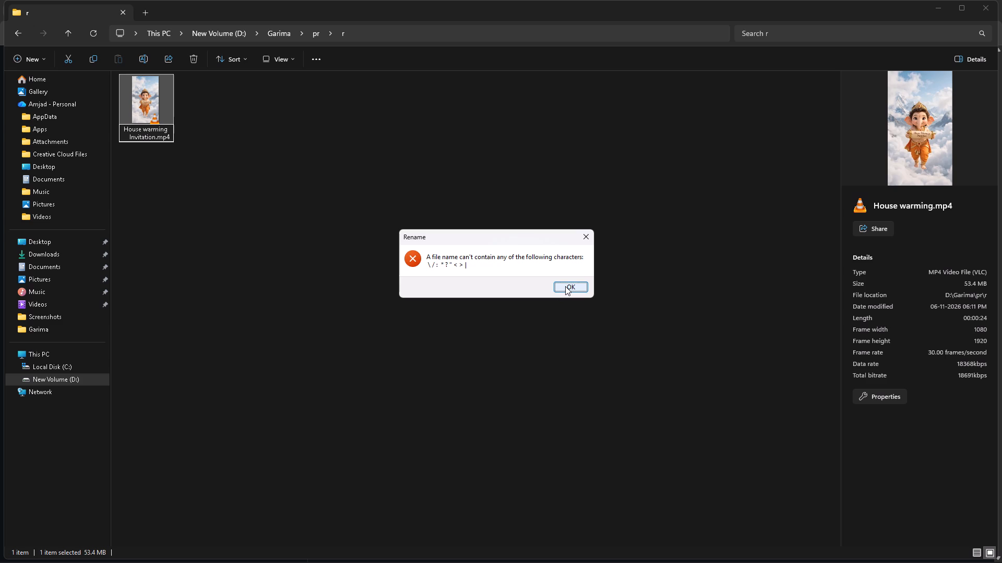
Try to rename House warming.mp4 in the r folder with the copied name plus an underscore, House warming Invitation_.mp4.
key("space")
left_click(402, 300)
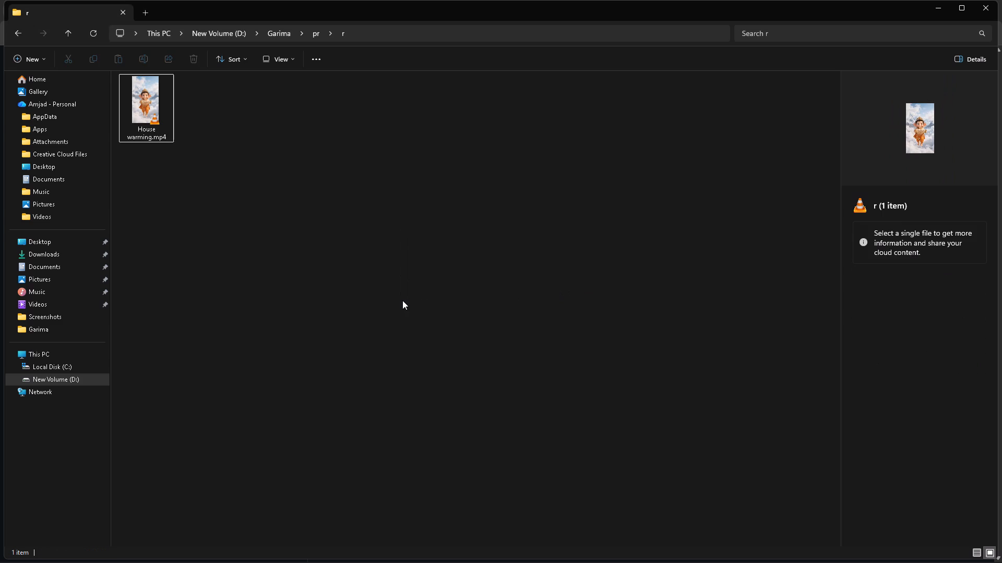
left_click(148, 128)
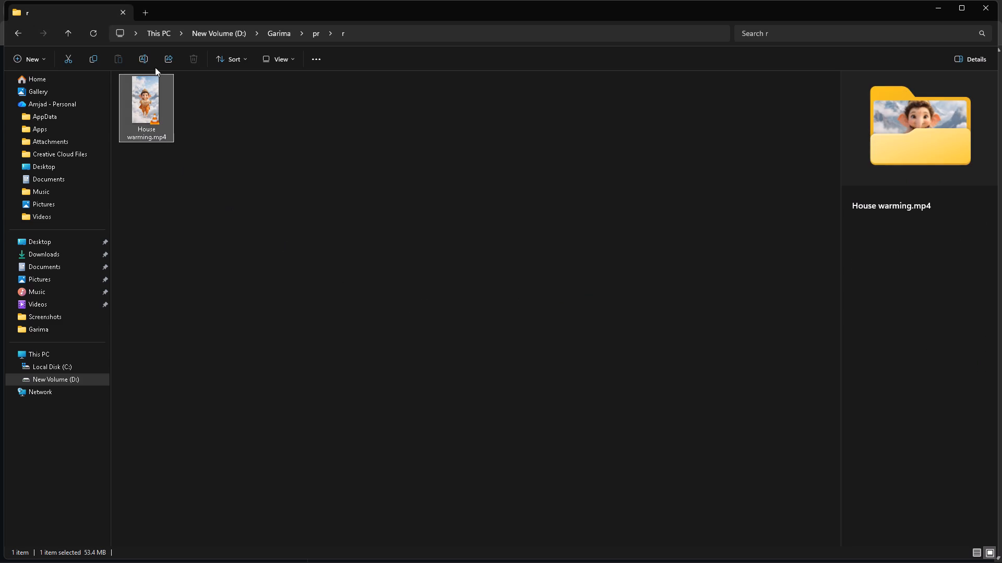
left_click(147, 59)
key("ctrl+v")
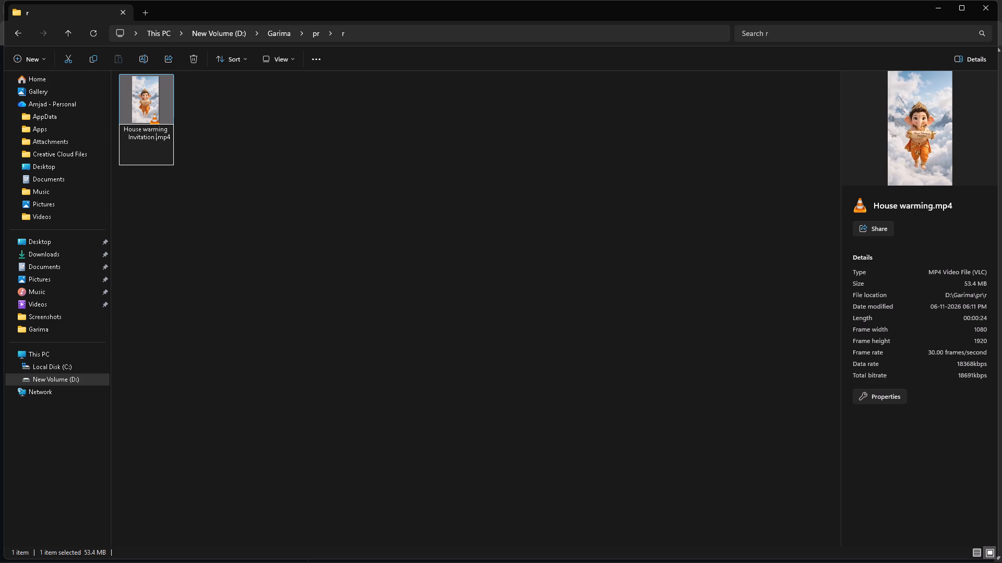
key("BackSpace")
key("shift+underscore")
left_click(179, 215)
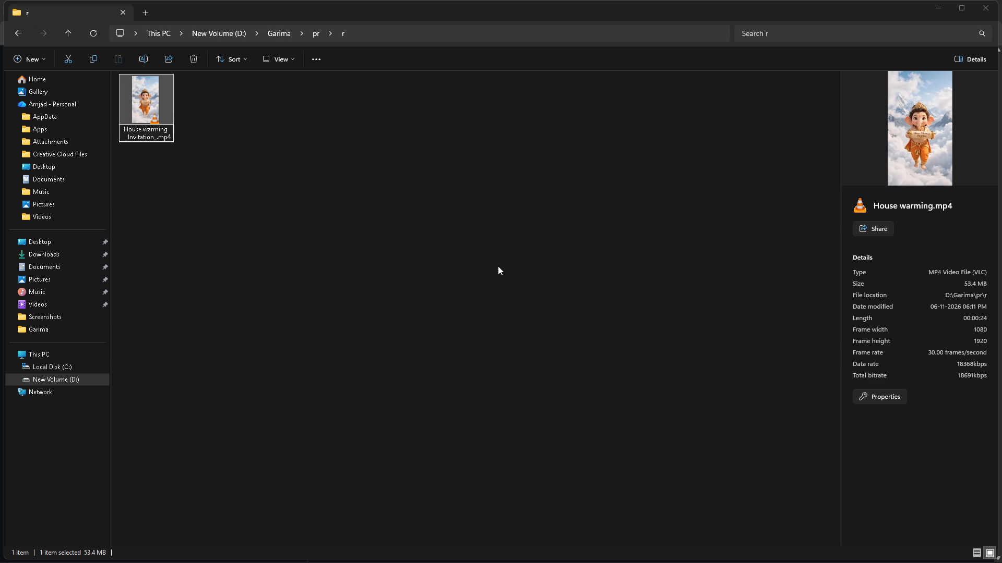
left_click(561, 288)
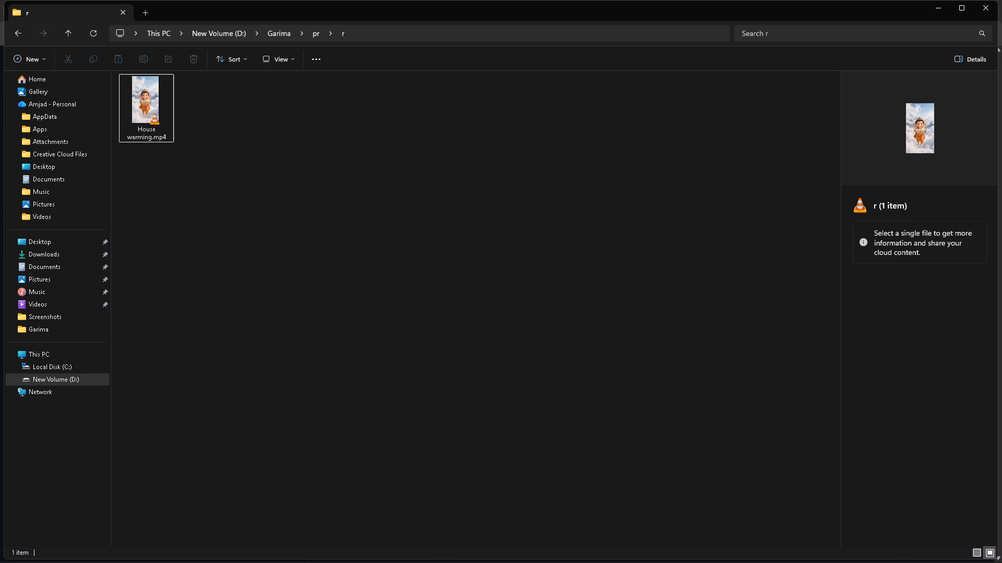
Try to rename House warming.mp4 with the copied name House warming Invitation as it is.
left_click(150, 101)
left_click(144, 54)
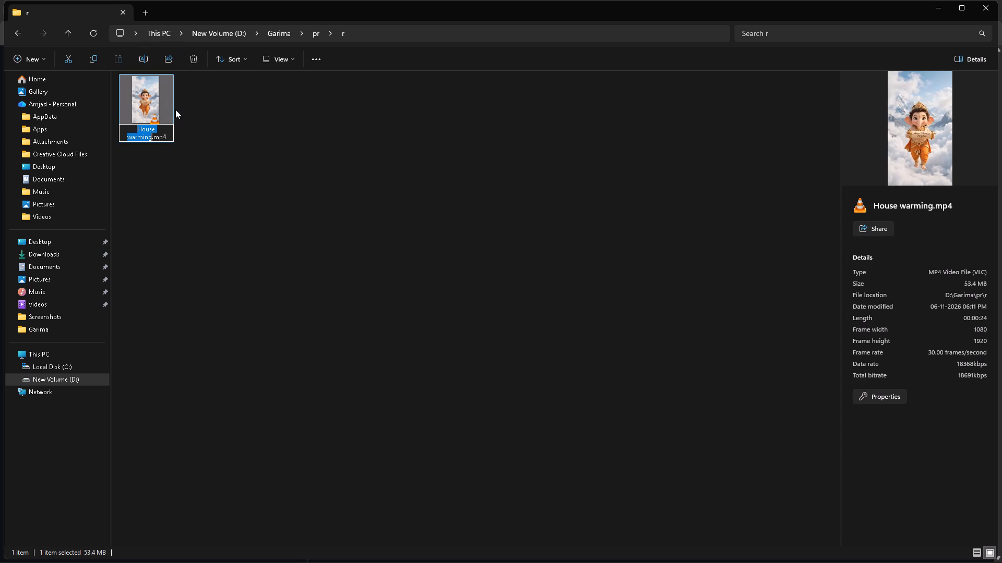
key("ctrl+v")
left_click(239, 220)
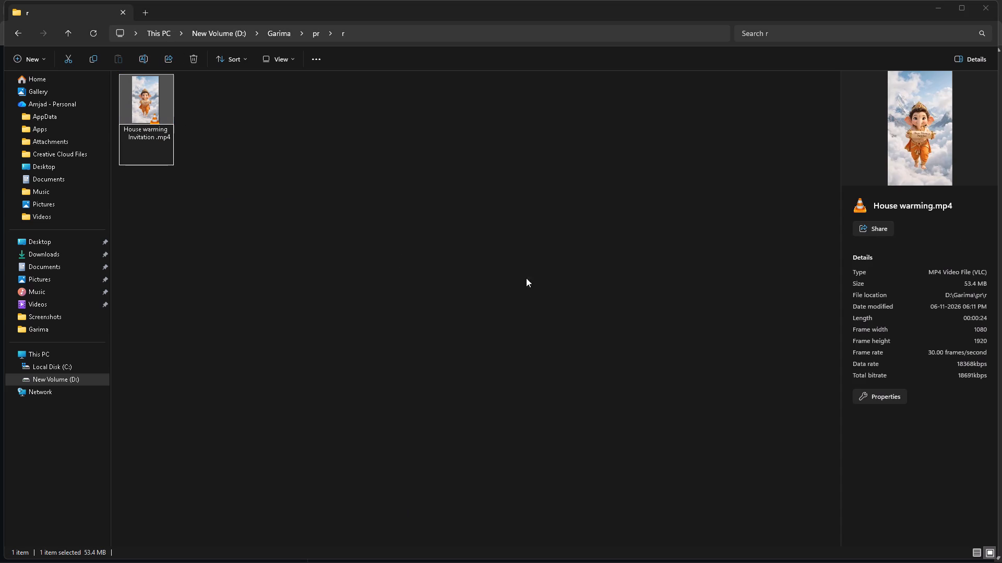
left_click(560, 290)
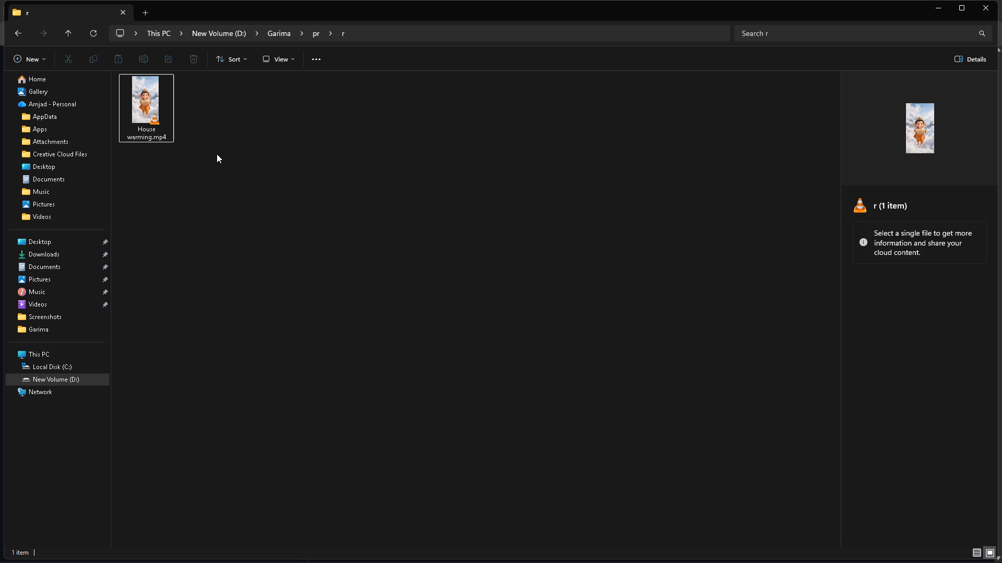
Rename House warming.mp4 as "House warming Invitation .mp4", removing the duplicated words and extra characters from the pasted name.
left_click(143, 137)
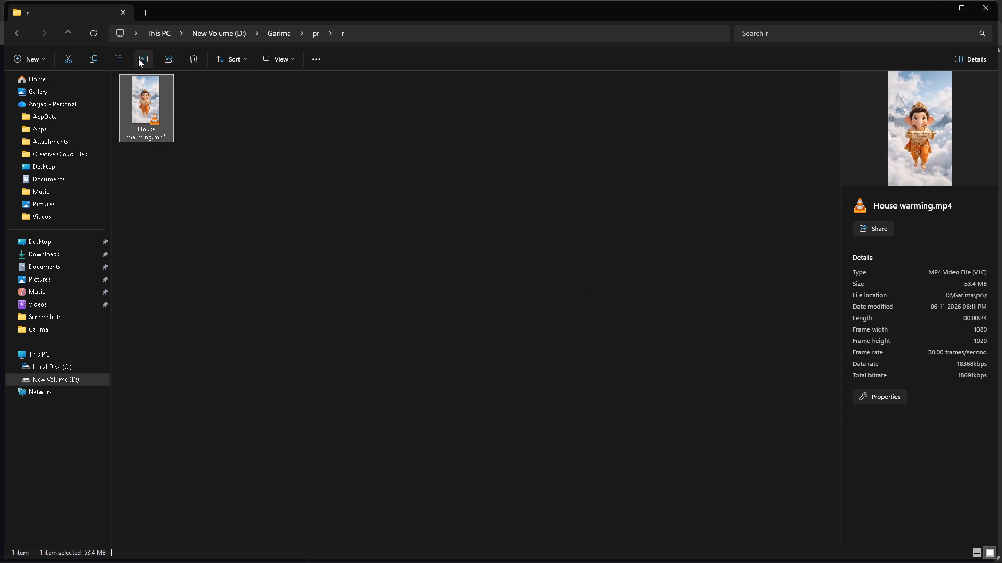
left_click(137, 53)
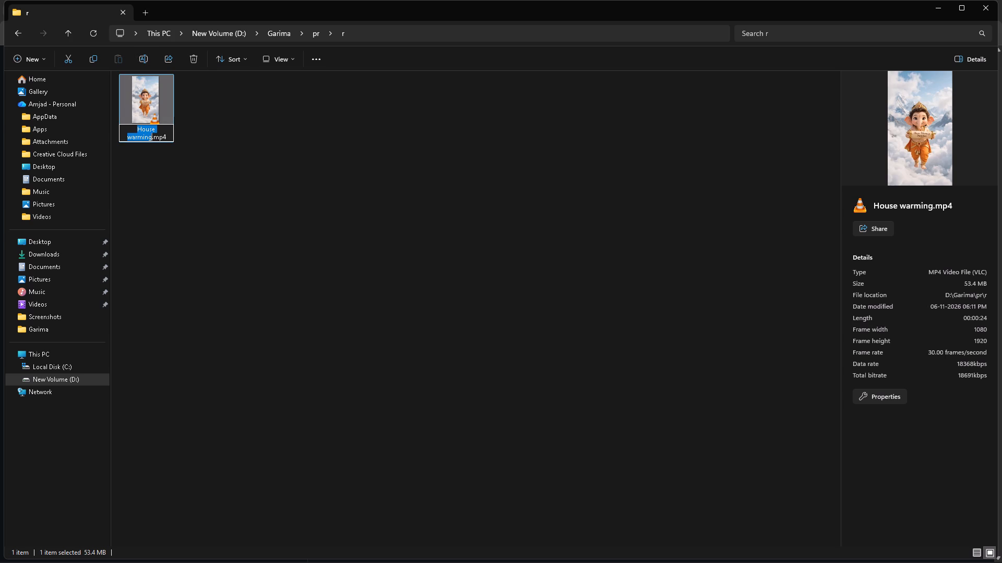
left_click(151, 139)
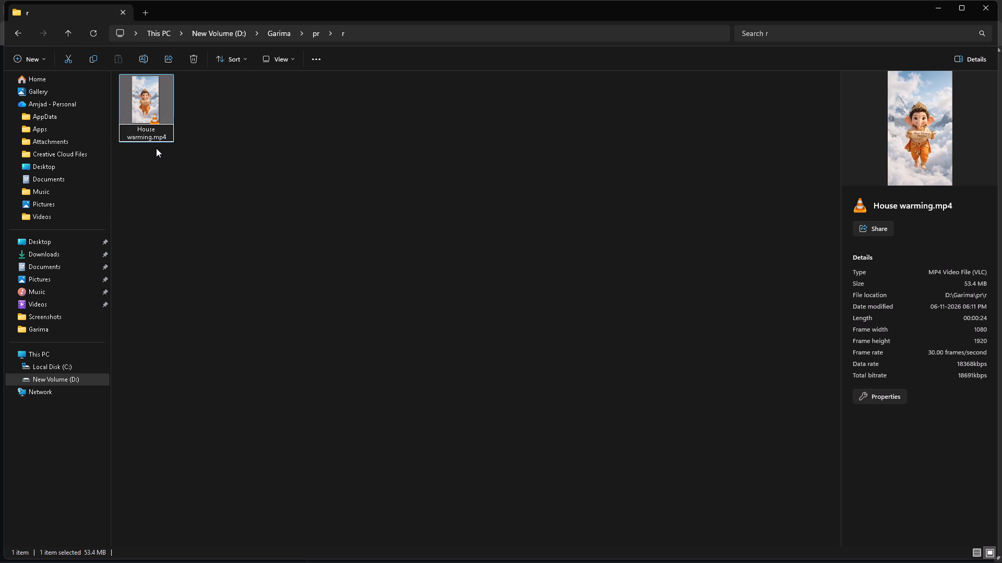
key("ctrl+v")
left_click(127, 153)
left_click(127, 153)
left_click(127, 153)
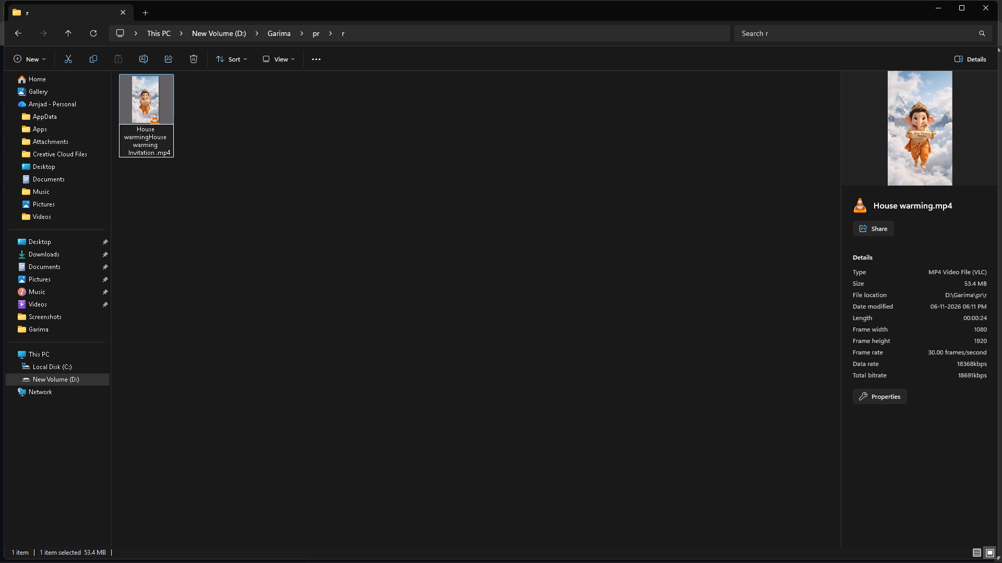
left_click(127, 153)
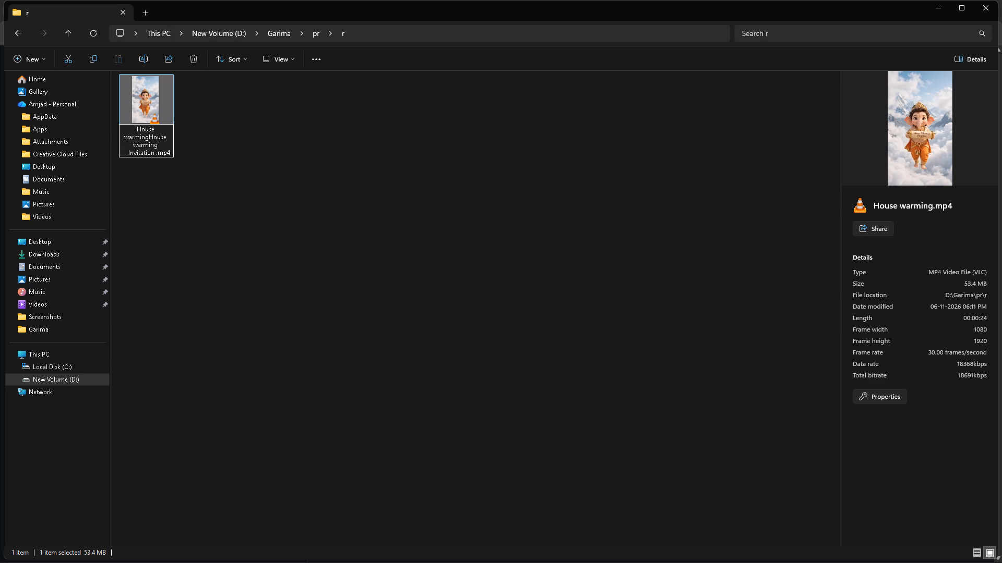
left_click(129, 151)
key("BackSpace")
key("BackSpace")
key("BackSpace")
key("BackSpace")
key("BackSpace")
key("BackSpace")
key("BackSpace")
key("BackSpace")
key("BackSpace")
key("BackSpace")
key("BackSpace")
key("BackSpace")
key("BackSpace")
key("BackSpace")
key("BackSpace")
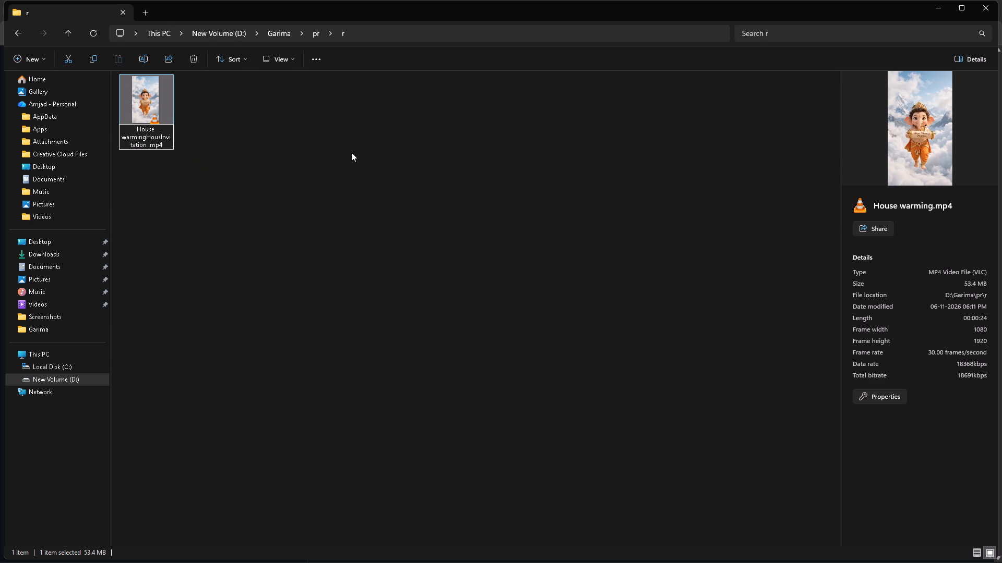
key("BackSpace")
key("BackSpace")
key("BackSpace")
key("BackSpace")
key("BackSpace")
key("shift+g")
key("space")
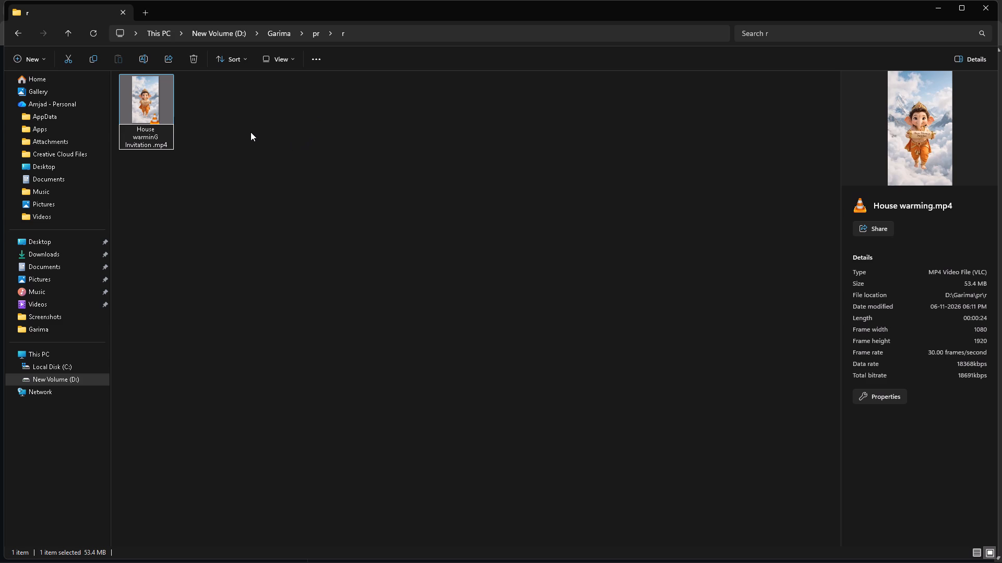
key("BackSpace")
key("BackSpace")
type("g")
key("space")
left_click(231, 149)
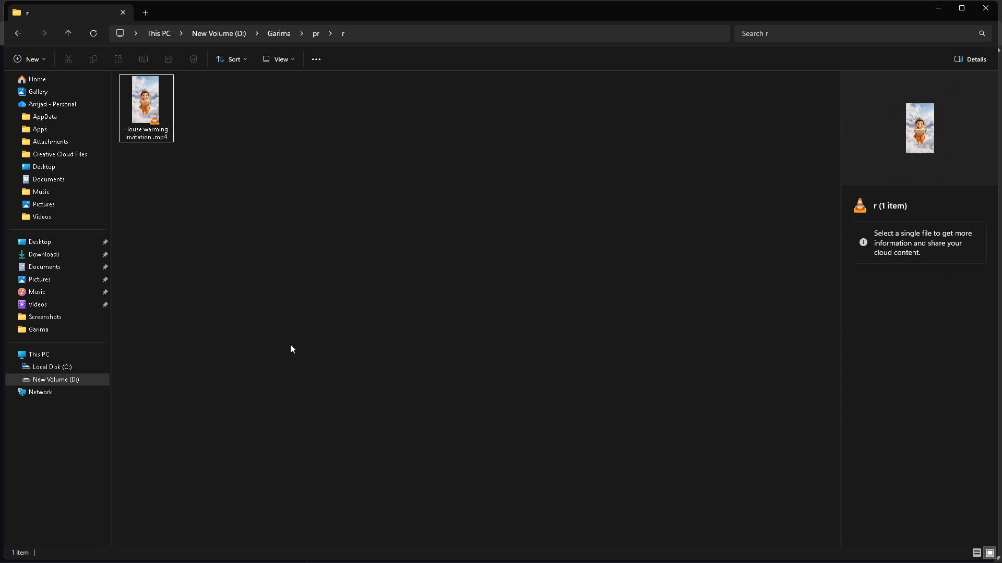
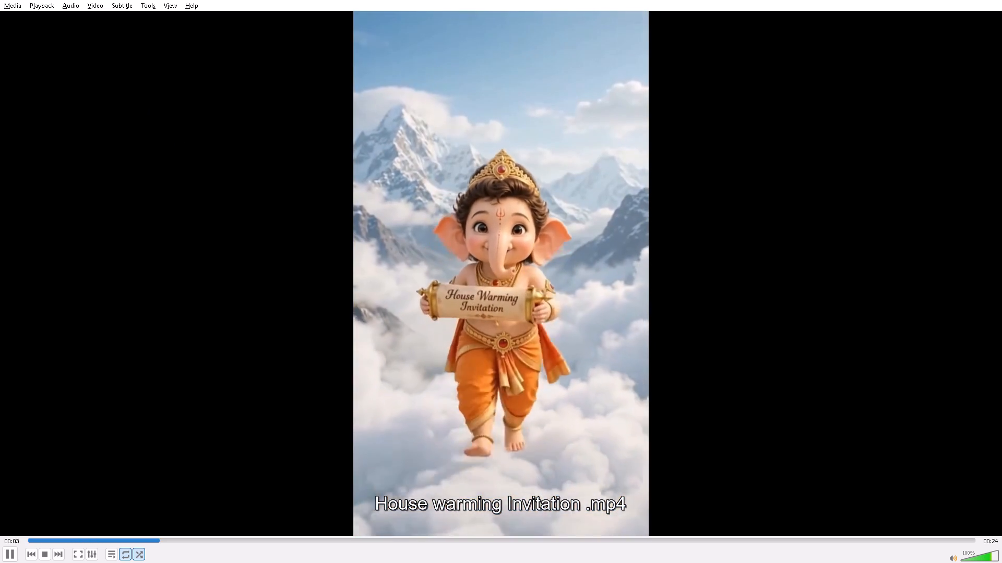
Check the opening seconds of the renamed House warming Invitation .mp4, pausing and resuming its playback, and close the video player.
key("space")
key("space")
key("space")
key("ctrl+q")
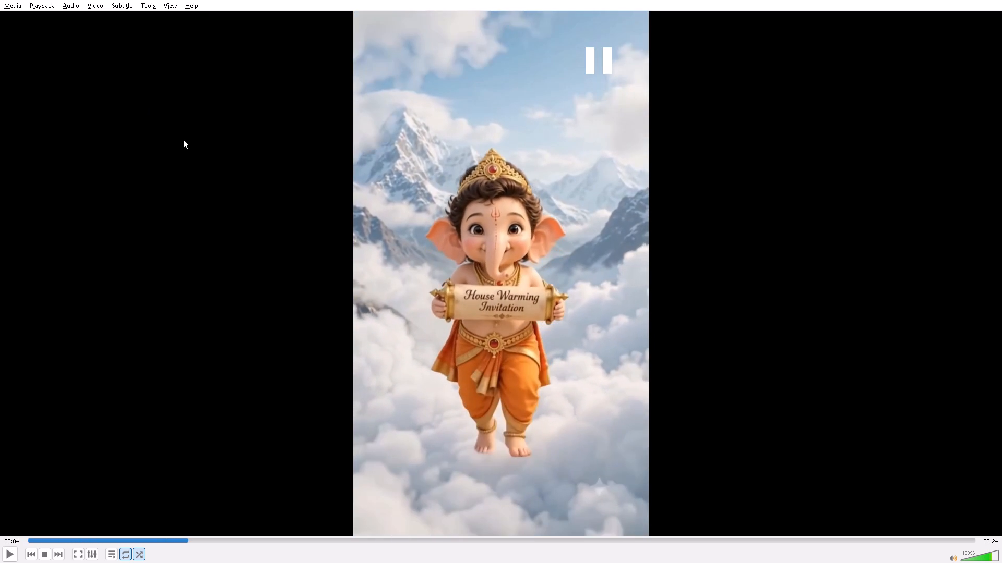
Switch to Adobe Premiere Pro, where the House warming sequence is open.
left_click(648, 552)
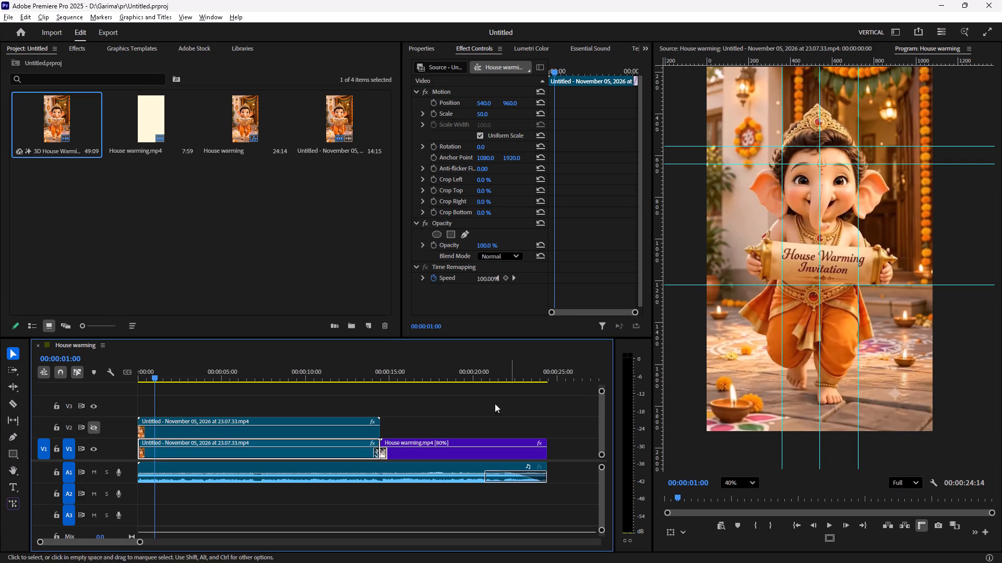
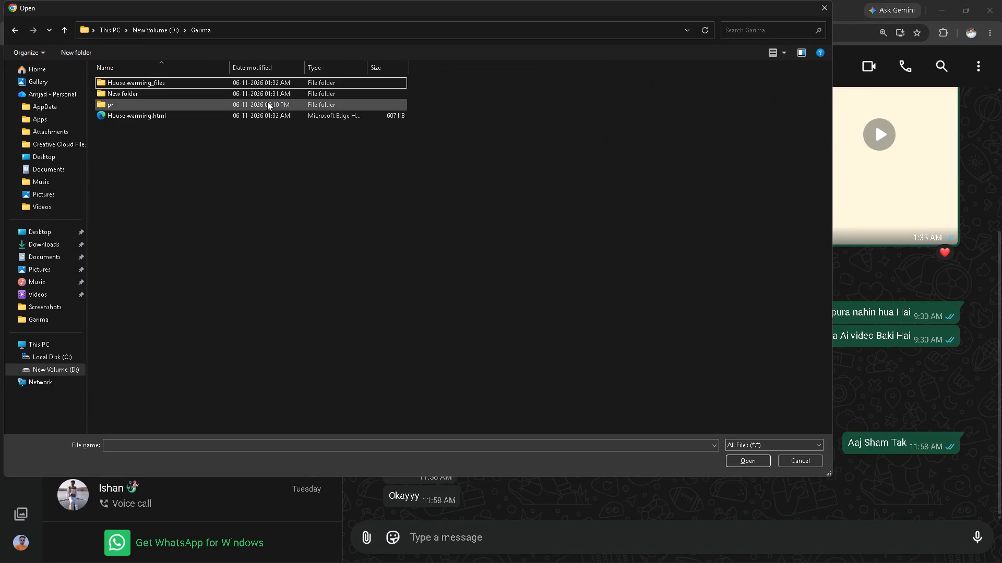
In the WhatsApp chat's file-selection dialog, open the pr folder inside Garima to locate the file to attach.
double_click(252, 107)
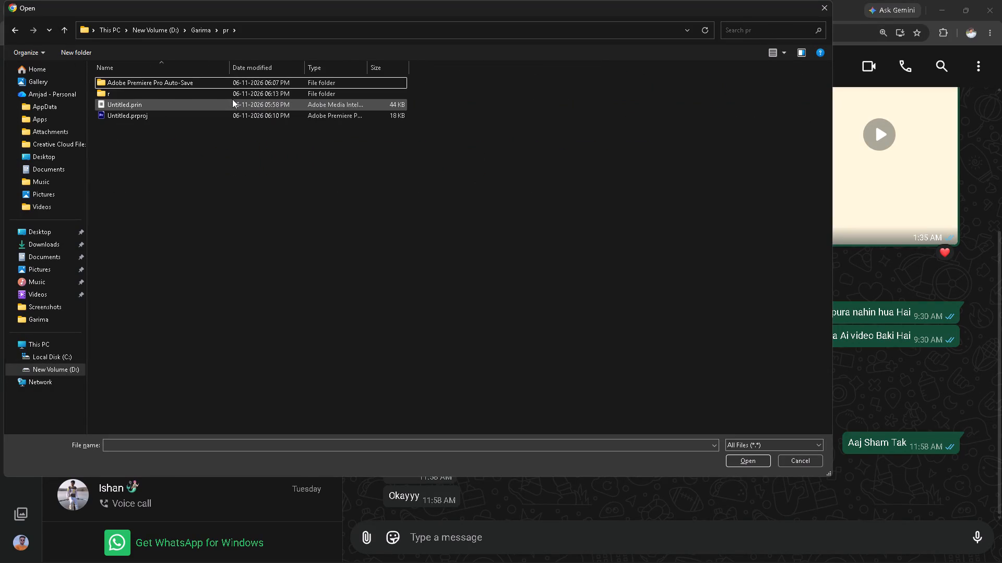
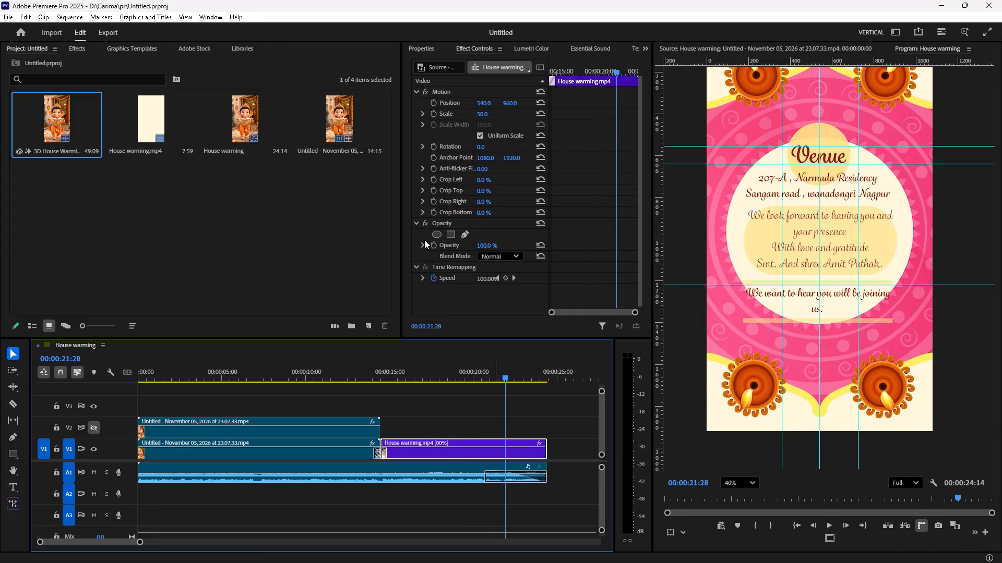
Open the Film Impact Dashboard extension to bring up its collection of effects.
left_click(211, 21)
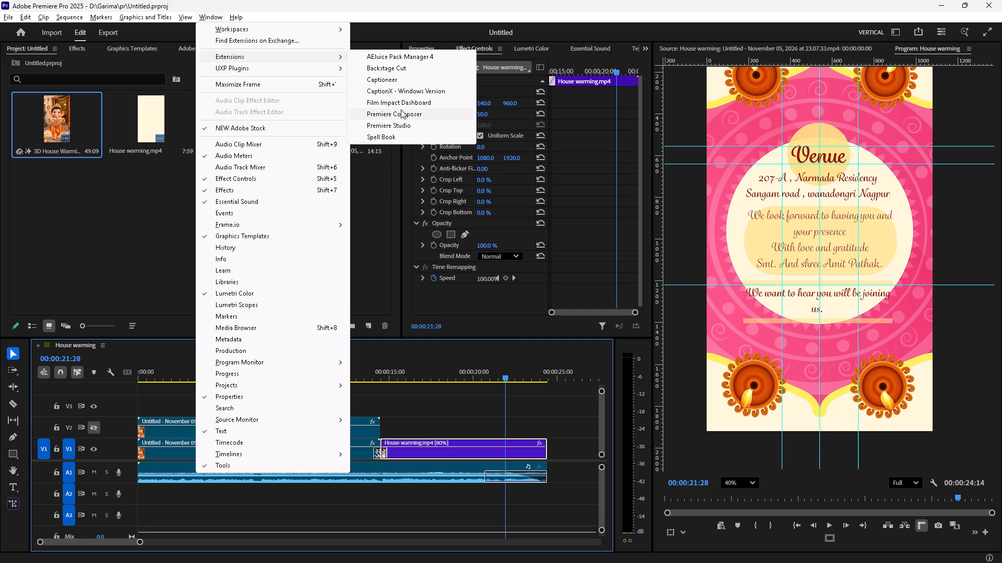
left_click(401, 104)
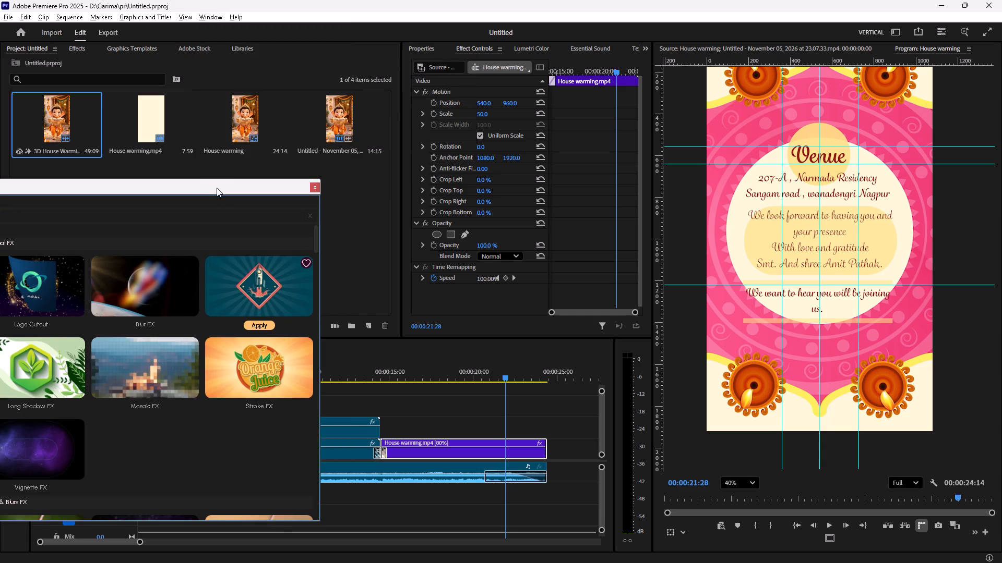
Browse the Film Impact Dashboard's effects and transitions from Essential FX through the Distortions and Transformers transition groups.
left_click_drag(217, 191, 386, 92)
scroll(328, 265, "down", 3)
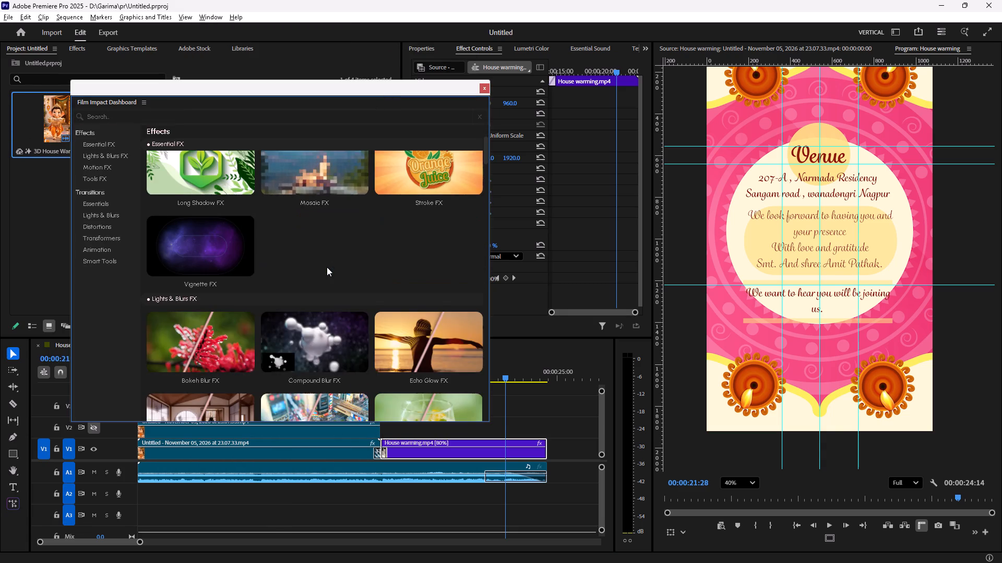
scroll(327, 267, "down", 3)
scroll(327, 267, "up", 2)
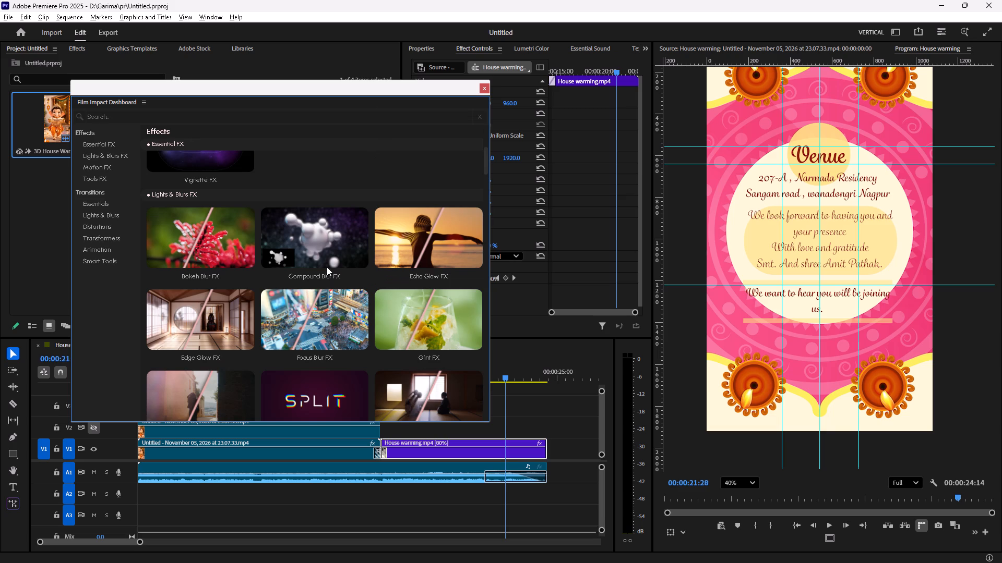
scroll(327, 267, "down", 1)
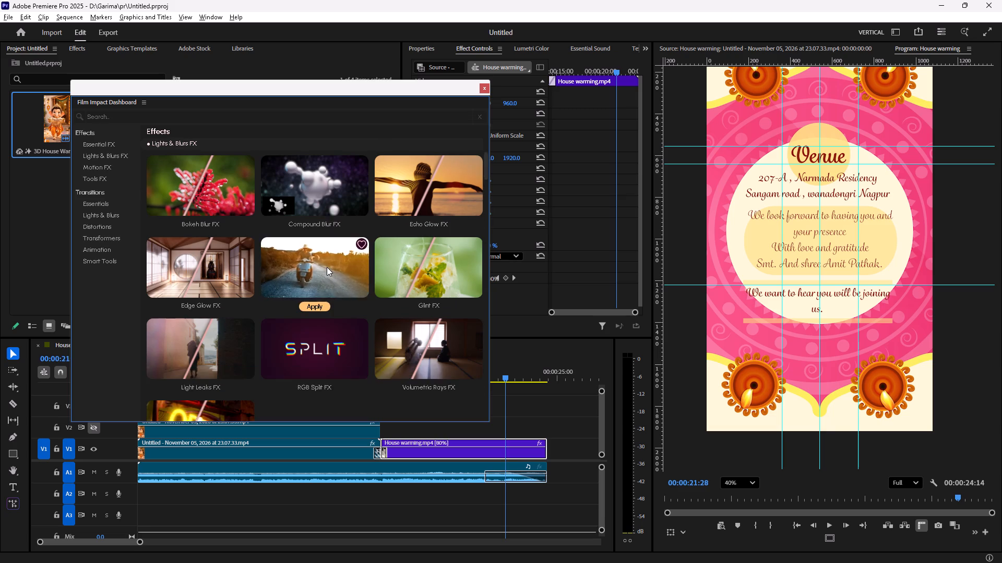
scroll(327, 267, "down", 4)
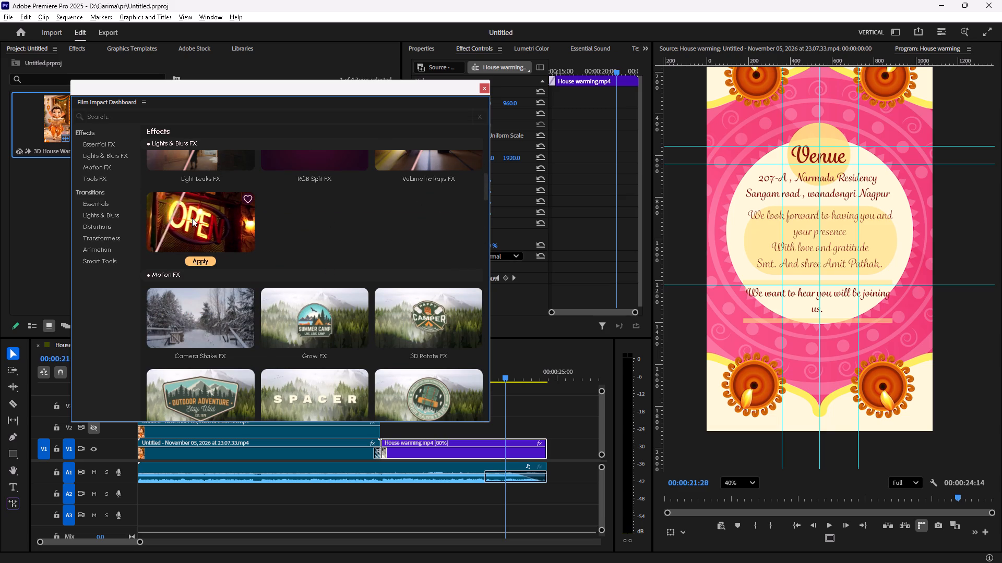
scroll(192, 218, "down", 9)
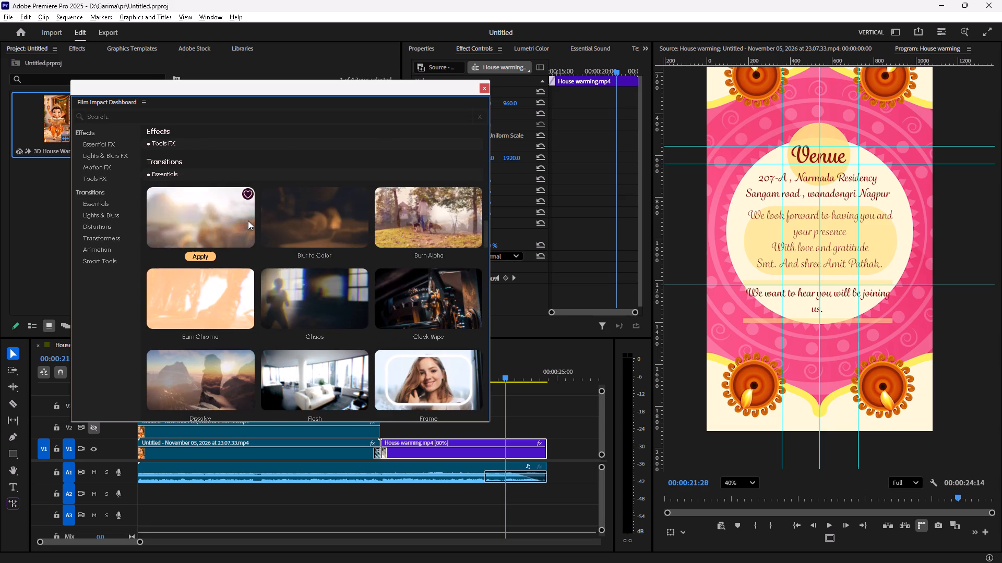
scroll(257, 235, "down", 4)
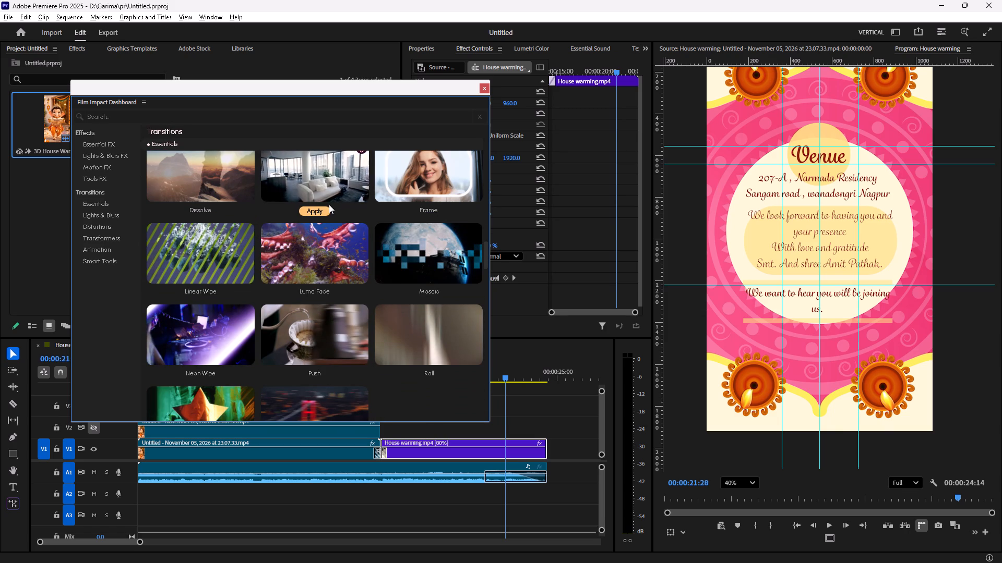
scroll(329, 207, "down", 1)
scroll(336, 270, "down", 3)
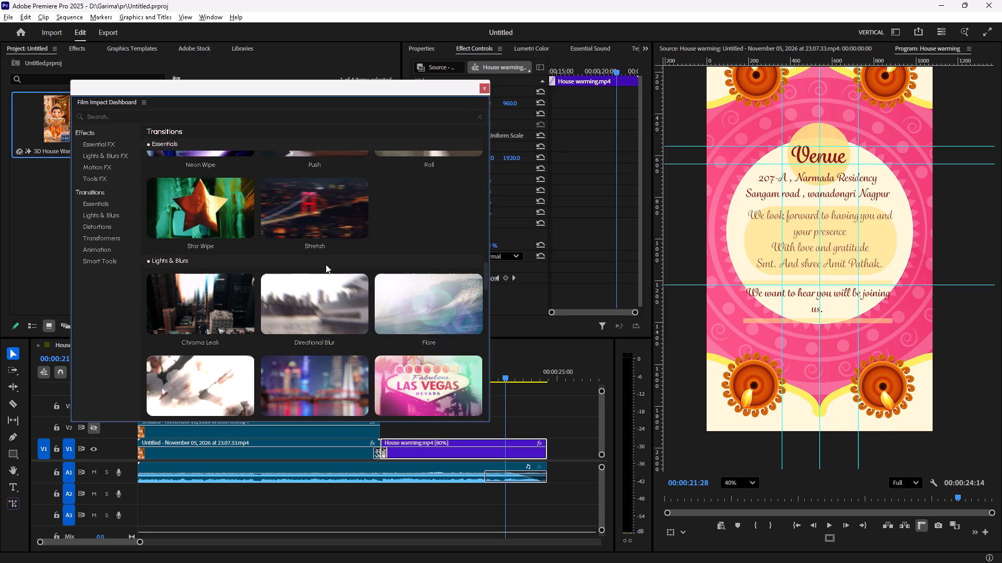
scroll(299, 253, "down", 9)
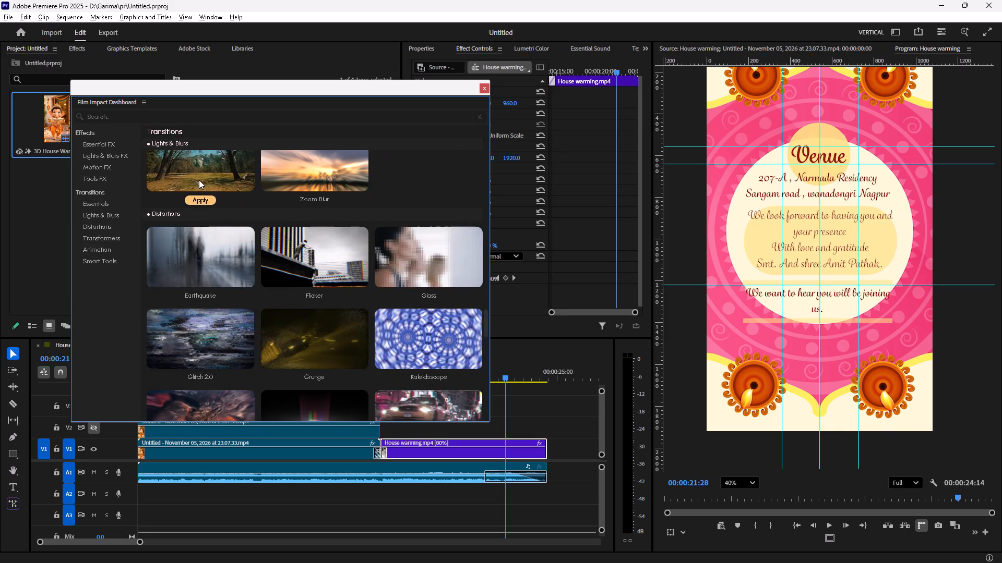
scroll(199, 180, "down", 1)
scroll(286, 281, "down", 1)
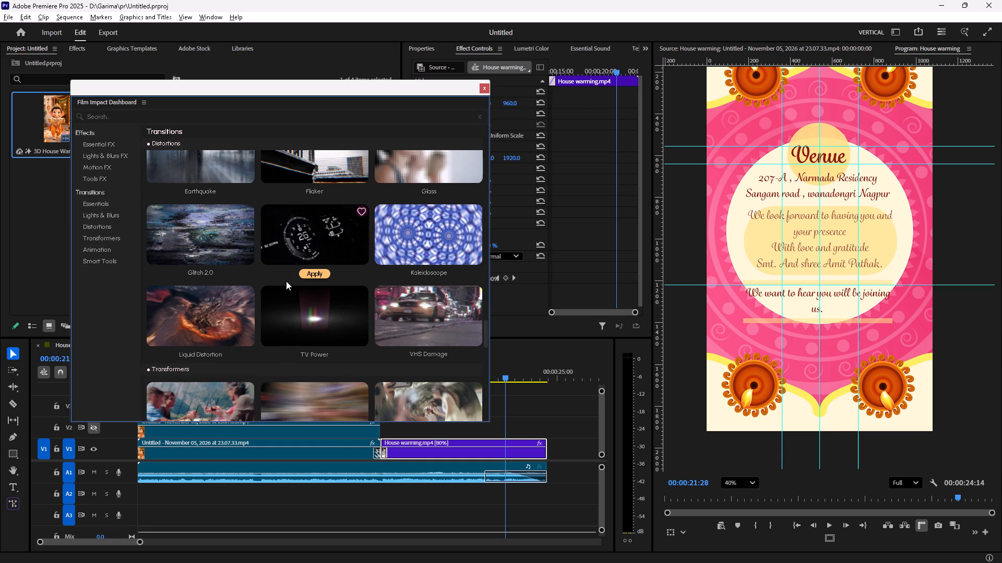
scroll(286, 281, "down", 3)
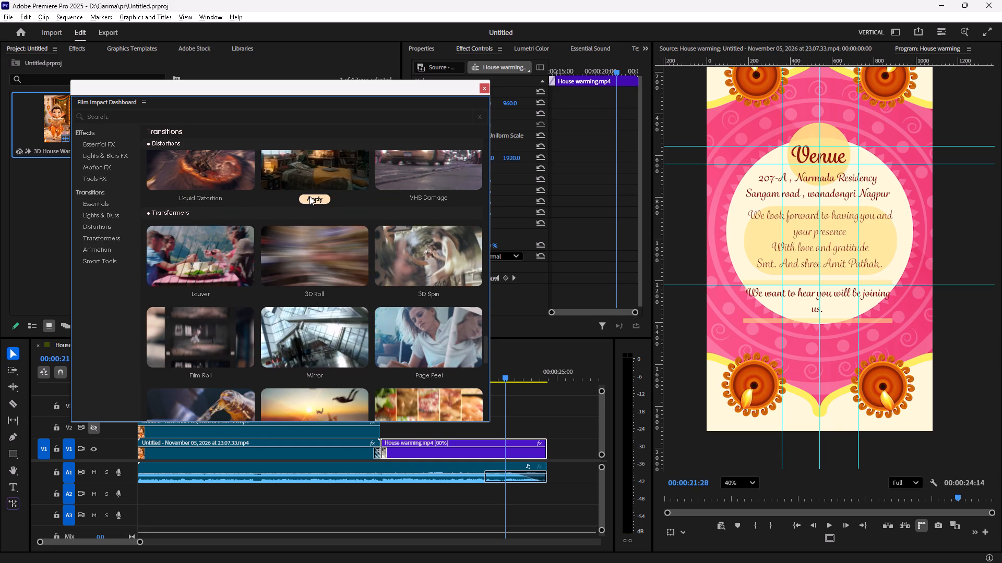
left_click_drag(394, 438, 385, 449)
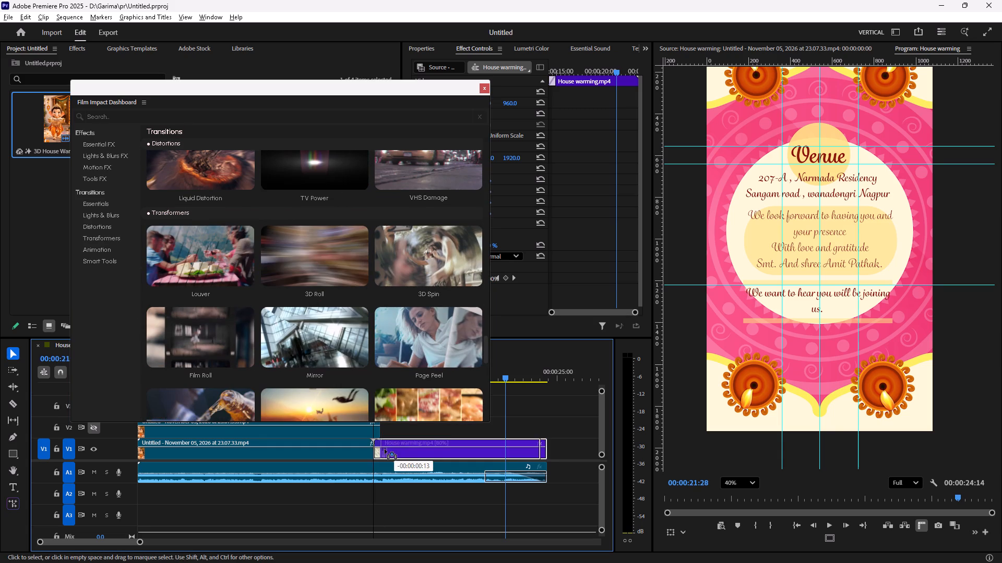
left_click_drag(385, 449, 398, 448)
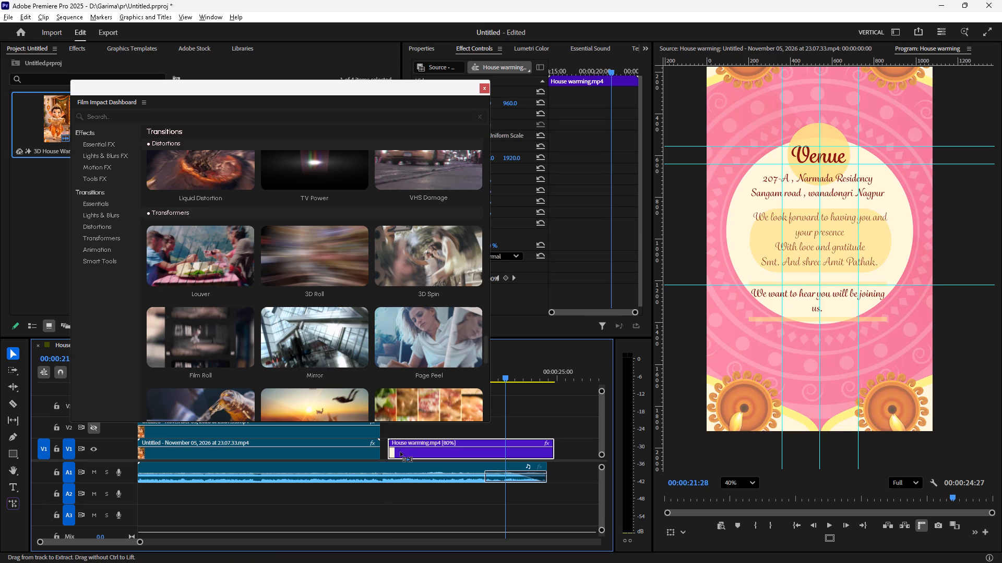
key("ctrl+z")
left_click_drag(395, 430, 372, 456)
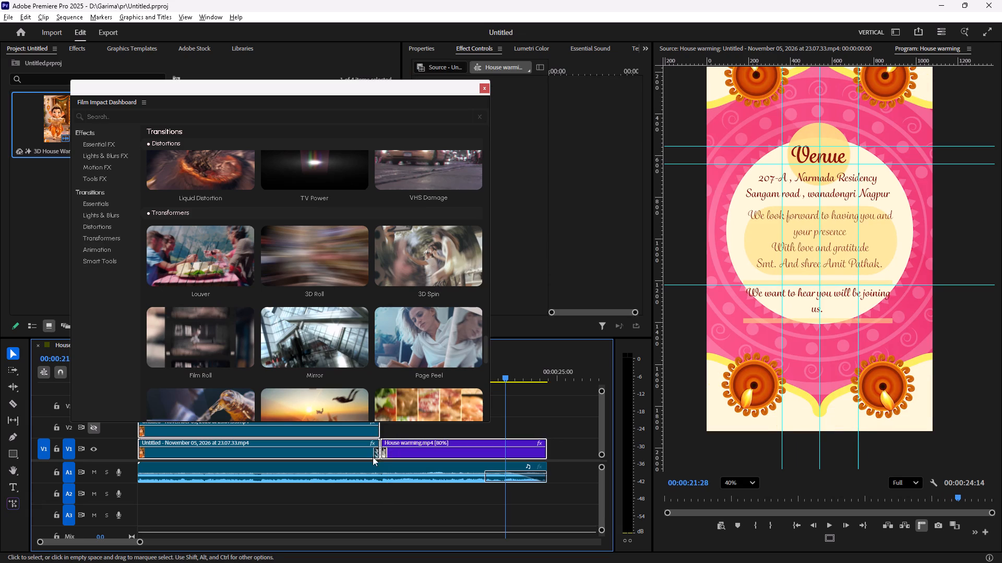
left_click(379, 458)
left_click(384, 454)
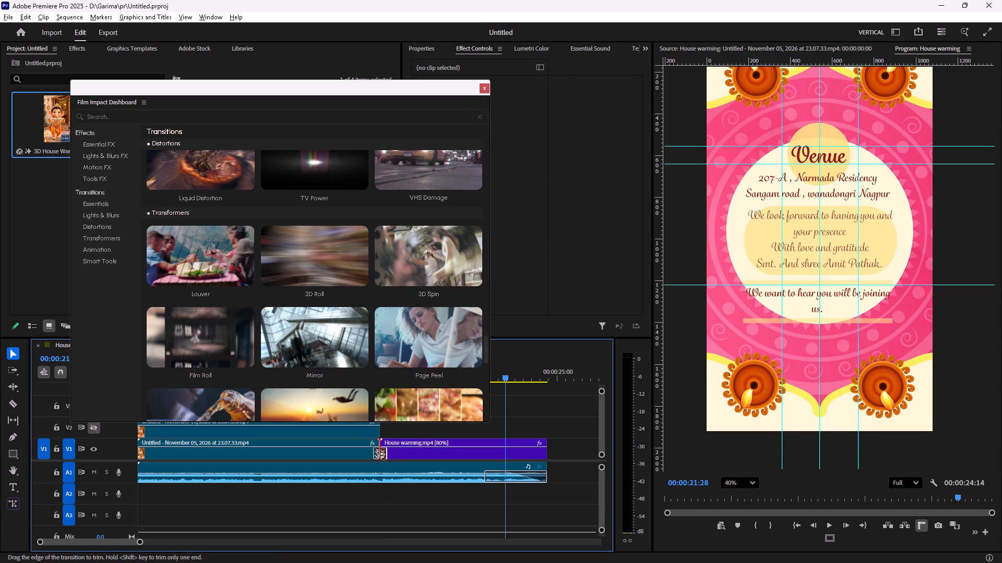
Delete the hidden clip on track V2 that lies above the first video clip.
left_click(171, 430)
key("Delete")
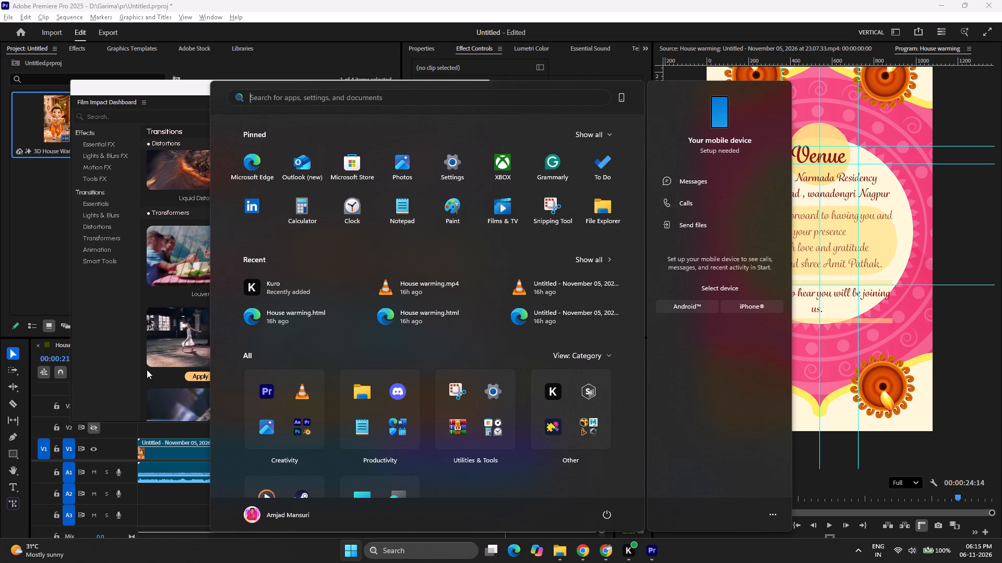
Browse the remaining Film Impact transitions in the Transformers, Animation and Smart Tools groups for the cut.
left_click(165, 236)
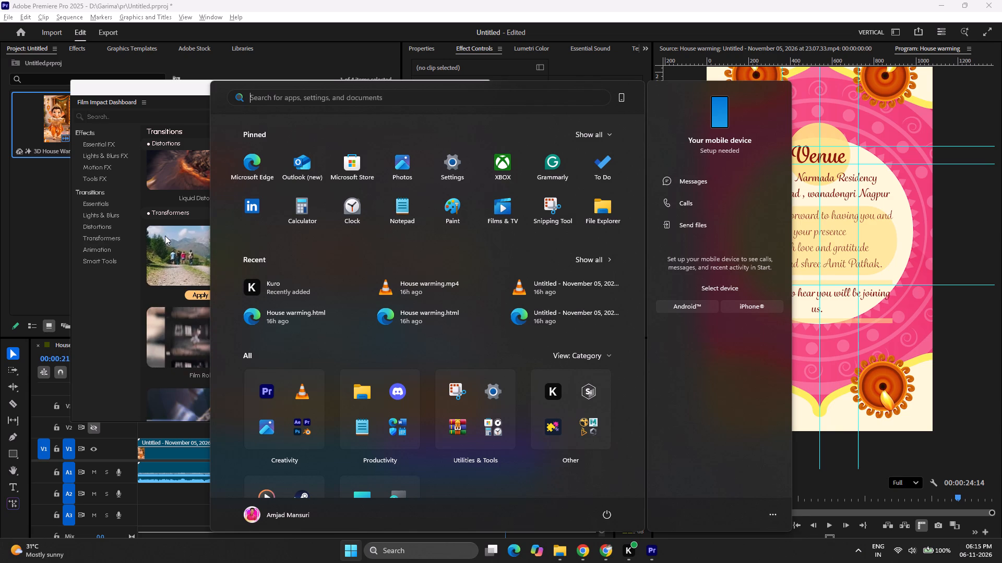
scroll(305, 277, "down", 3)
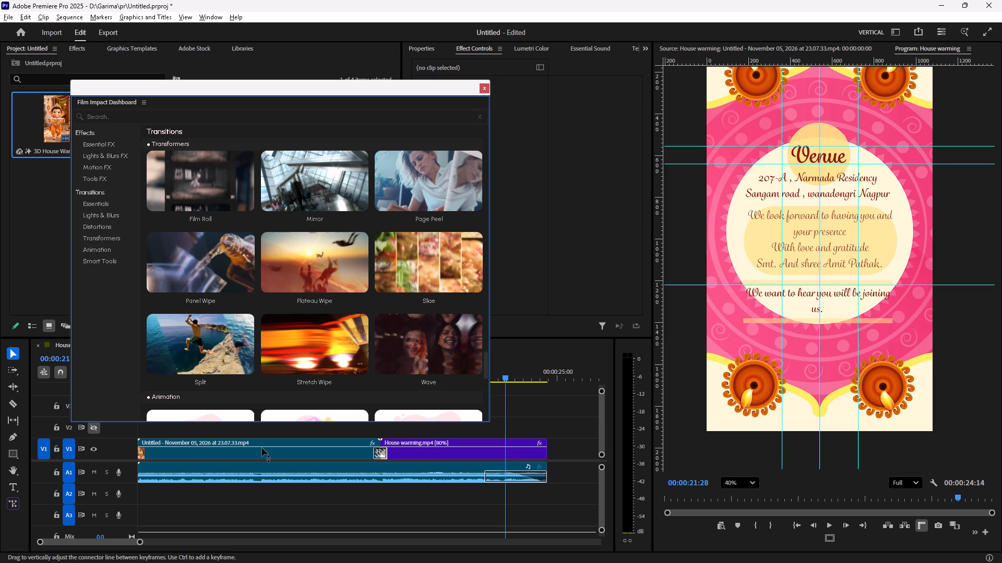
scroll(330, 337, "down", 5)
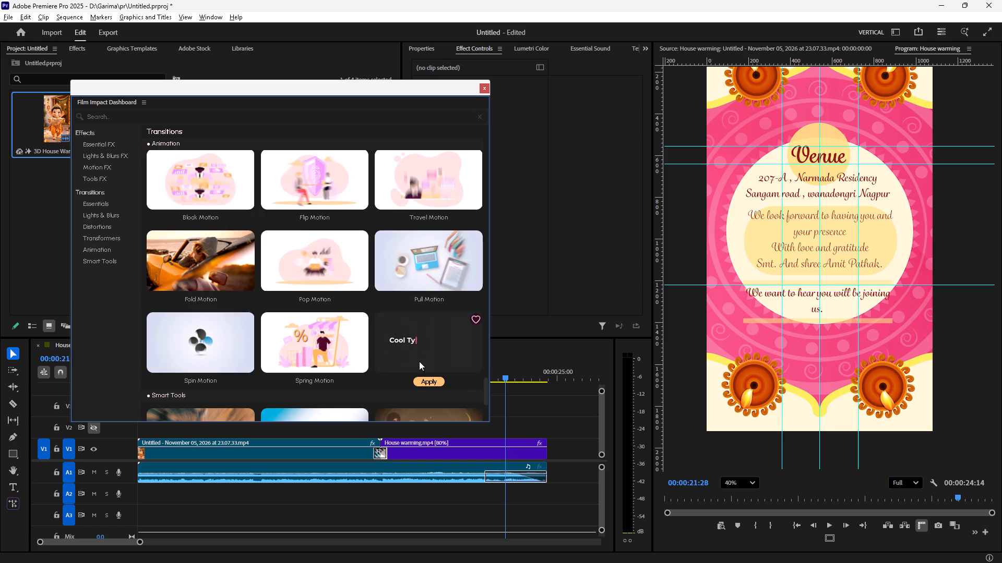
scroll(419, 361, "down", 3)
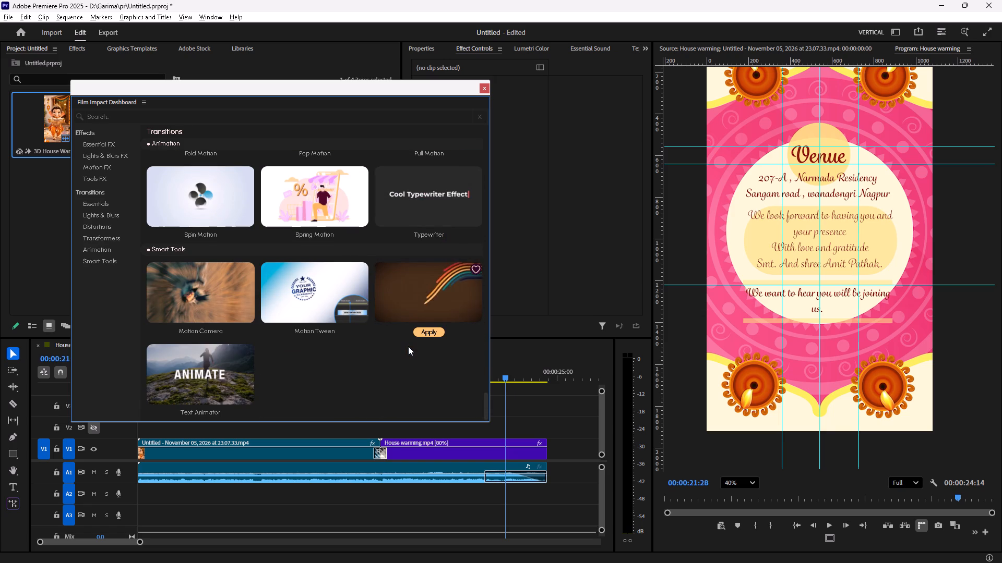
scroll(408, 346, "down", 1)
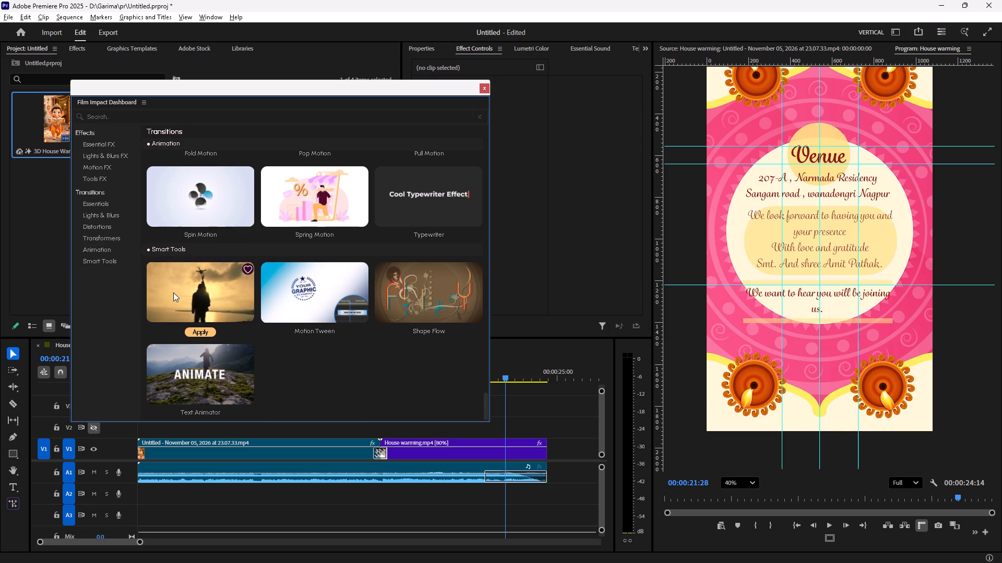
scroll(173, 292, "down", 2)
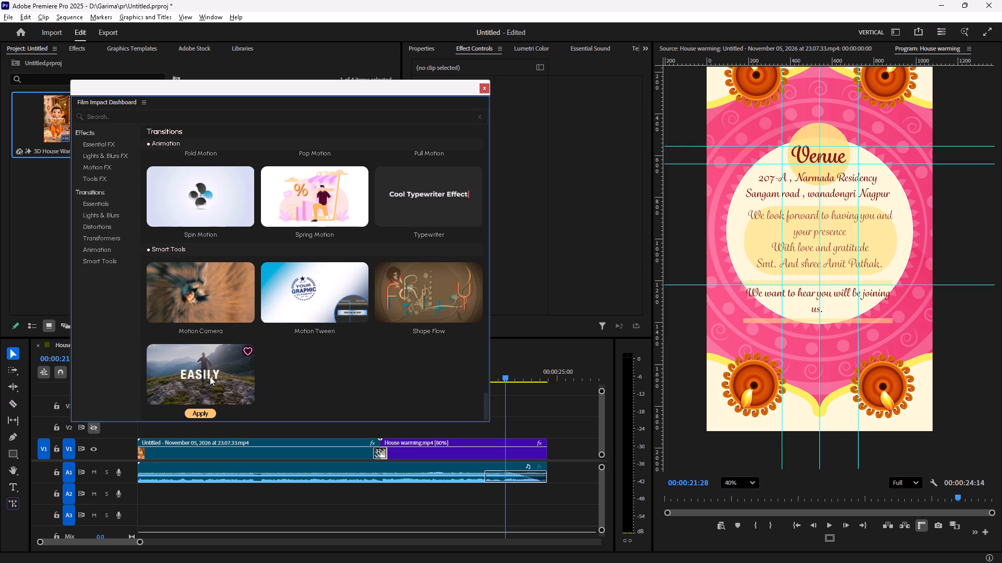
scroll(210, 376, "down", 4)
scroll(211, 375, "up", 8)
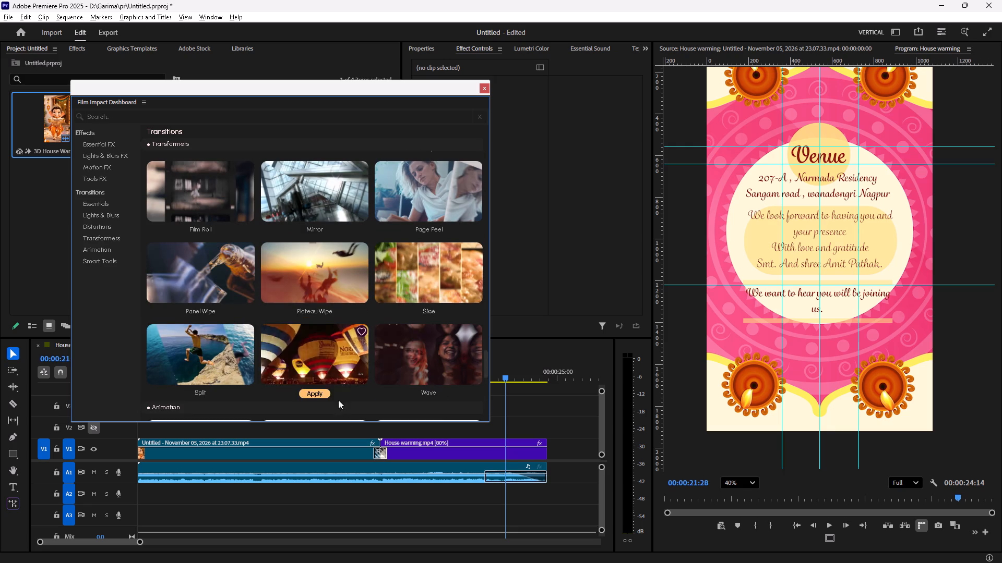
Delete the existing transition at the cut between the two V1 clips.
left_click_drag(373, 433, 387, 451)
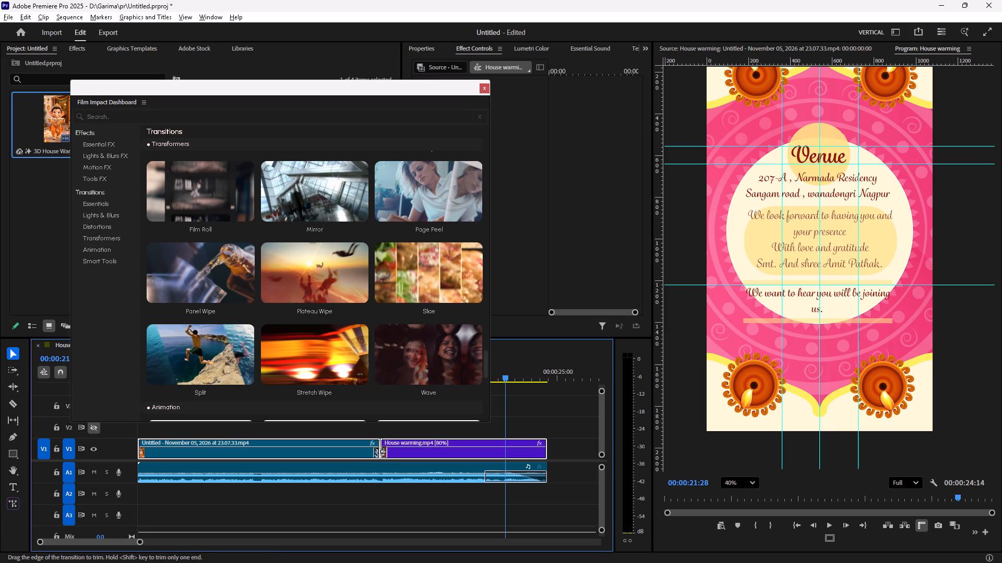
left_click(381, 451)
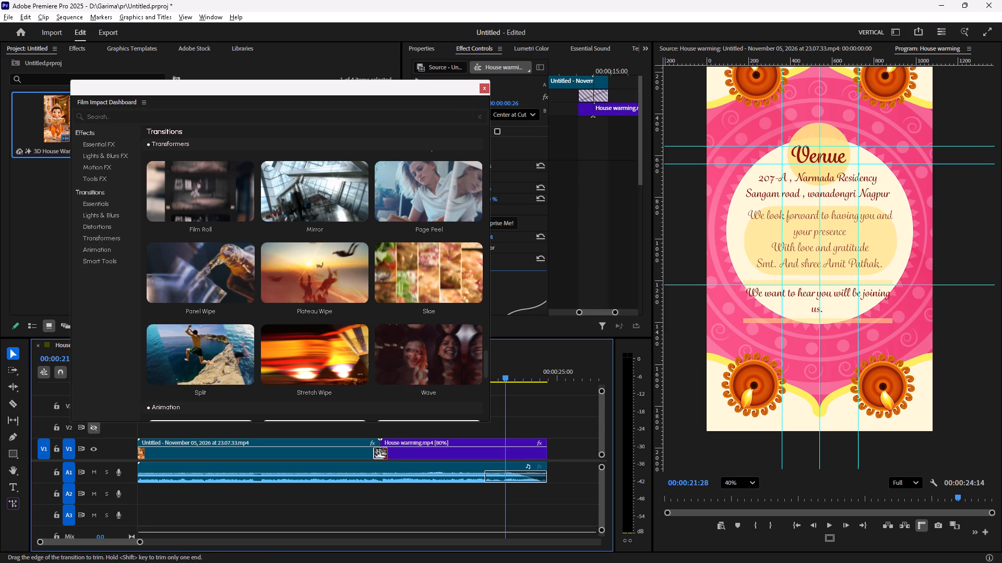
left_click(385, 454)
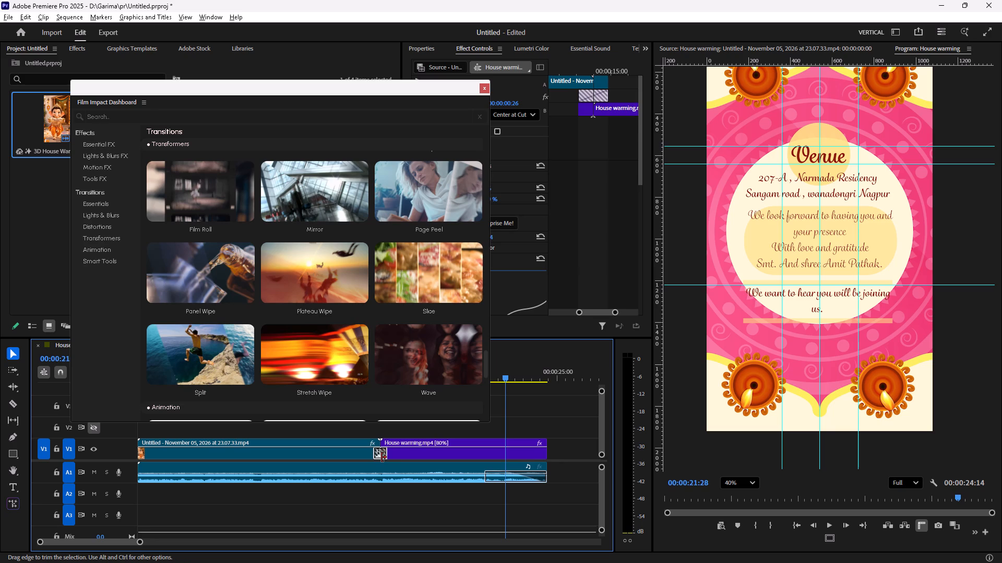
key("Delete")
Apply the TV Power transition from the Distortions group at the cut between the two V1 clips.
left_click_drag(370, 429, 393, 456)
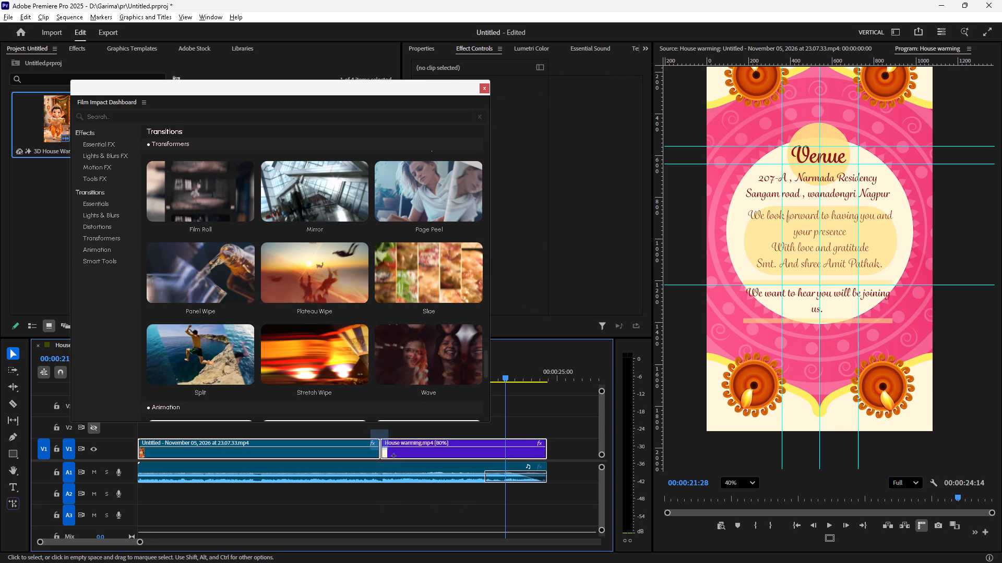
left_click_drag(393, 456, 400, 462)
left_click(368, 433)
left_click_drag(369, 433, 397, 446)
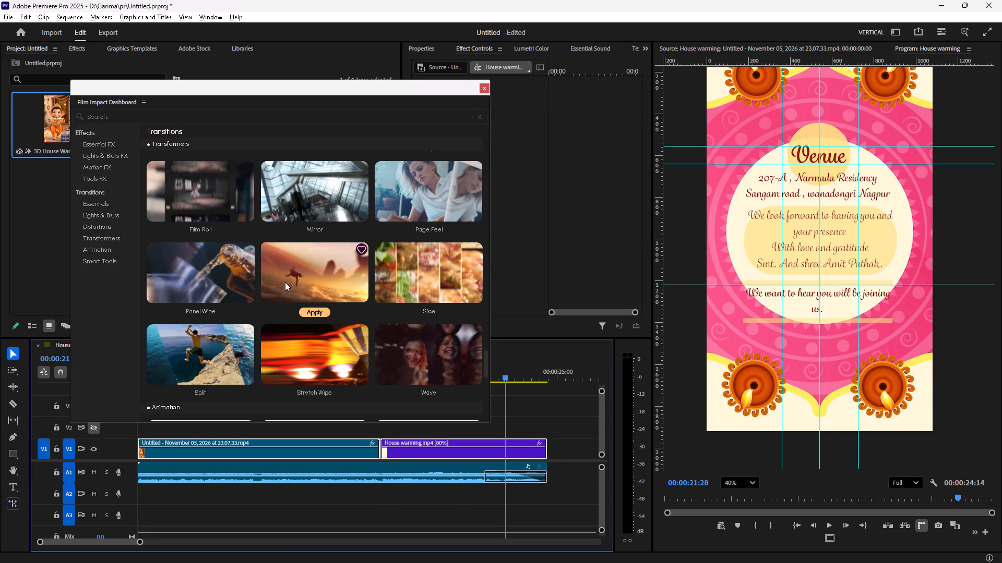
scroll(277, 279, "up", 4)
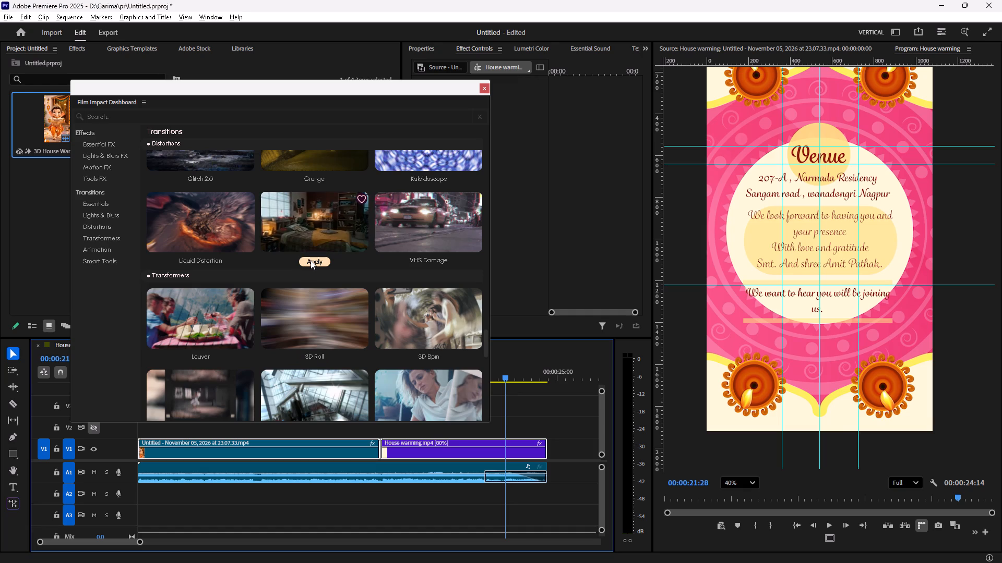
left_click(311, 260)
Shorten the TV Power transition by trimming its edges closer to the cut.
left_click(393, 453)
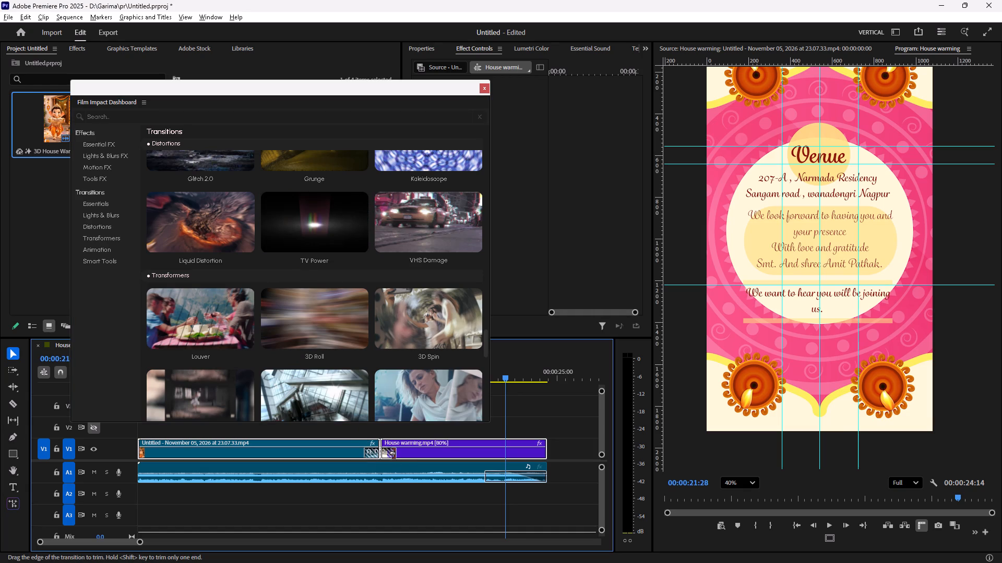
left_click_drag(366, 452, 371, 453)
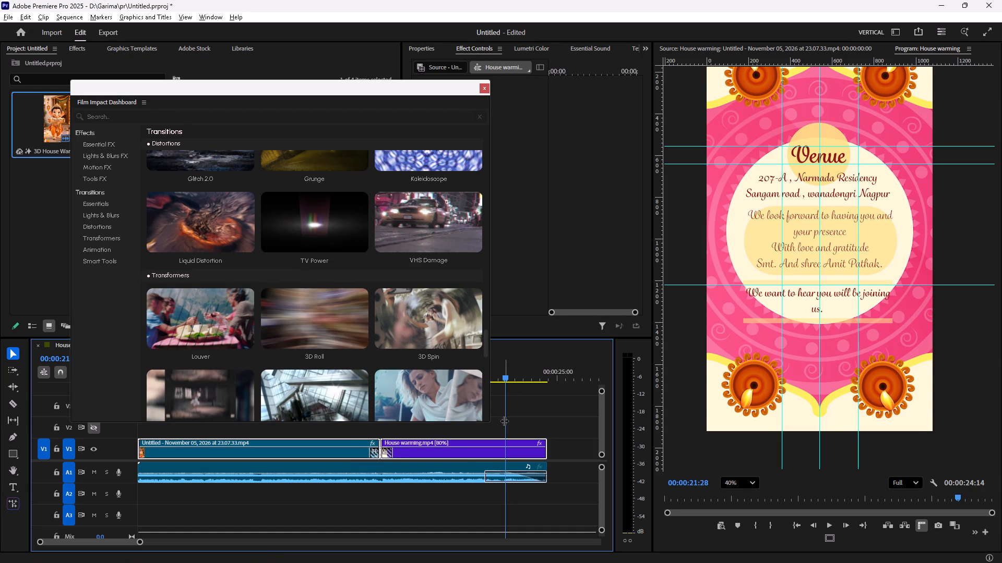
Play the sequence from before the cut to preview the shortened TV Power transition.
left_click_drag(504, 421, 353, 429)
key("space")
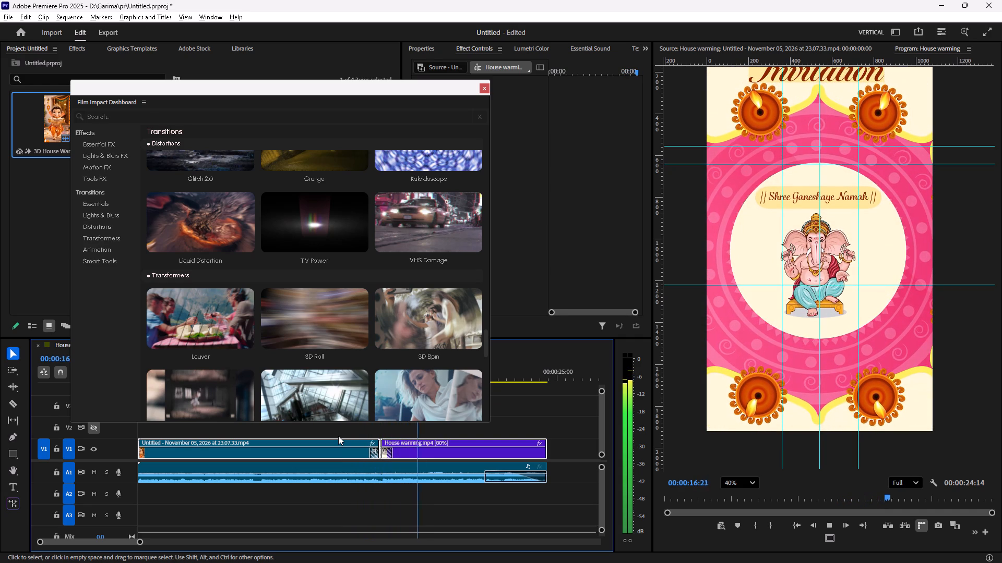
key("space")
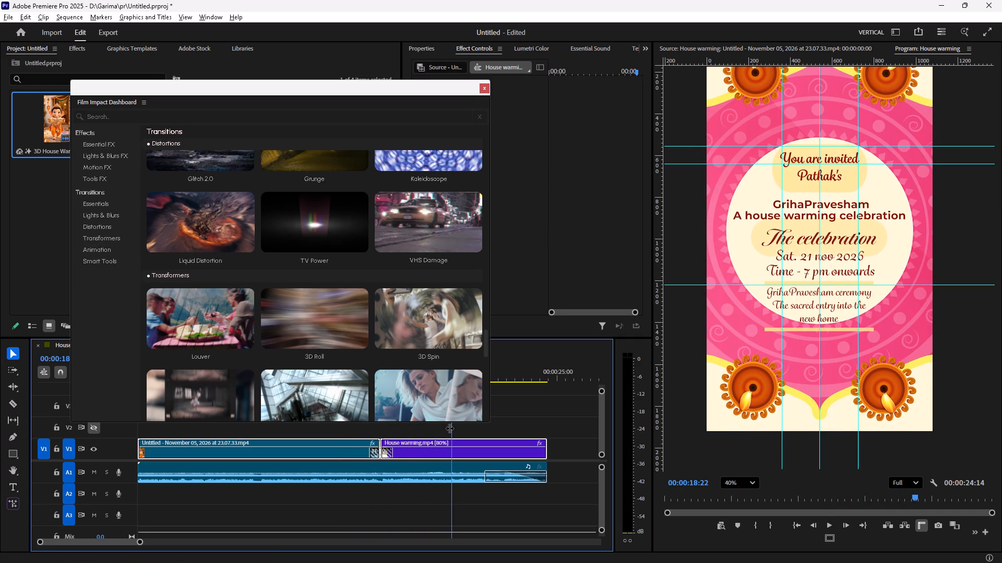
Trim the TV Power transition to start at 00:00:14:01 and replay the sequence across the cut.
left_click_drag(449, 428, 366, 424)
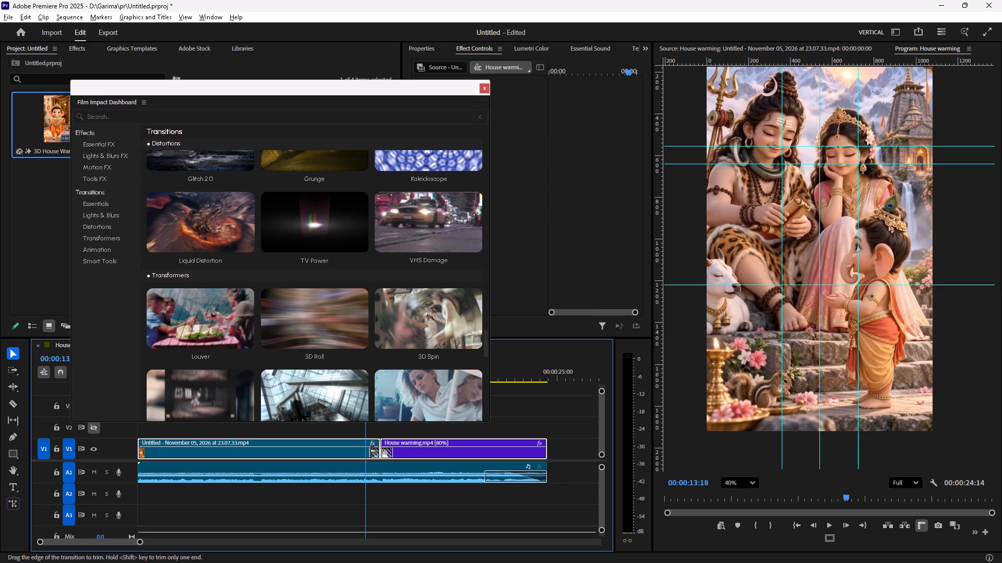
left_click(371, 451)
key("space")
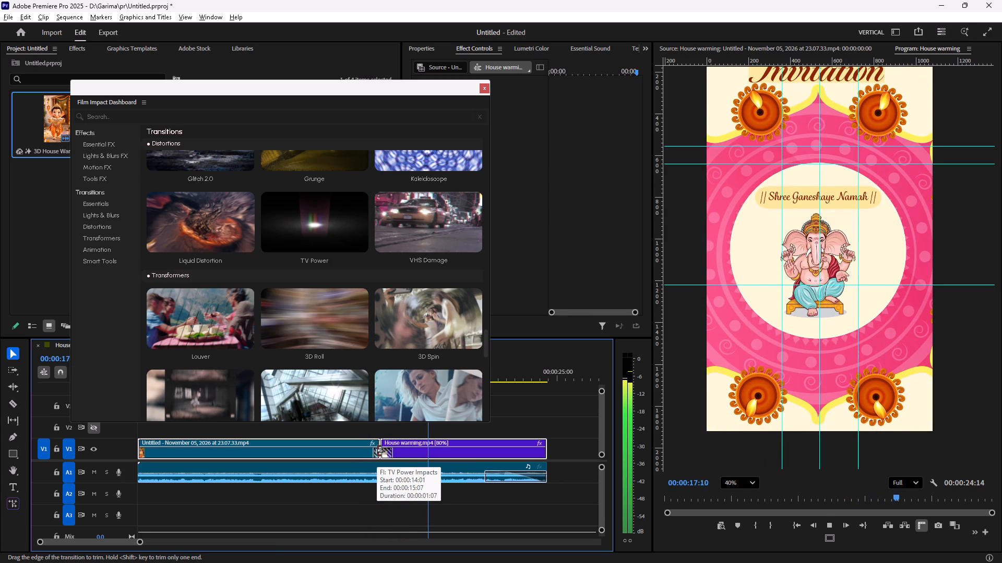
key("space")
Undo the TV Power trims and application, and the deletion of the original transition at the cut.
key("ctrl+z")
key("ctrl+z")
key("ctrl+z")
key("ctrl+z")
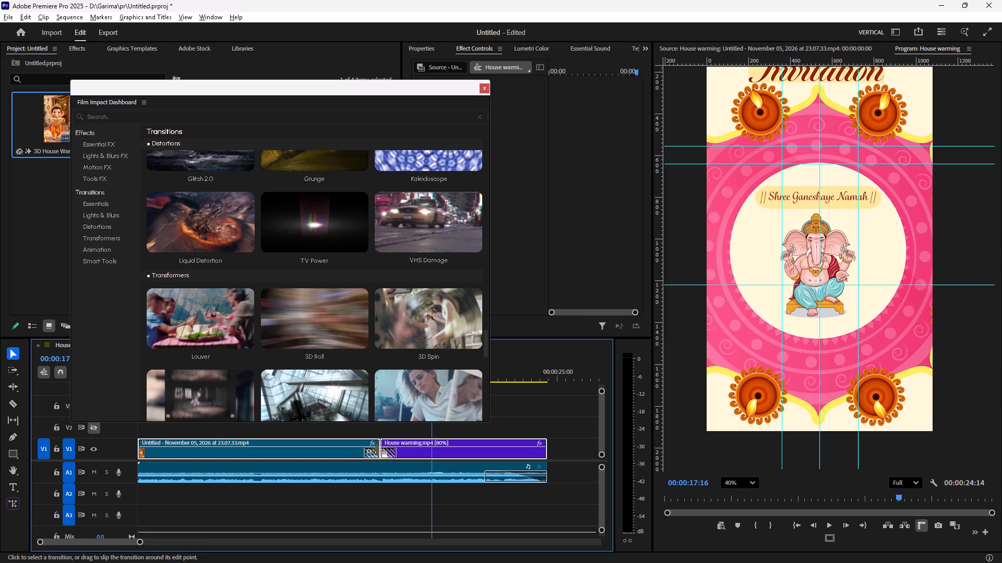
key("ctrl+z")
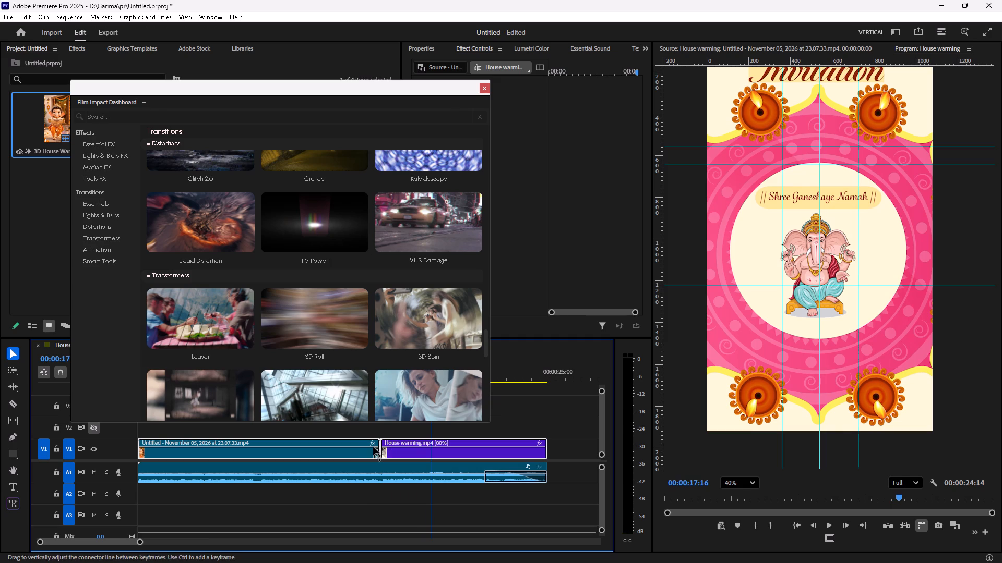
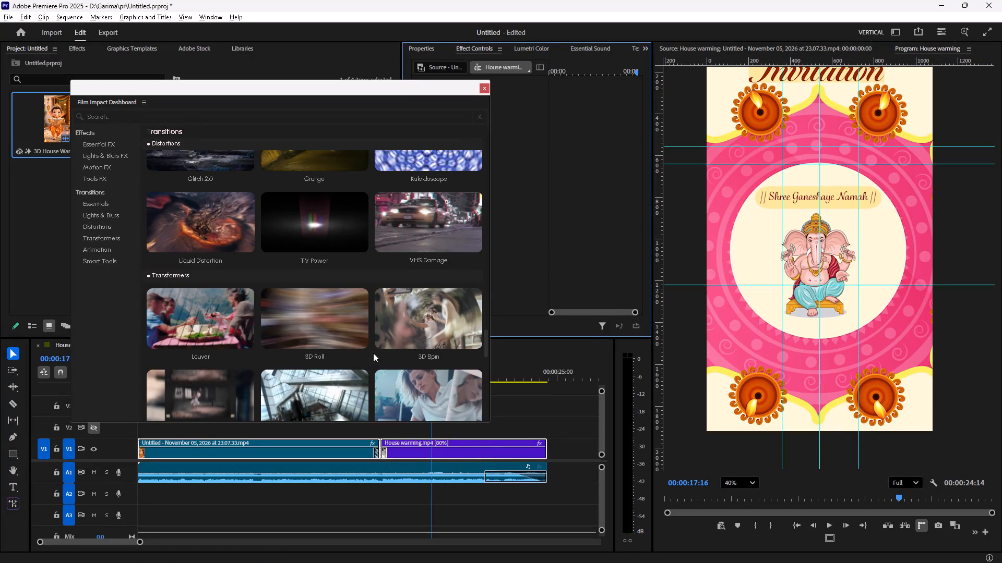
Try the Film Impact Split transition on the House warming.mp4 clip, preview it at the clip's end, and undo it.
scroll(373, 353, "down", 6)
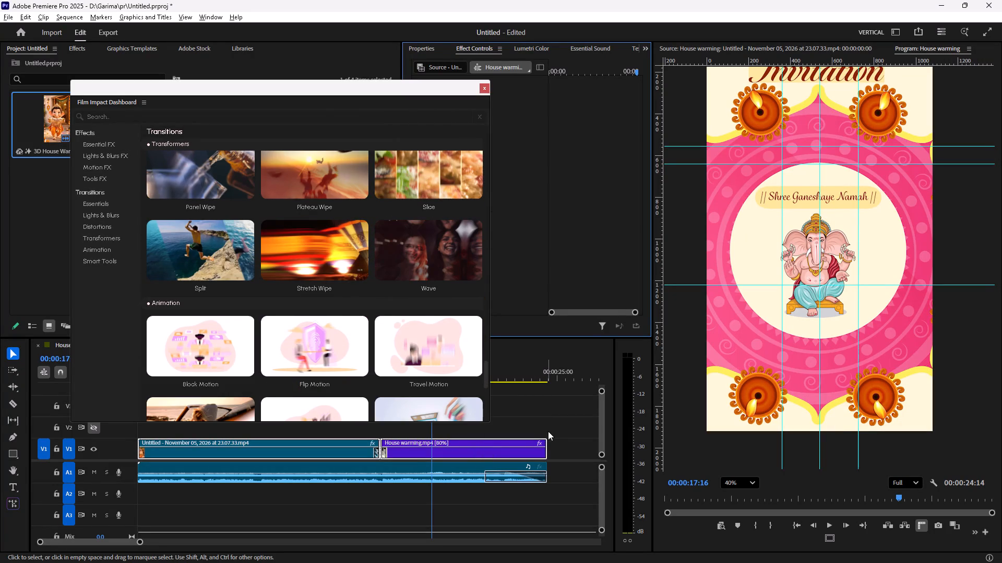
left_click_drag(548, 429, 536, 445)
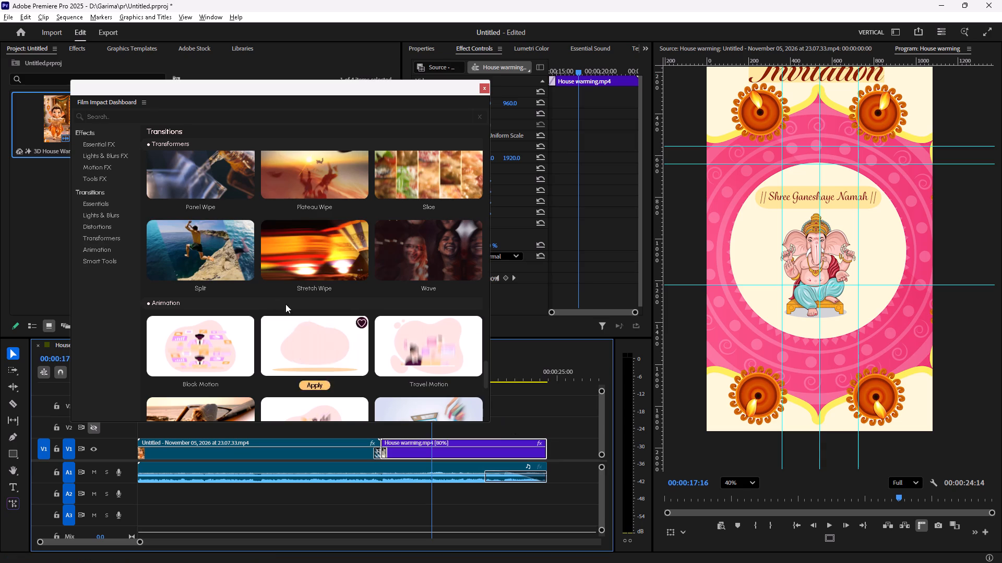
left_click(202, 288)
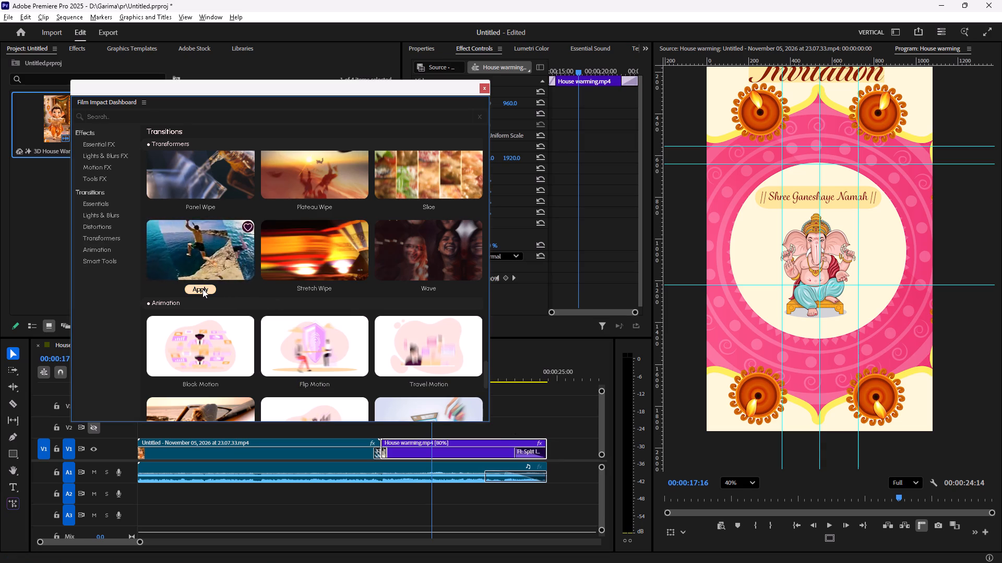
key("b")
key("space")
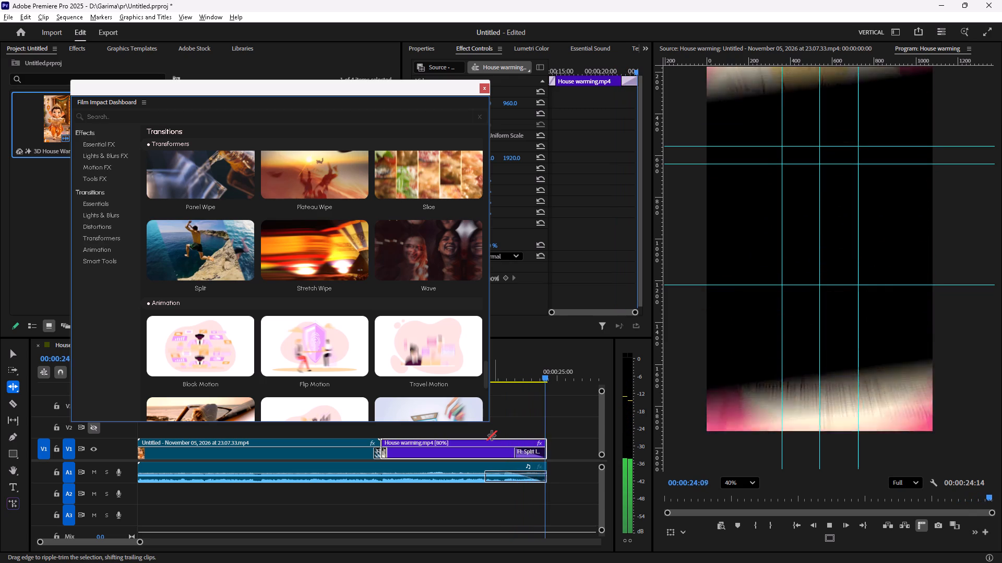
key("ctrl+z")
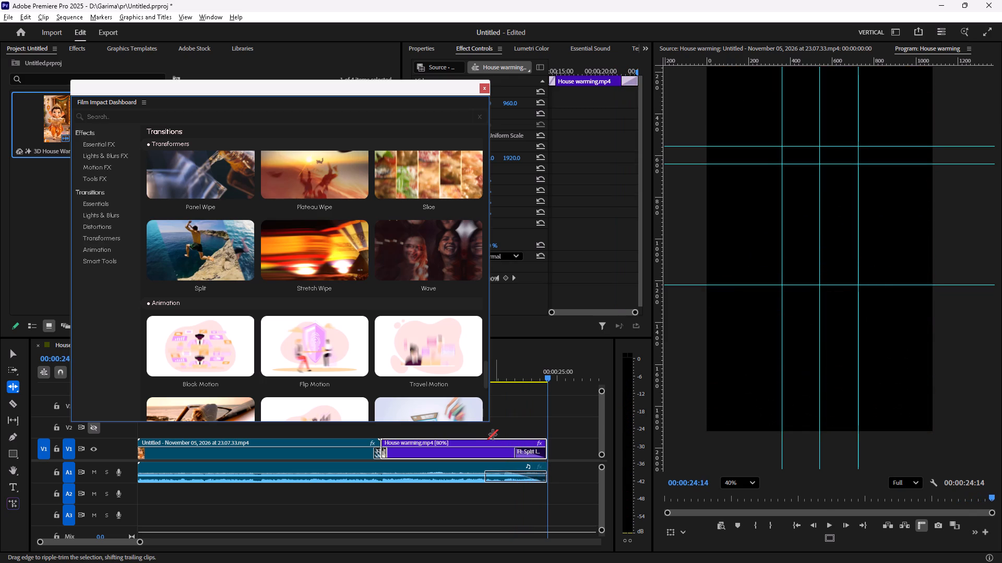
Return to just before the cut and browse the Film Impact Transformers, Animation and Smart Tools transitions for an alternative.
left_click_drag(547, 412, 369, 419)
scroll(245, 238, "up", 3)
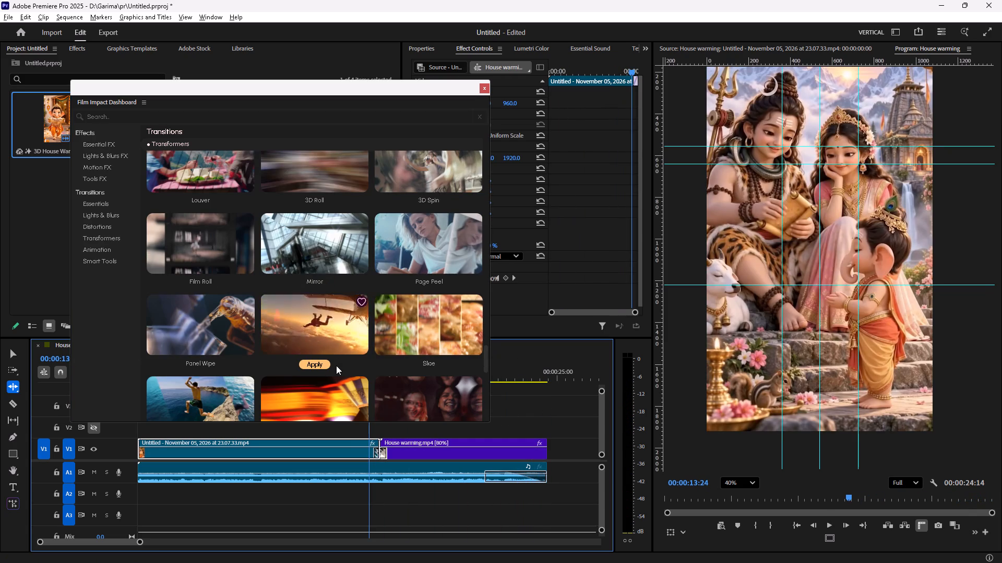
scroll(336, 365, "down", 1)
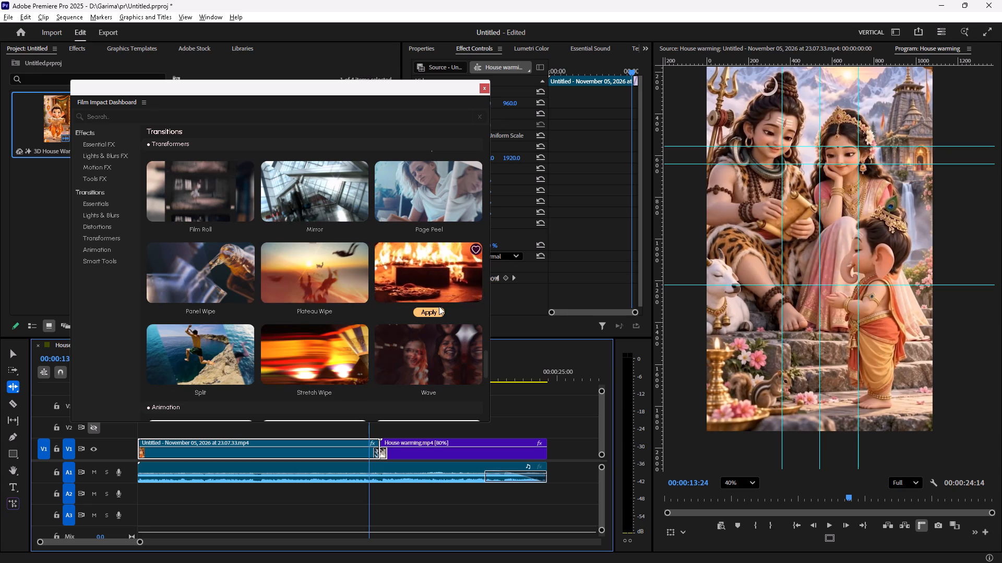
scroll(430, 286, "down", 3)
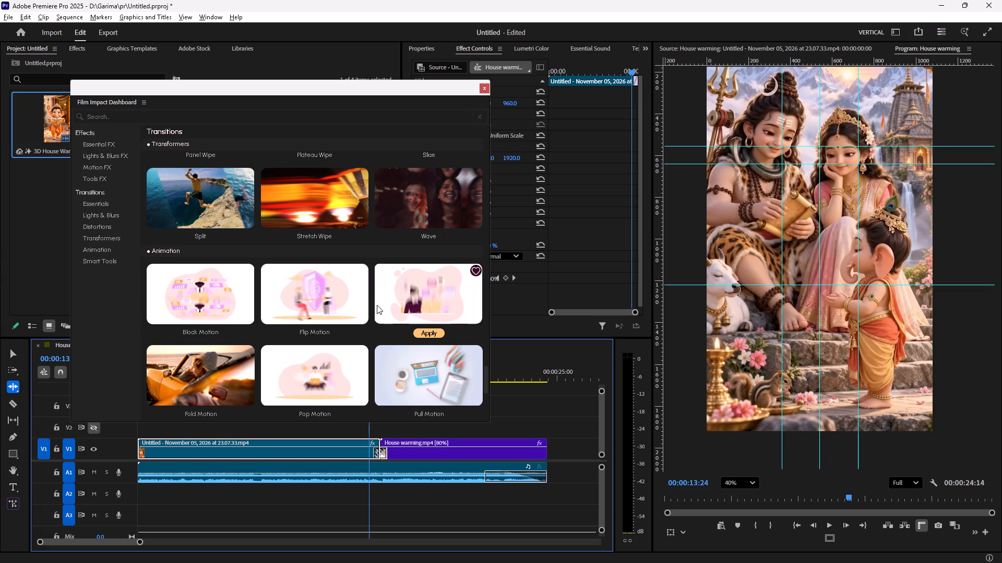
scroll(377, 305, "down", 4)
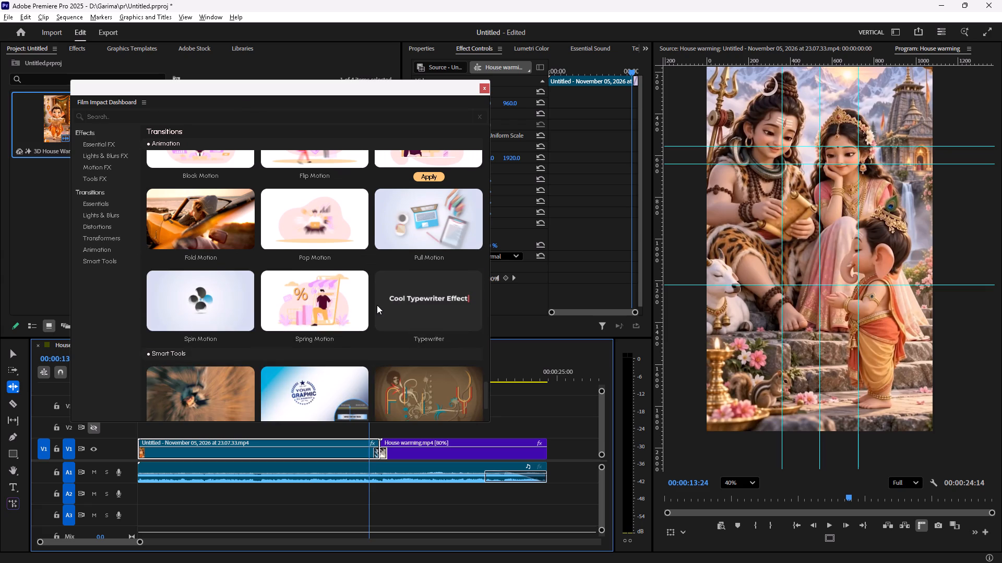
scroll(377, 305, "down", 3)
scroll(297, 325, "up", 4)
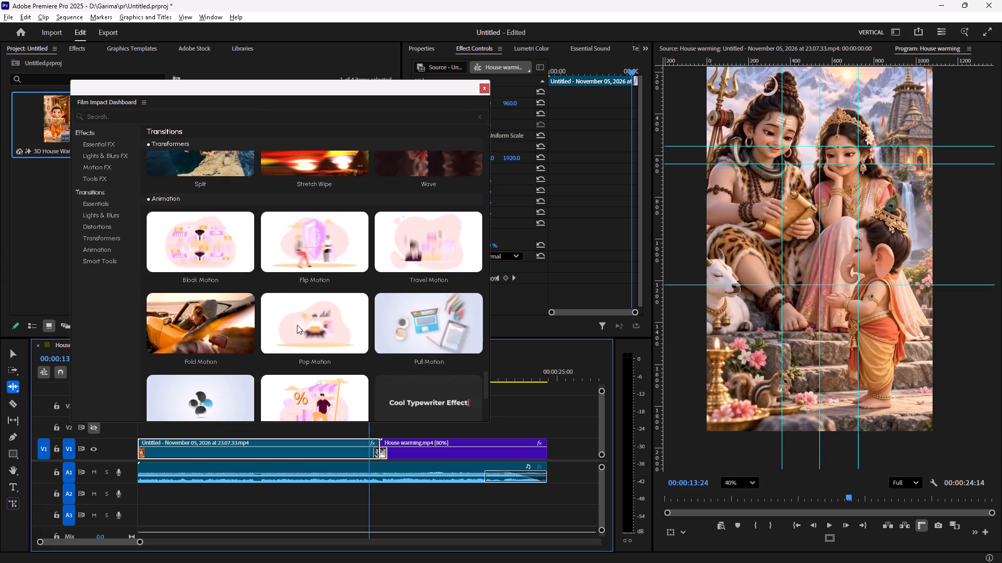
scroll(297, 325, "up", 7)
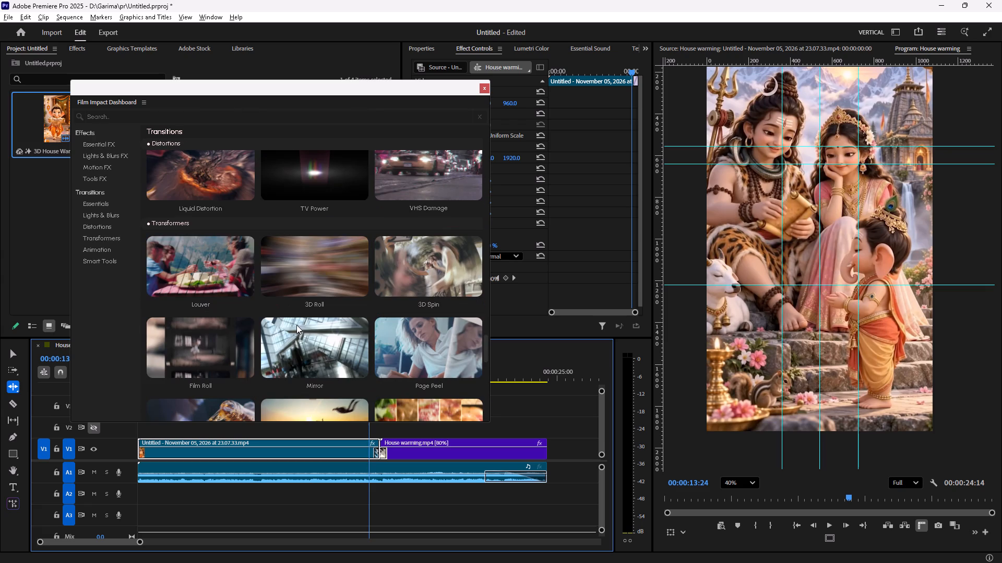
scroll(296, 325, "down", 10)
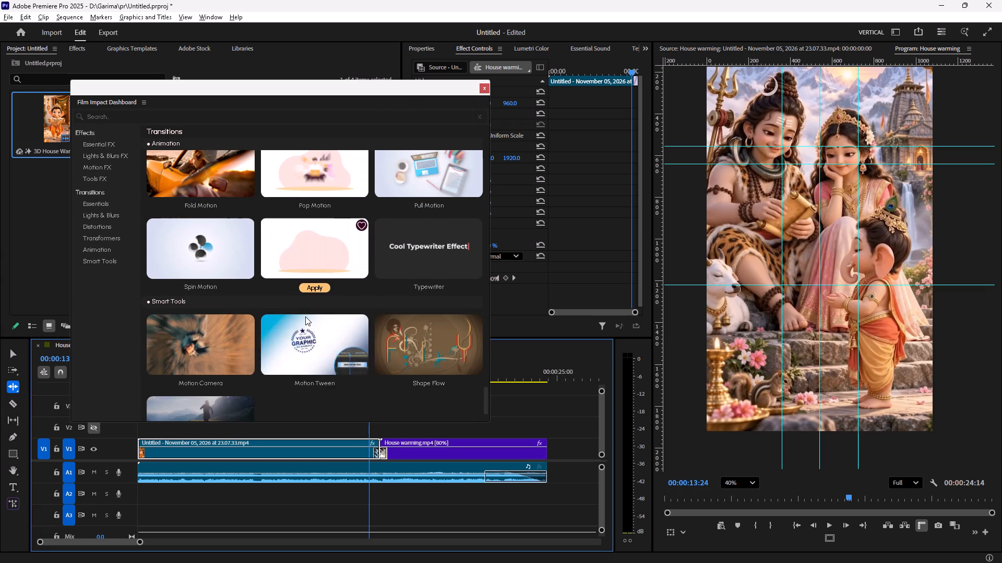
scroll(305, 316, "down", 3)
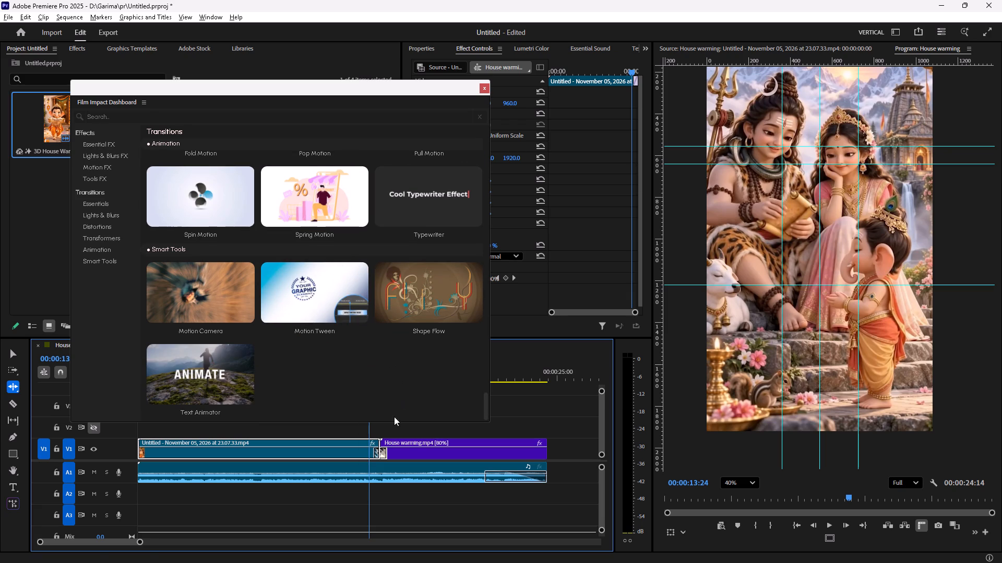
Scrub through the sequence from the cut to its end, then review the opening scenes and return to the start.
left_click_drag(370, 431, 379, 432)
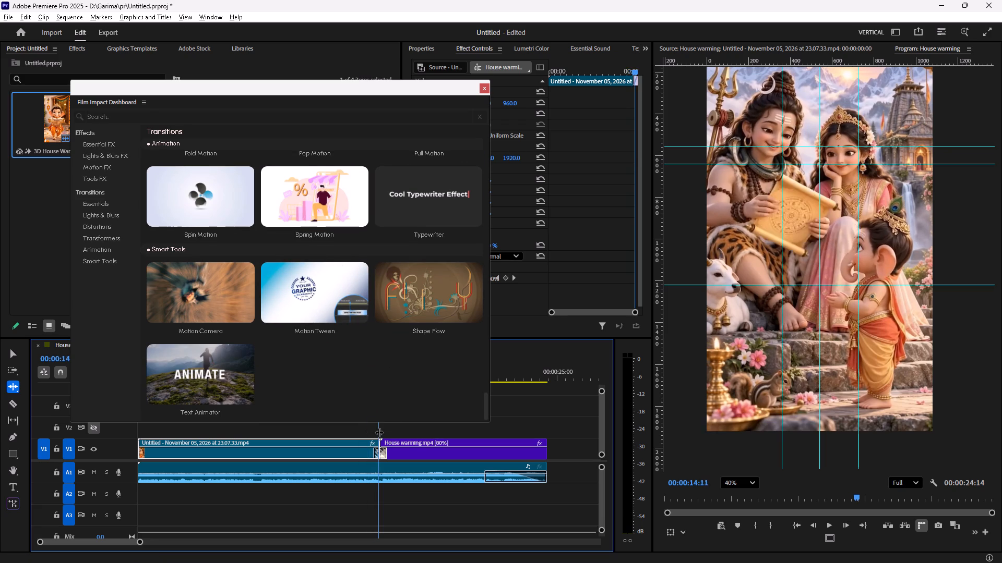
left_click_drag(379, 432, 442, 441)
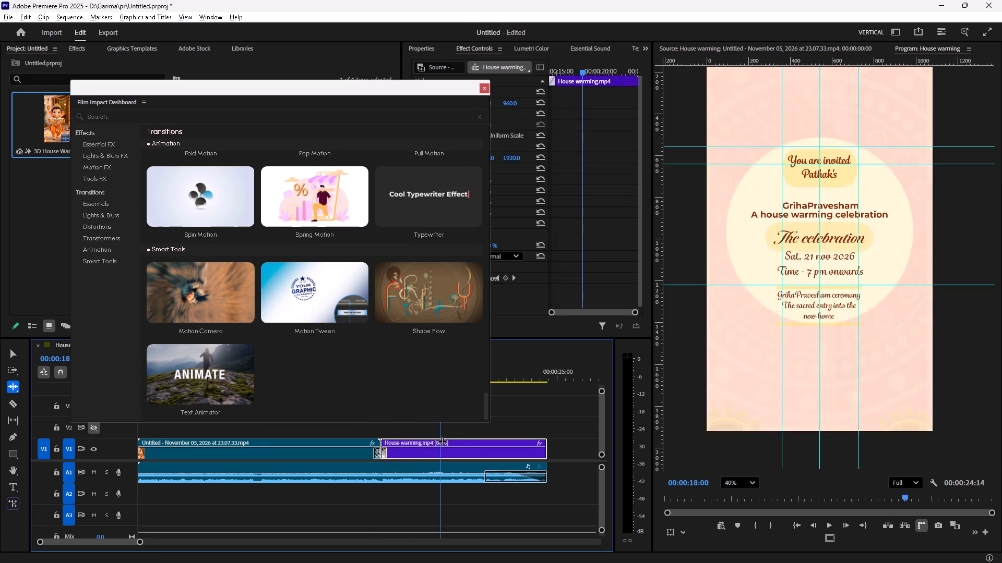
left_click_drag(442, 441, 507, 436)
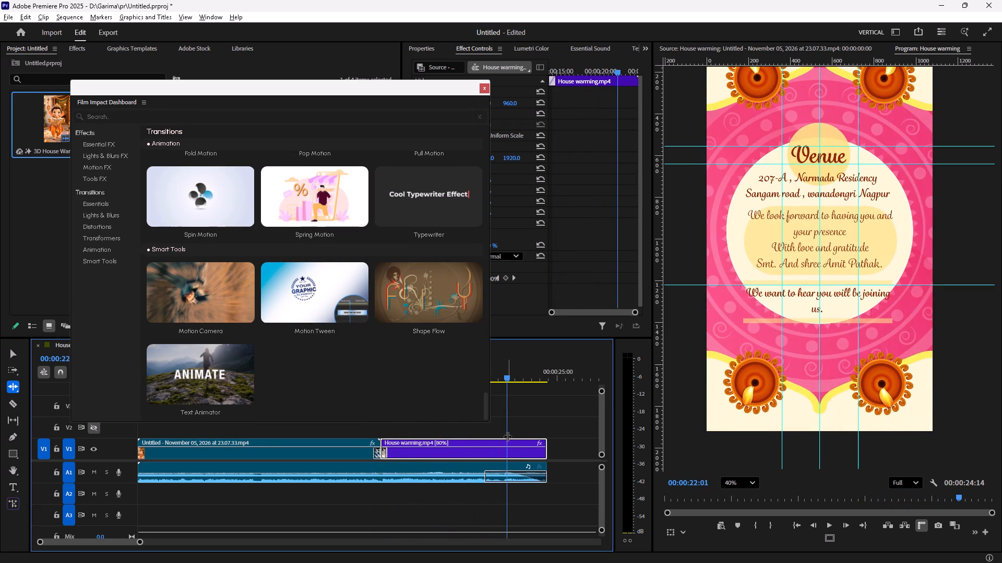
left_click_drag(507, 436, 551, 433)
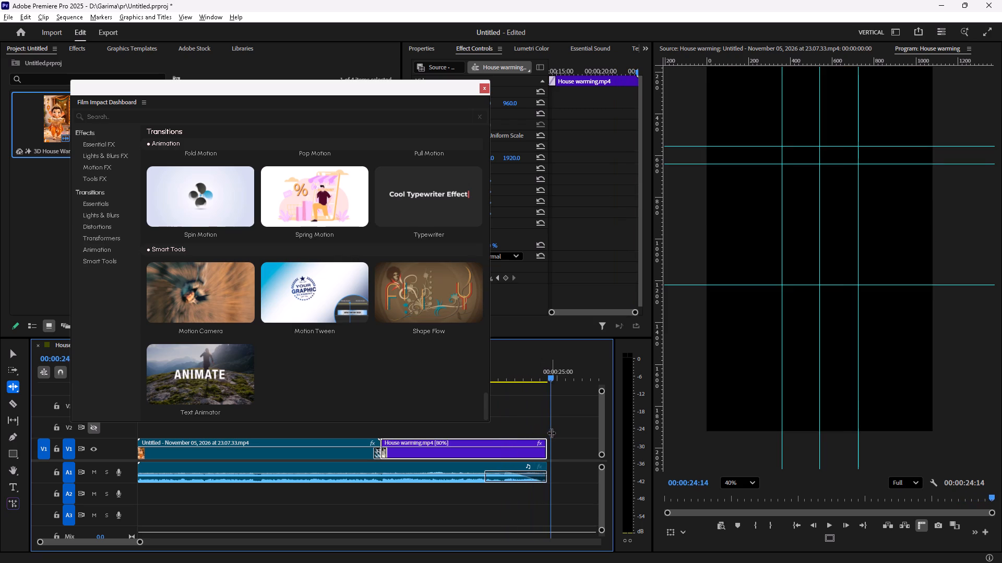
left_click_drag(551, 433, 146, 459)
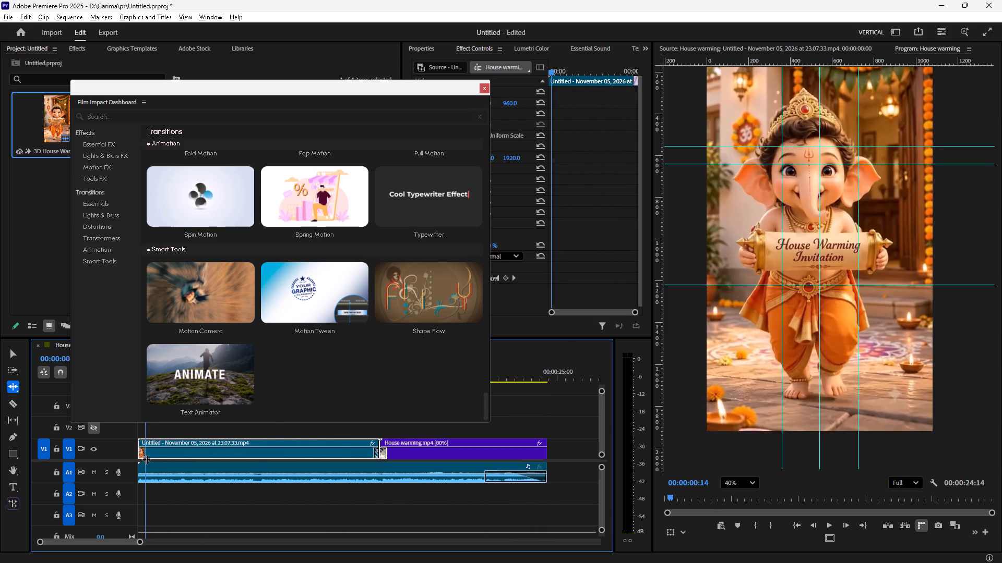
left_click_drag(146, 459, 145, 459)
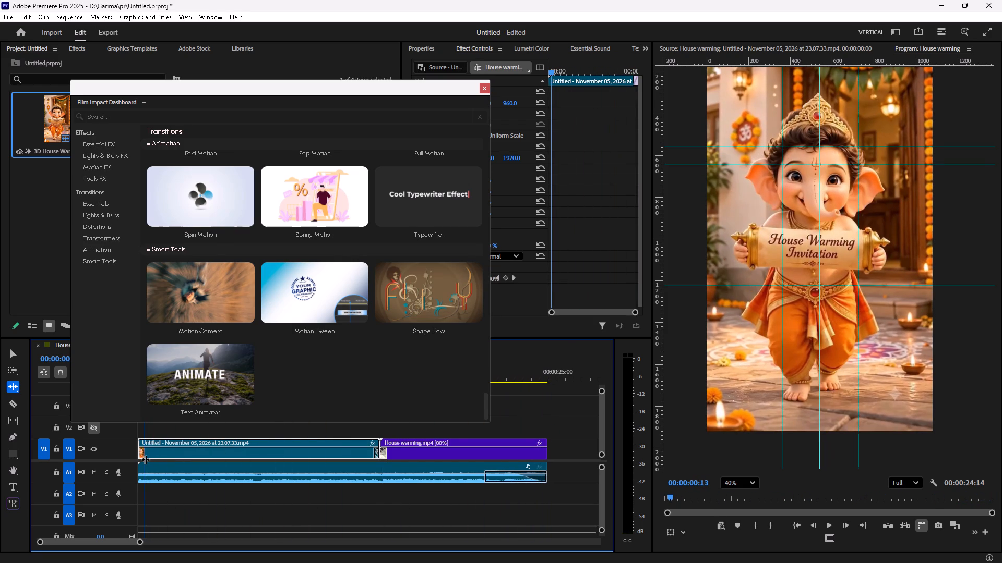
left_click_drag(145, 459, 146, 459)
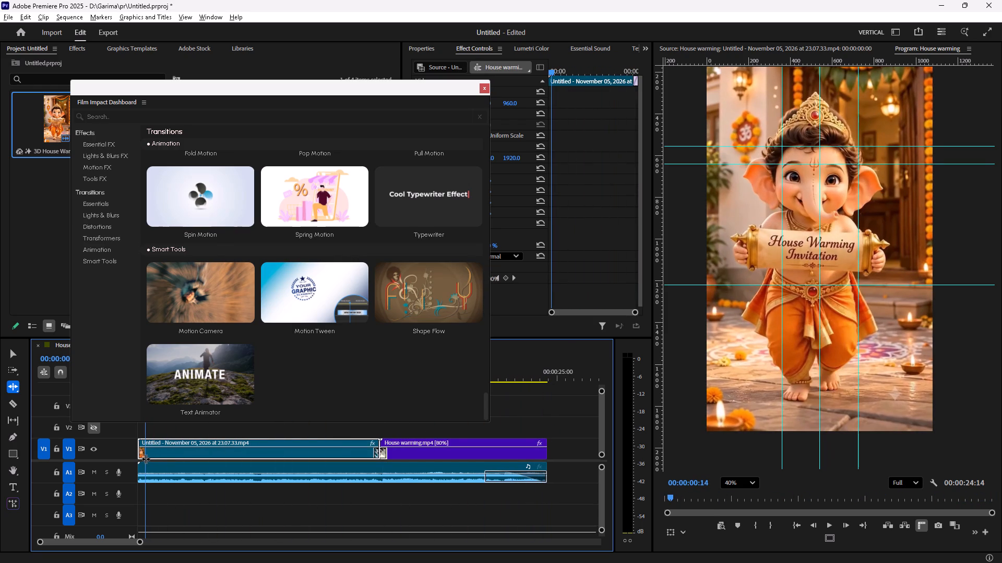
left_click_drag(146, 459, 120, 463)
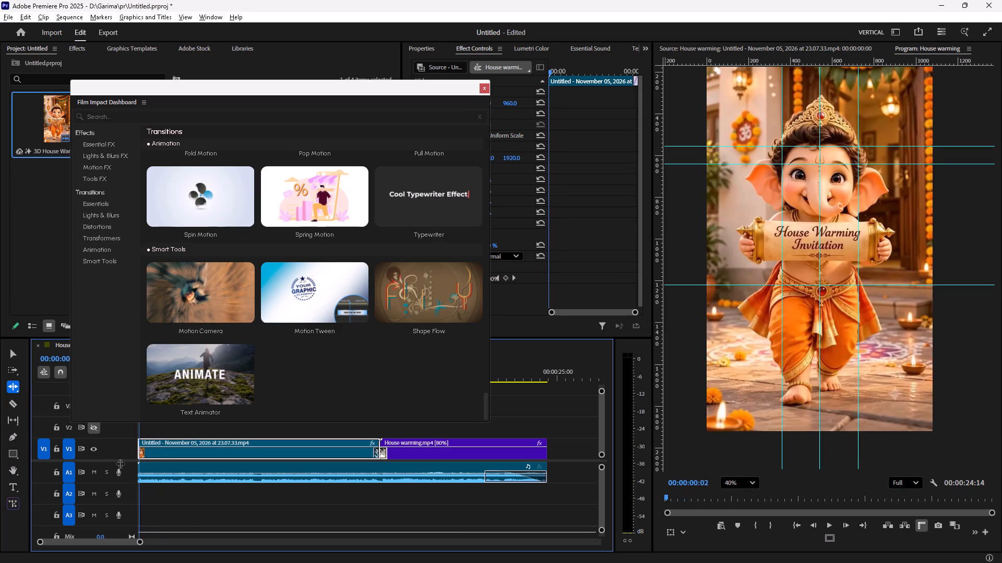
left_click_drag(120, 463, 130, 300)
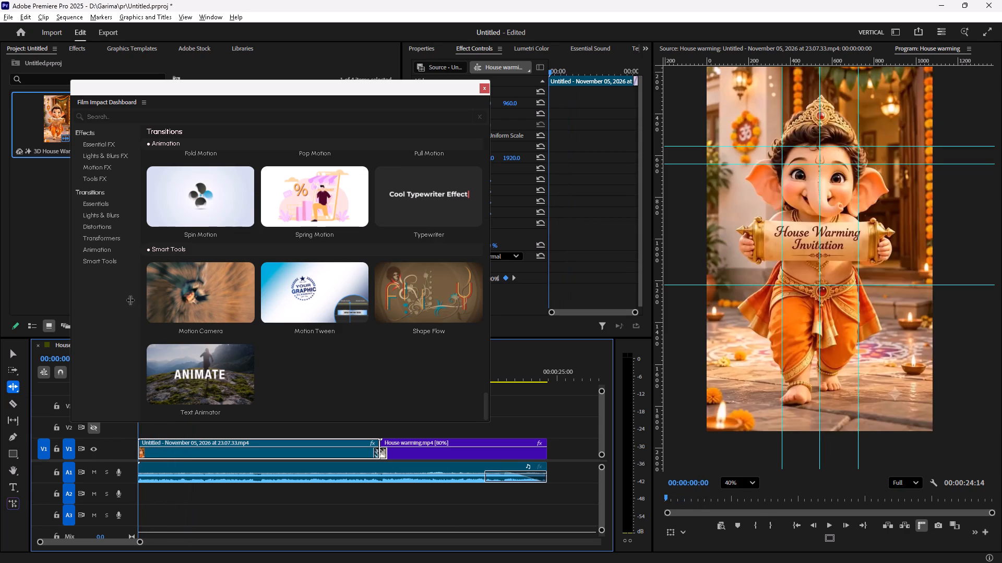
left_click_drag(130, 300, 246, 315)
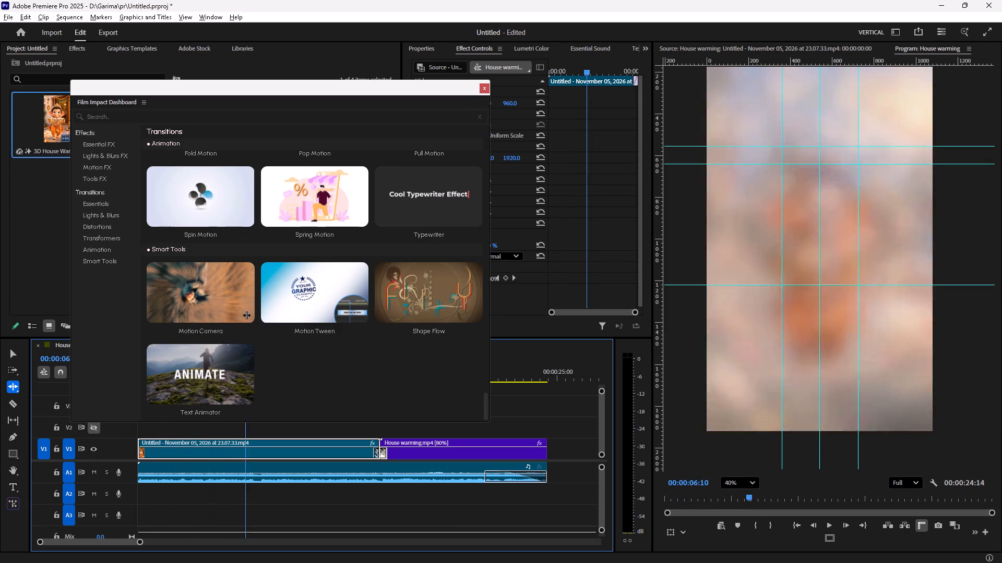
left_click_drag(246, 315, 256, 241)
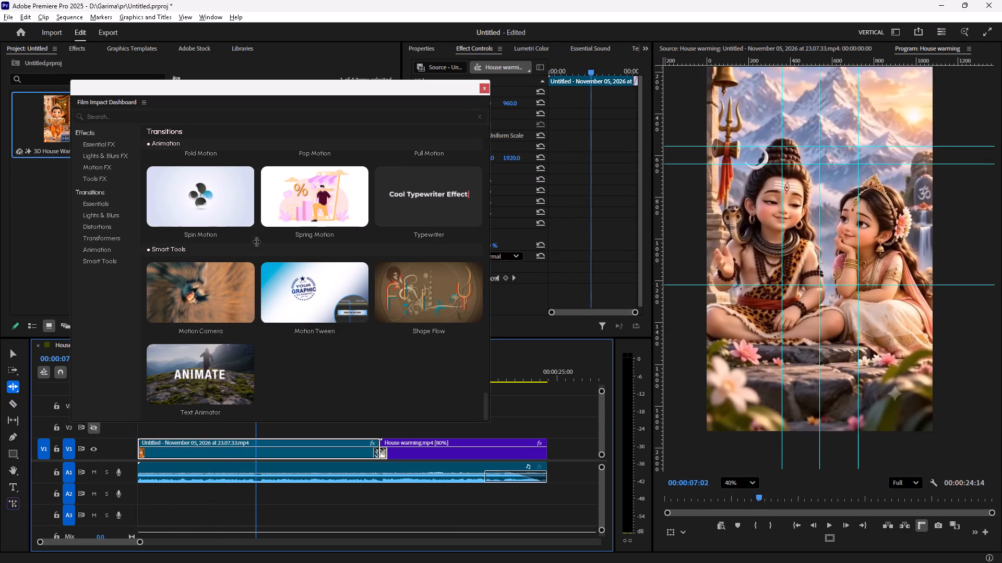
left_click_drag(256, 241, 280, 304)
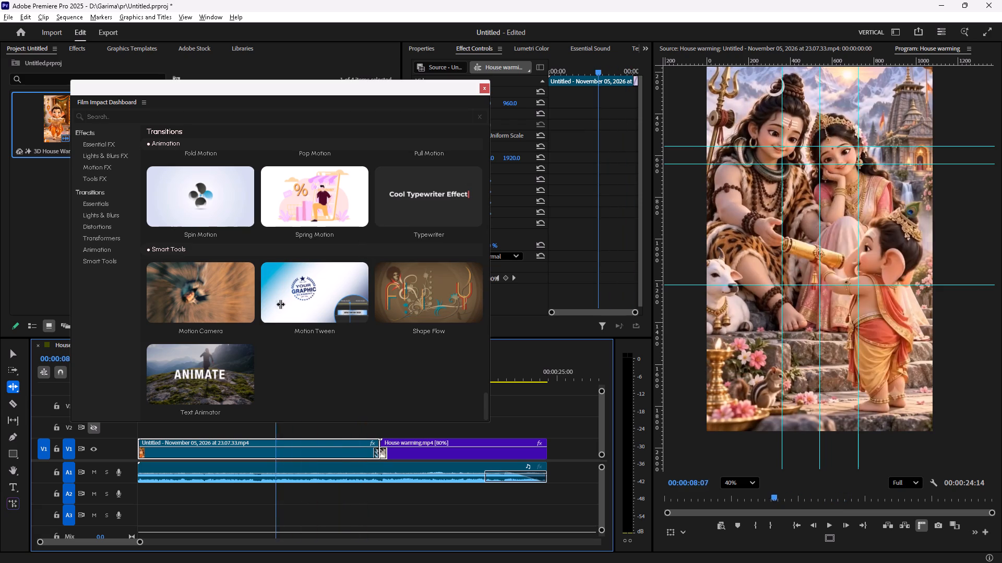
left_click_drag(280, 304, 111, 305)
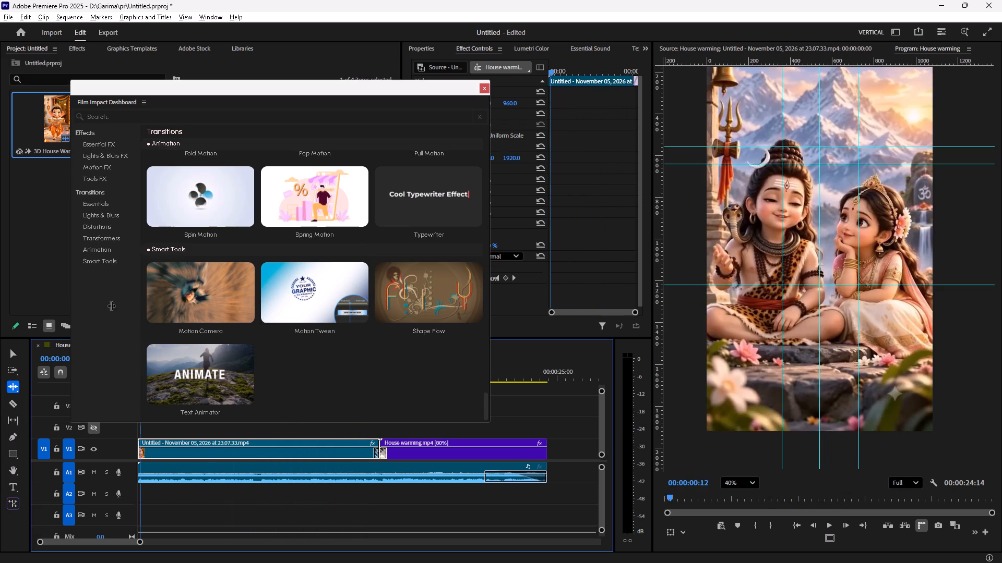
left_click_drag(111, 305, 102, 305)
Close the Film Impact Dashboard.
left_click(481, 90)
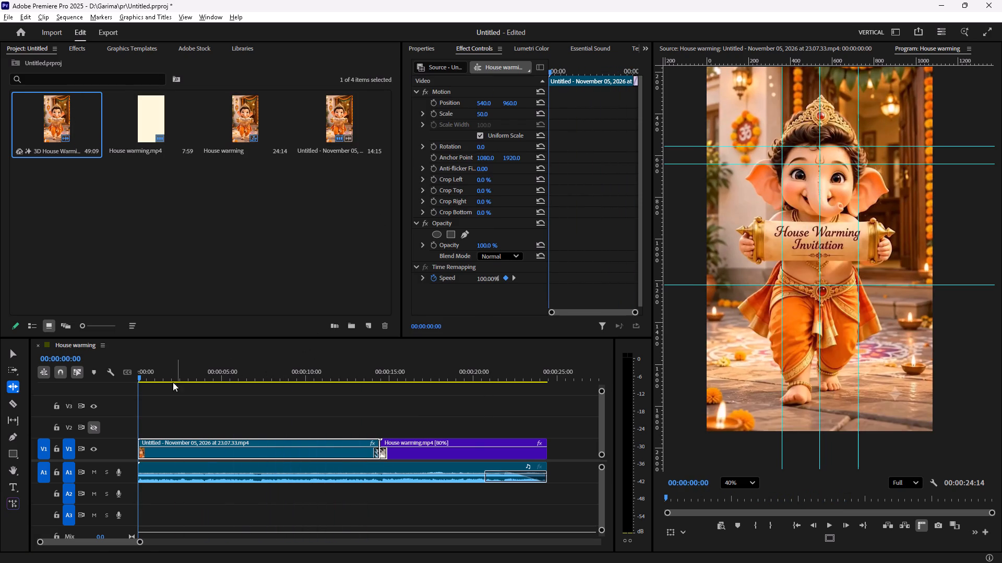
Switch back to the Selection tool and play the sequence from 00:00:00:00 to review the edit.
key("space")
scroll(170, 383, "down", 3, "alt")
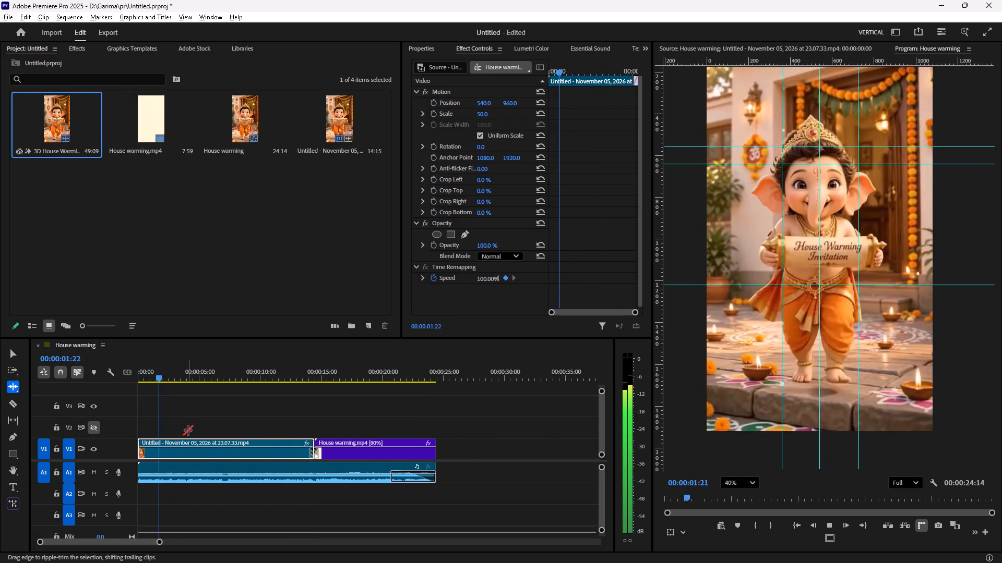
key("v")
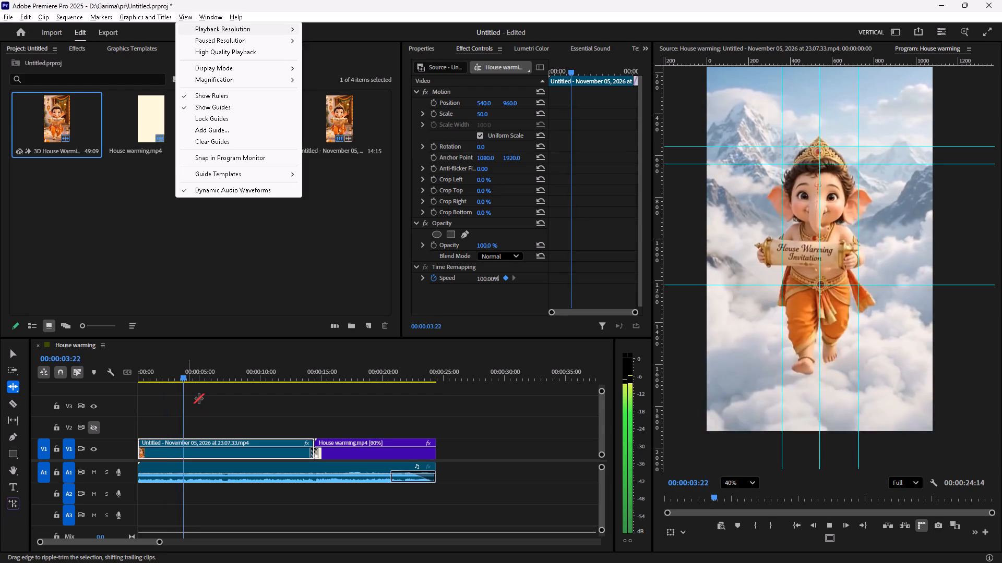
left_click(201, 399)
key("space")
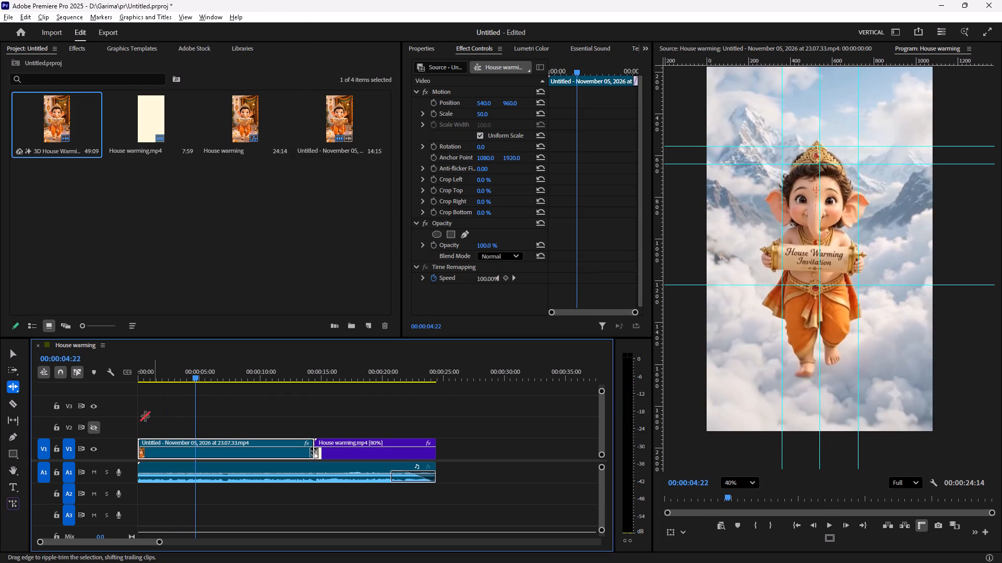
left_click(18, 353)
key("space")
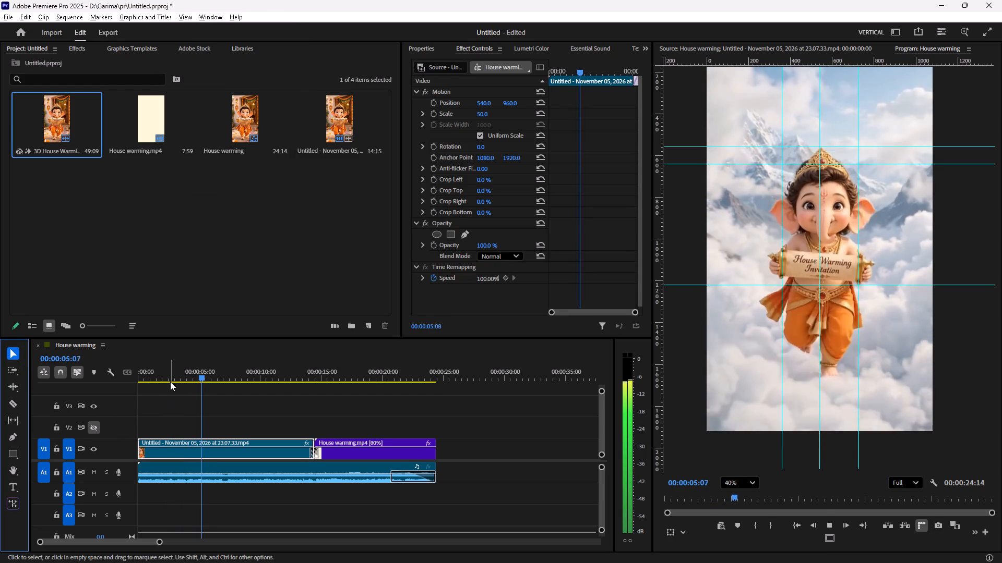
left_click_drag(166, 376, 106, 384)
key("space")
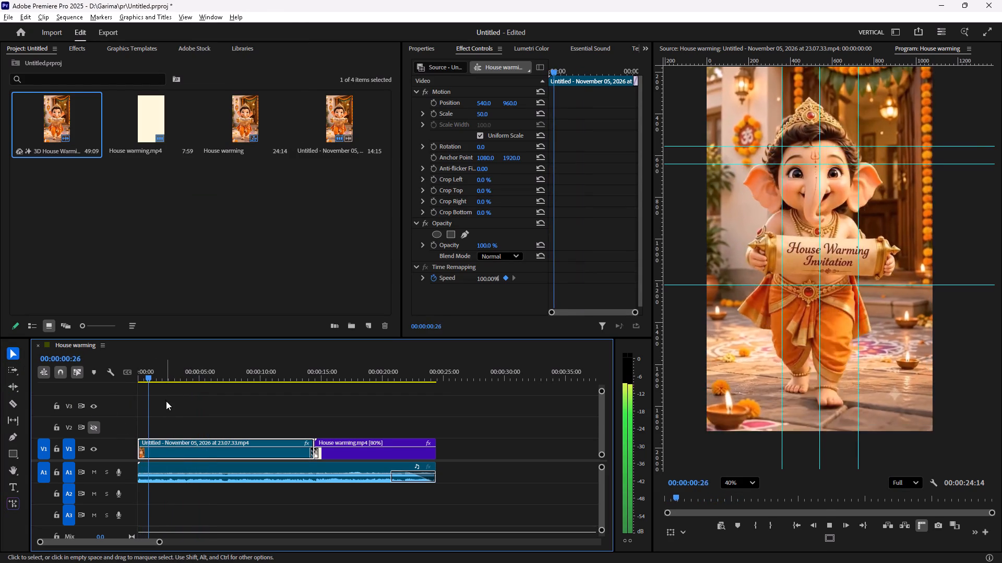
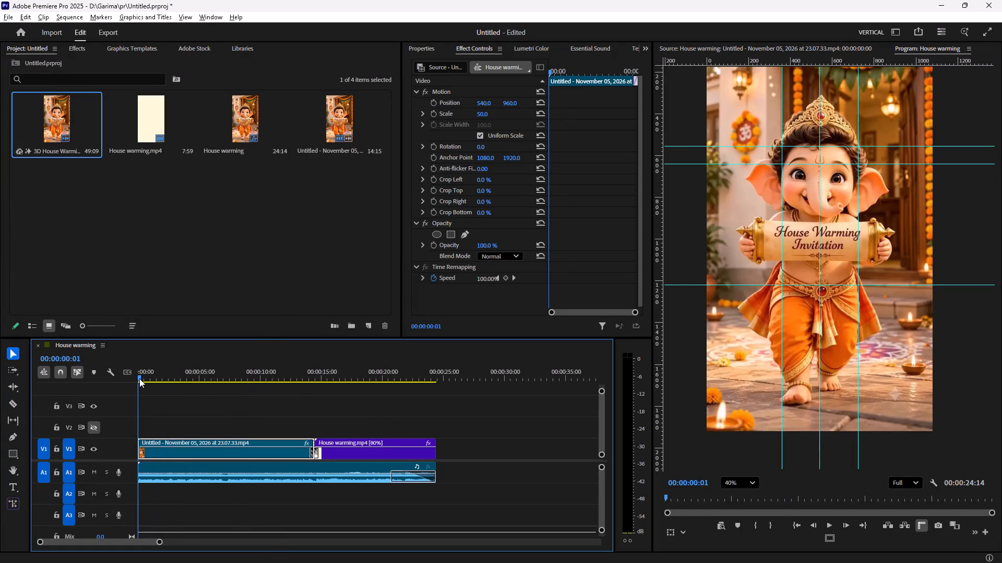
Add an elliptical opacity mask to the opening Ganesha clip on V1, with the playhead at 00:00:00:17.
left_click_drag(139, 378, 146, 378)
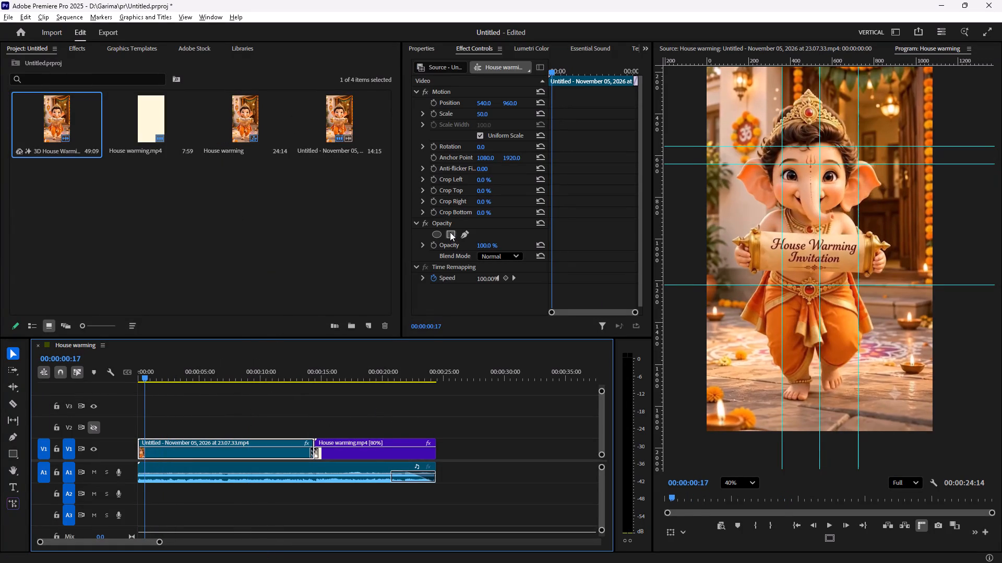
left_click(432, 238)
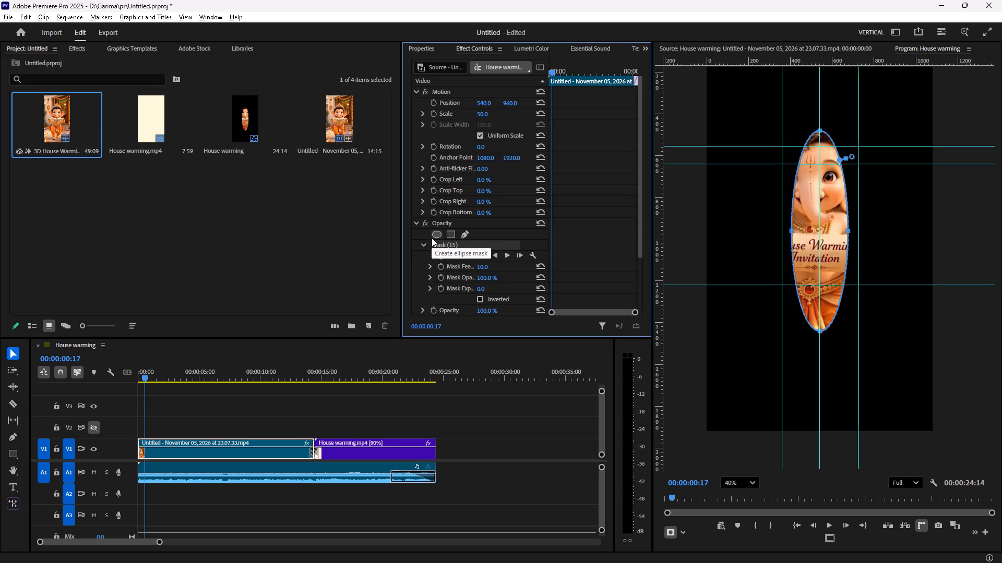
Undo the ellipse opacity mask on the V1 Ganesha clip.
key("ctrl+z")
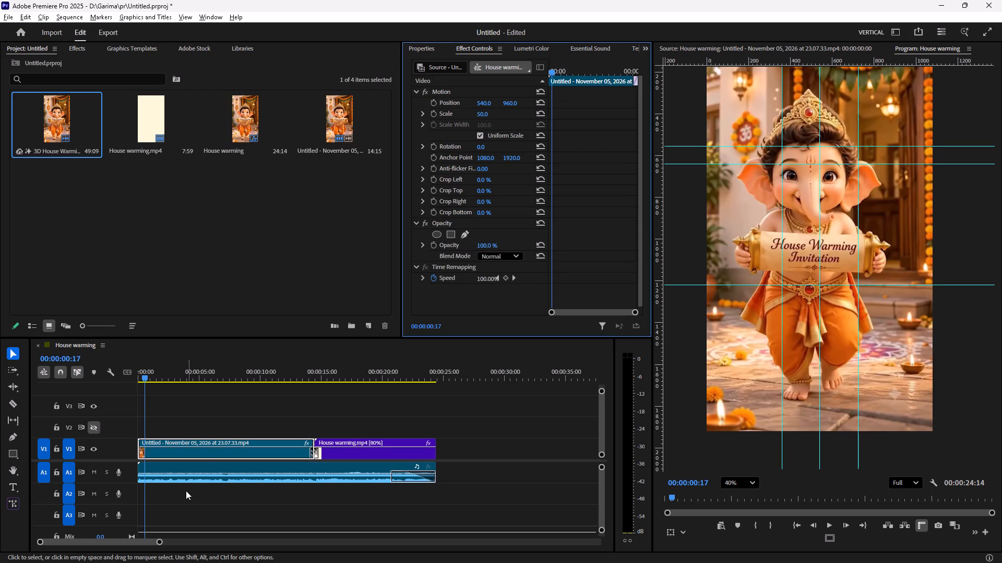
Duplicate the first V1 clip onto track V2 directly above it, starting at 00:00:00:00.
left_click(202, 458)
left_click(202, 454)
left_click_drag(202, 452, 202, 440, "alt")
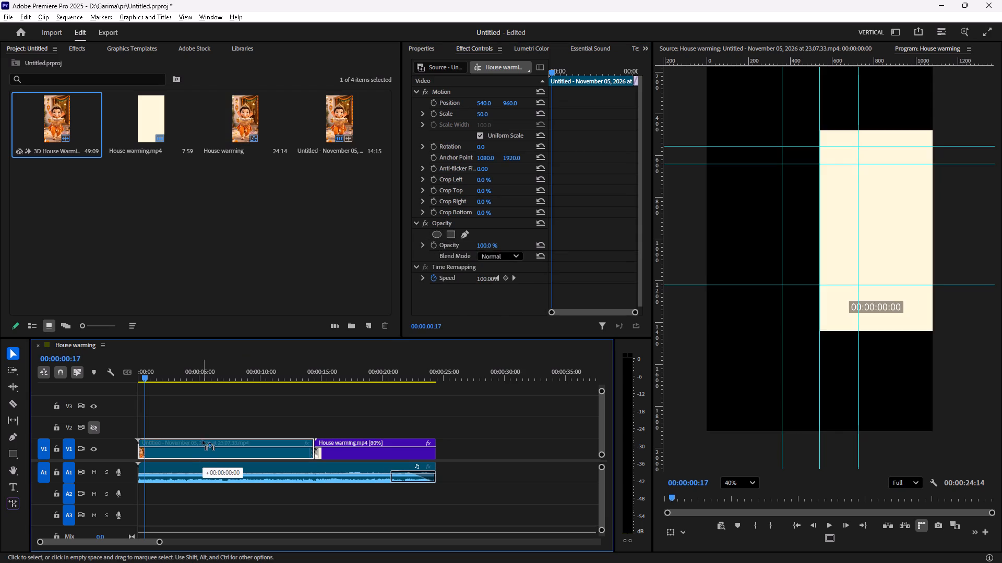
left_click_drag(202, 440, 205, 431, "alt")
Add an ellipse opacity mask to the duplicate clip on V2.
left_click(206, 437)
left_click(435, 234)
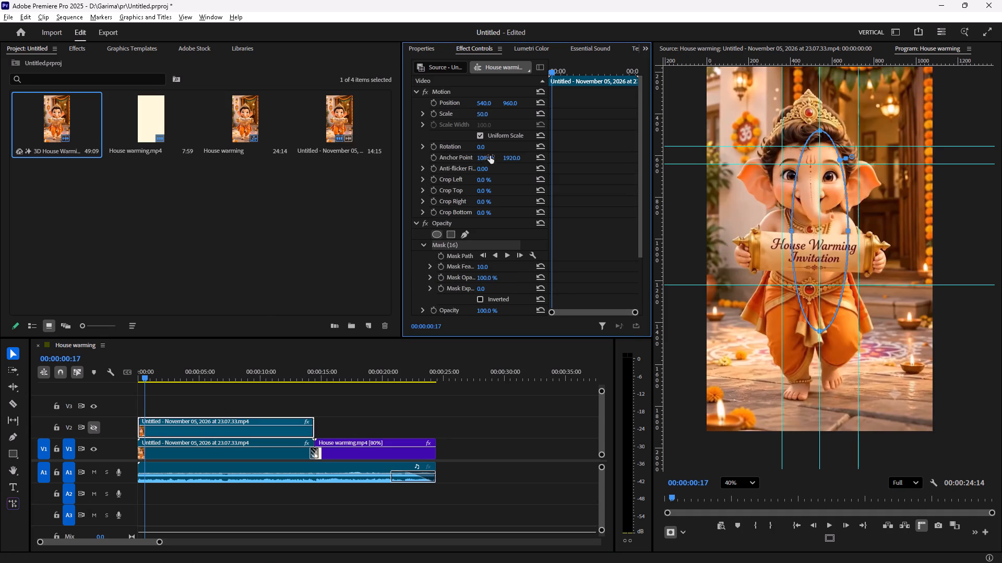
Adjust the V2 clip's vertical anchor point to 1854, playing a short stretch of the sequence between adjustments.
left_click_drag(511, 160, 540, 164)
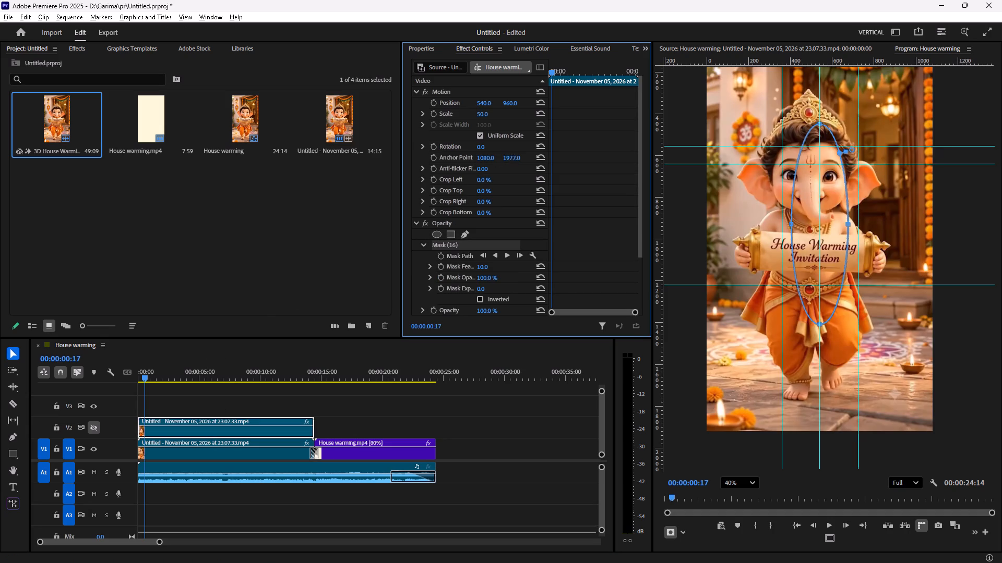
left_click_drag(540, 164, 211, 274)
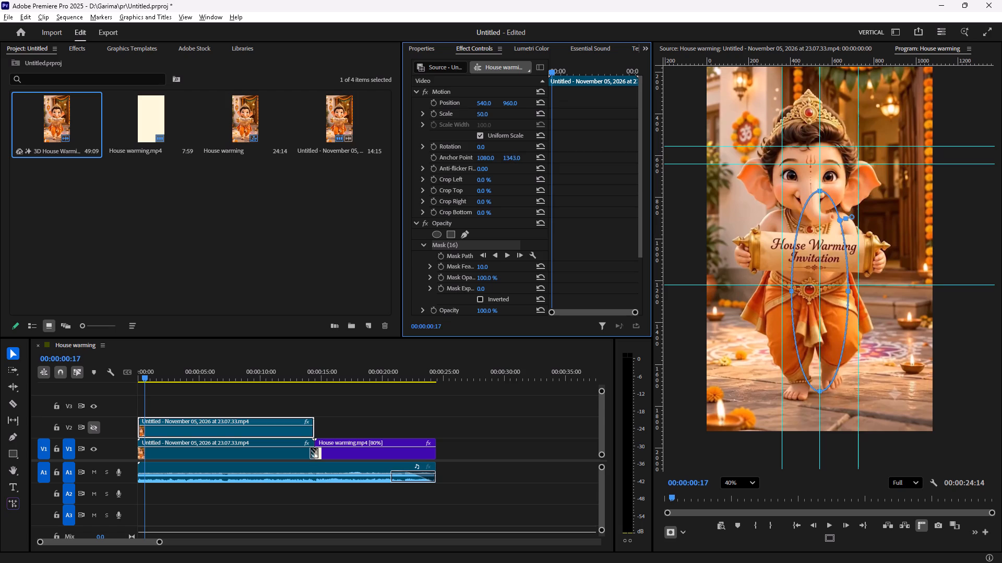
left_click_drag(211, 274, 182, 281)
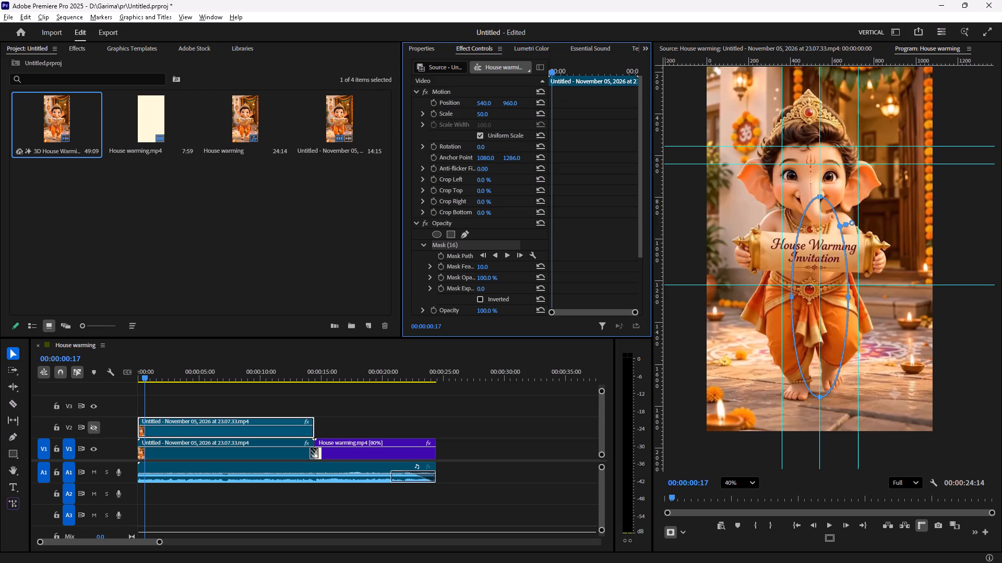
left_click_drag(182, 281, 121, 290)
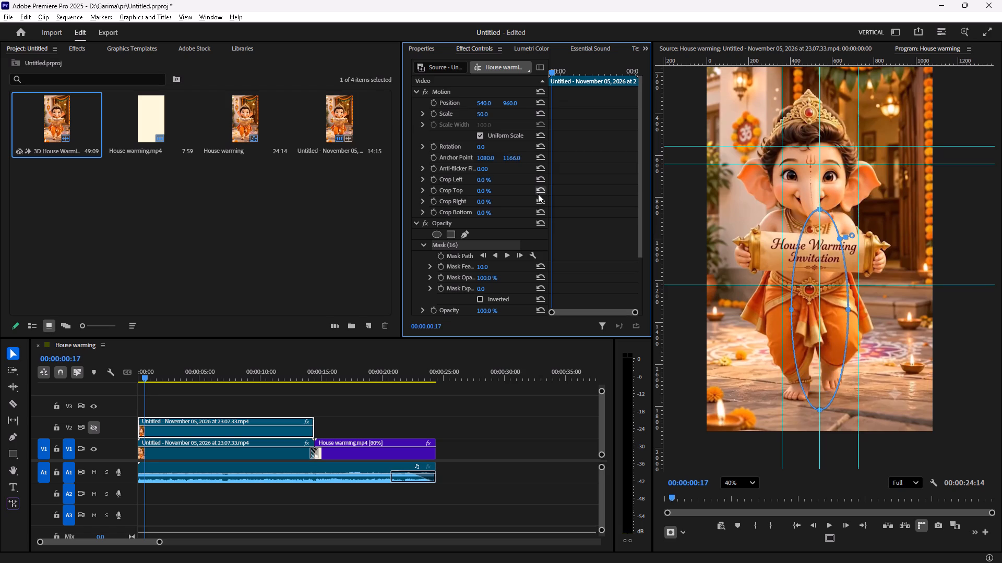
key("space")
key("space")
left_click(225, 432)
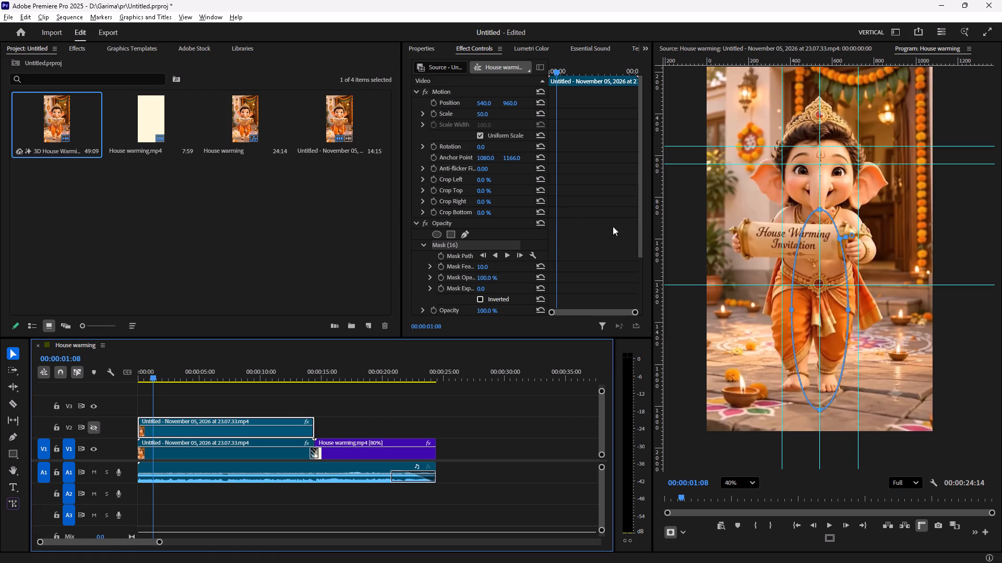
left_click_drag(509, 158, 535, 161)
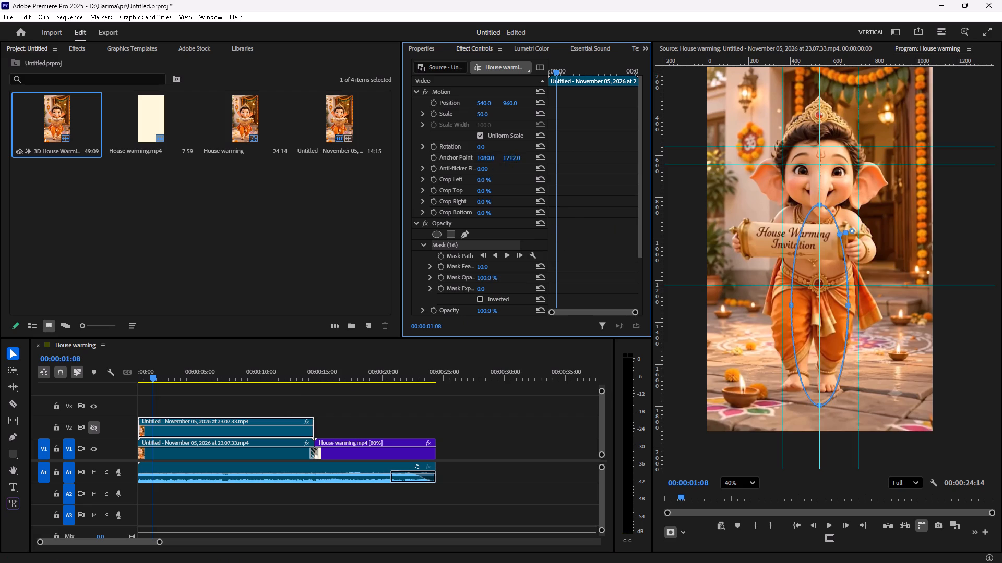
left_click_drag(535, 161, 843, 181)
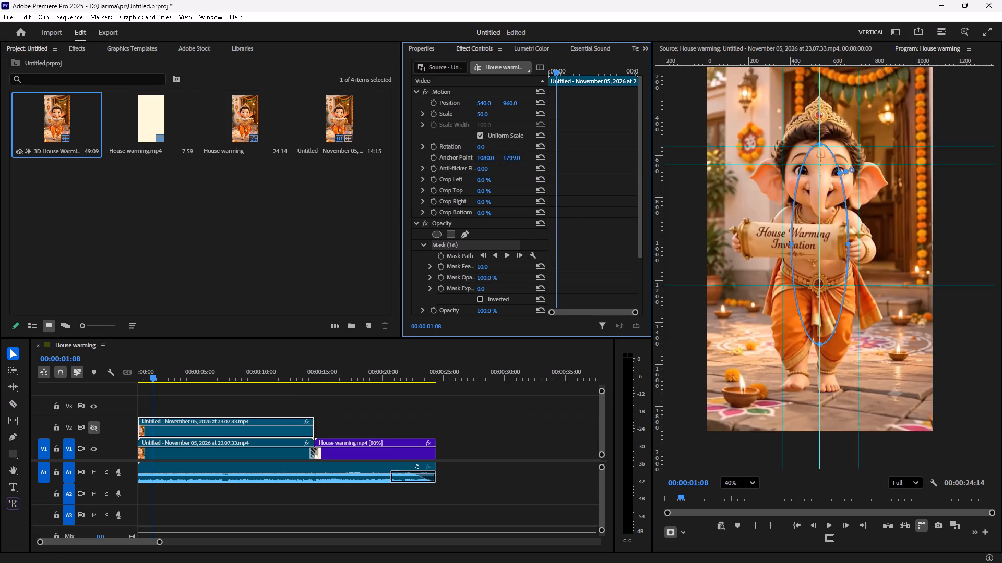
left_click_drag(843, 181, 873, 188)
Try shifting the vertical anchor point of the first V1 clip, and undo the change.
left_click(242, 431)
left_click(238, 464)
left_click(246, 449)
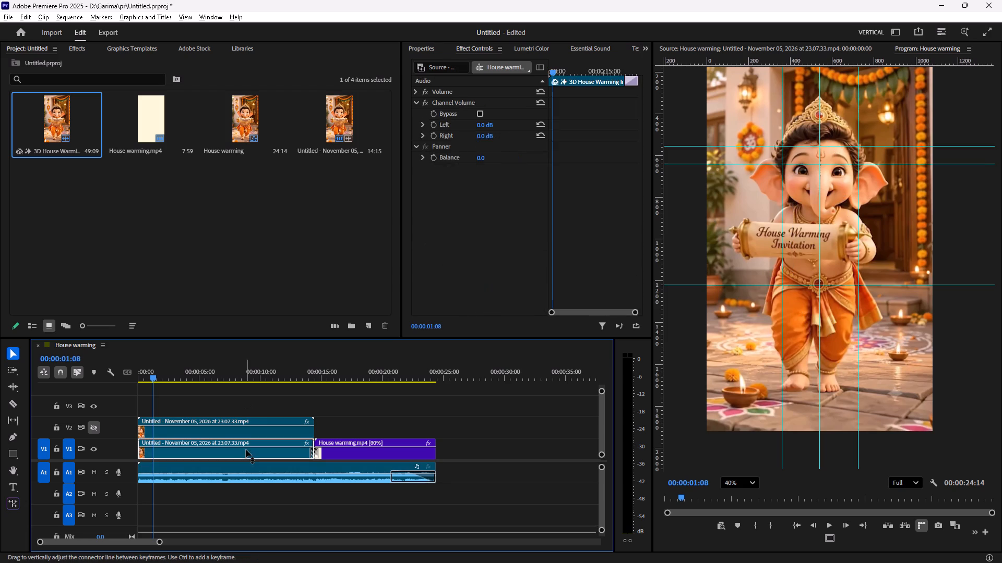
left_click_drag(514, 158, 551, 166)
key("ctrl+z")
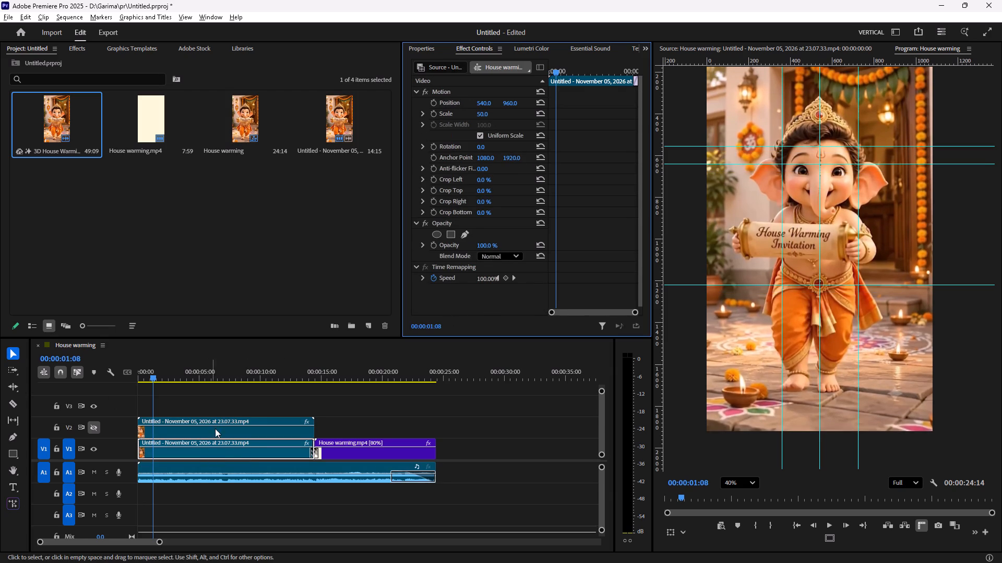
Select the V2 clip and turn on the V2 track output to show its masked overlay.
left_click(216, 427)
left_click(88, 426)
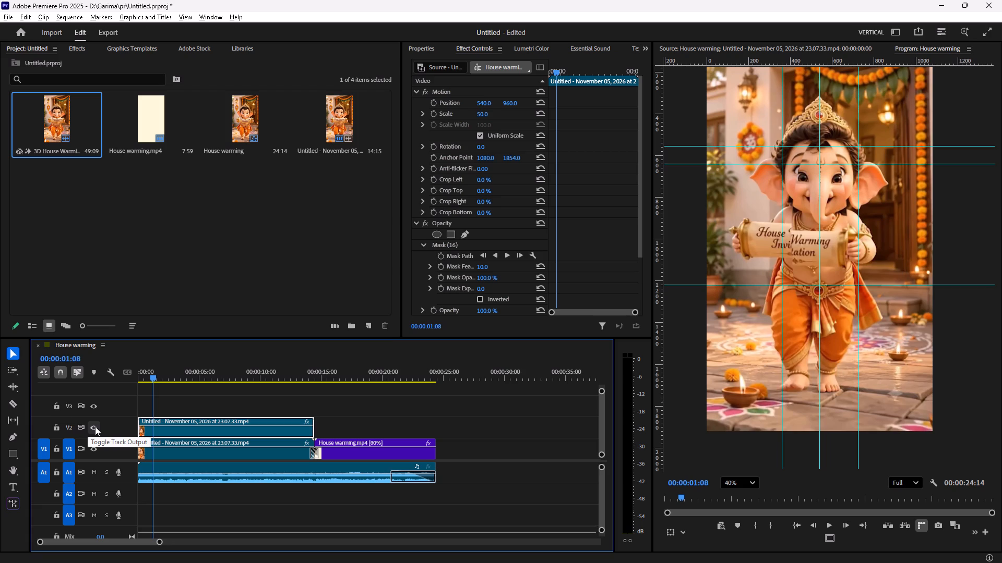
key("ctrl+z")
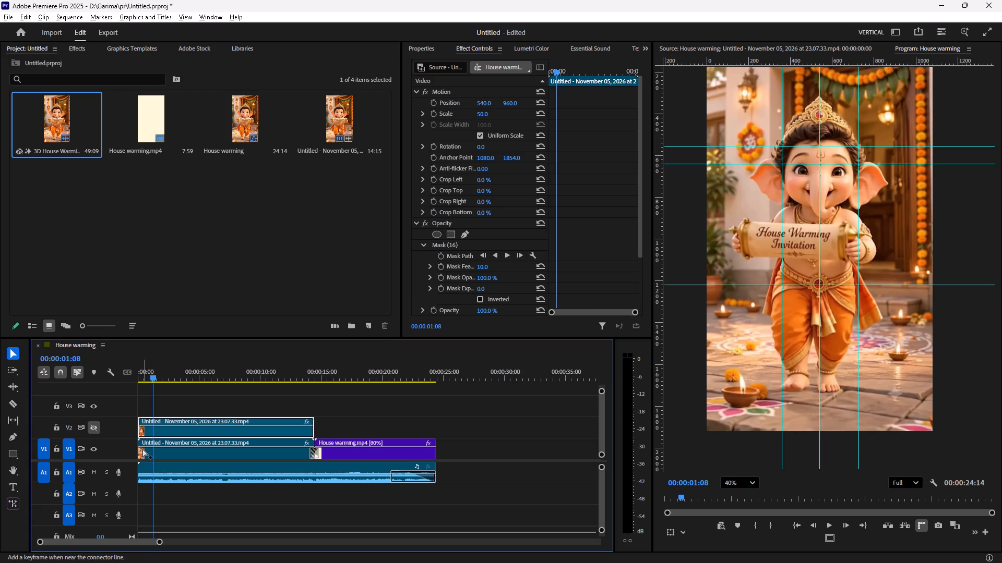
left_click(98, 431)
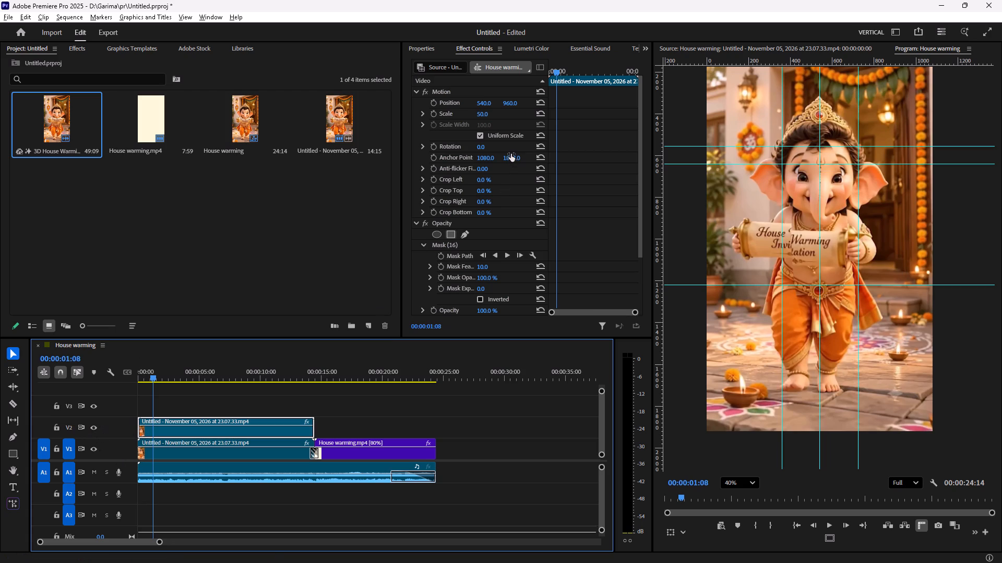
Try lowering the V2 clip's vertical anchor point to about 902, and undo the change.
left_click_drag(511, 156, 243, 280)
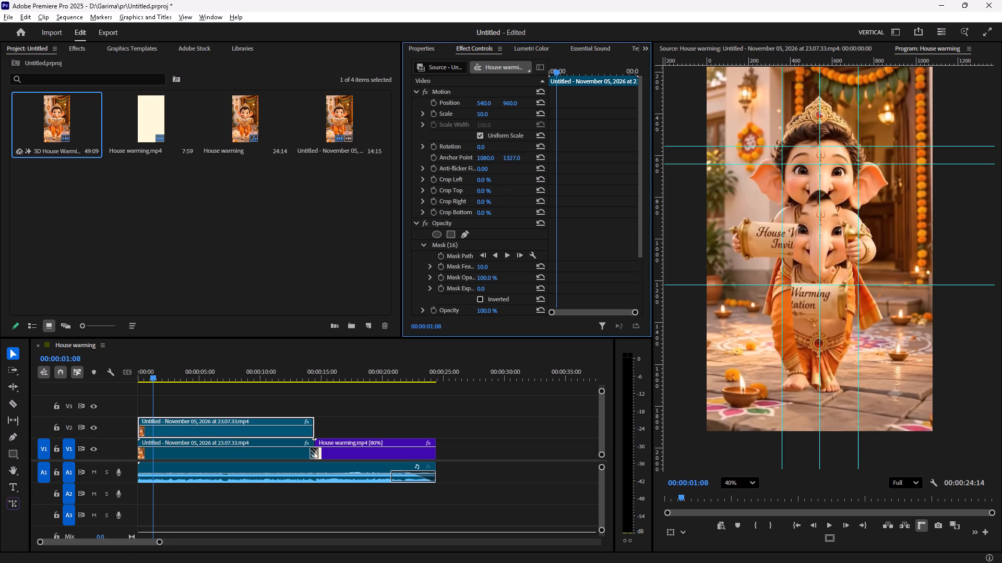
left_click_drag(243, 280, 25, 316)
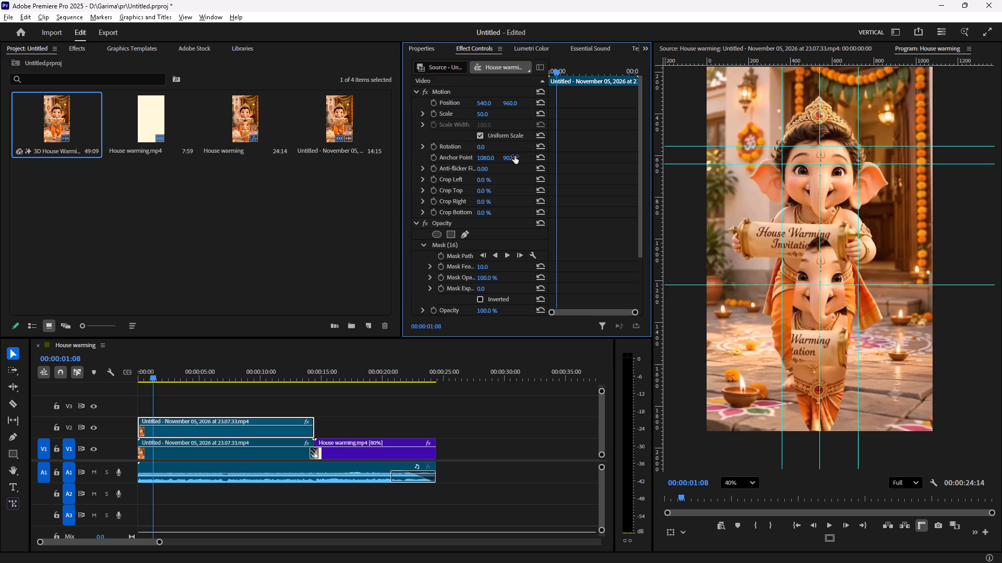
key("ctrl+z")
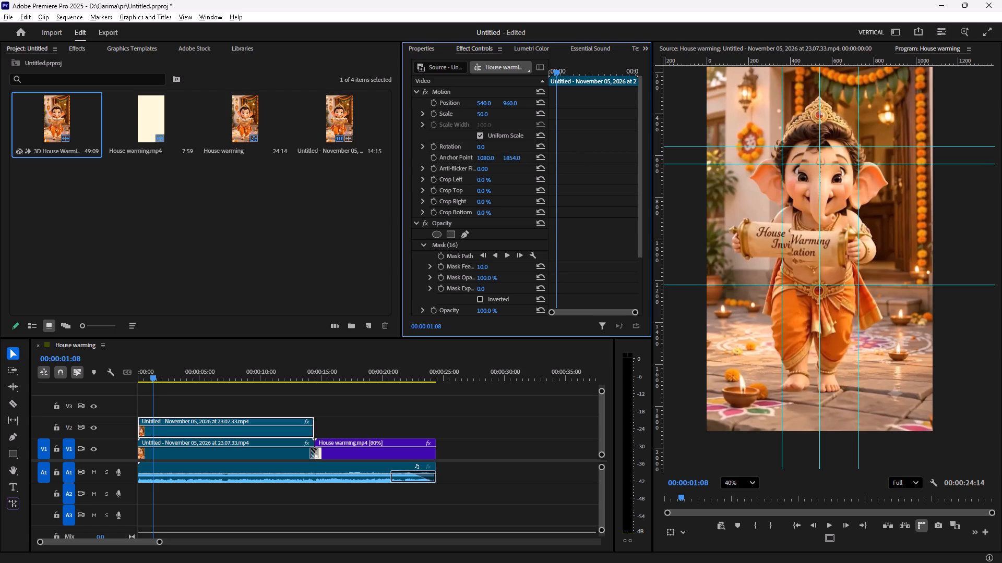
Play the sequence from 00:00:01:08 to its end and scrub through the closing invitation text scenes.
key("space")
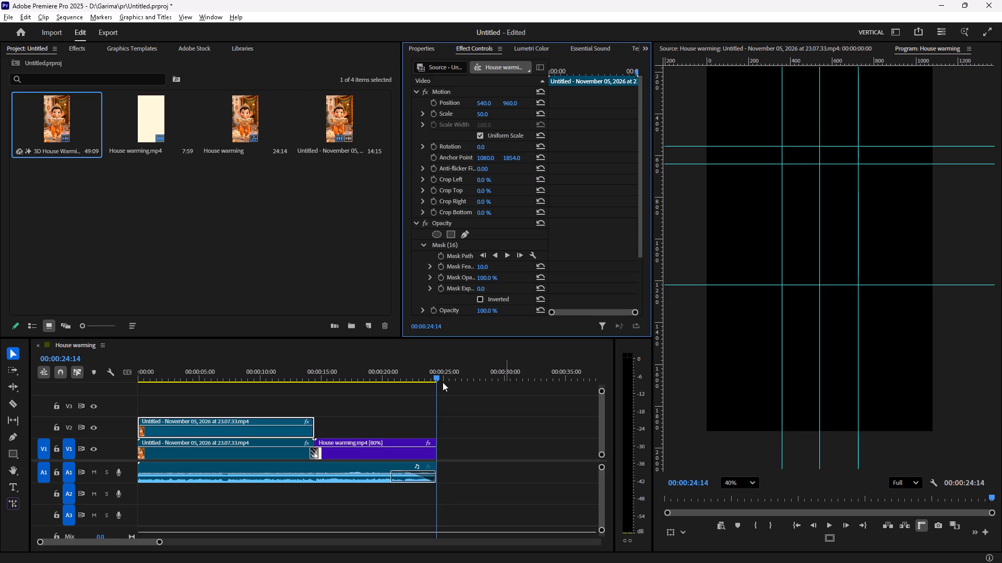
left_click_drag(363, 373, 390, 372)
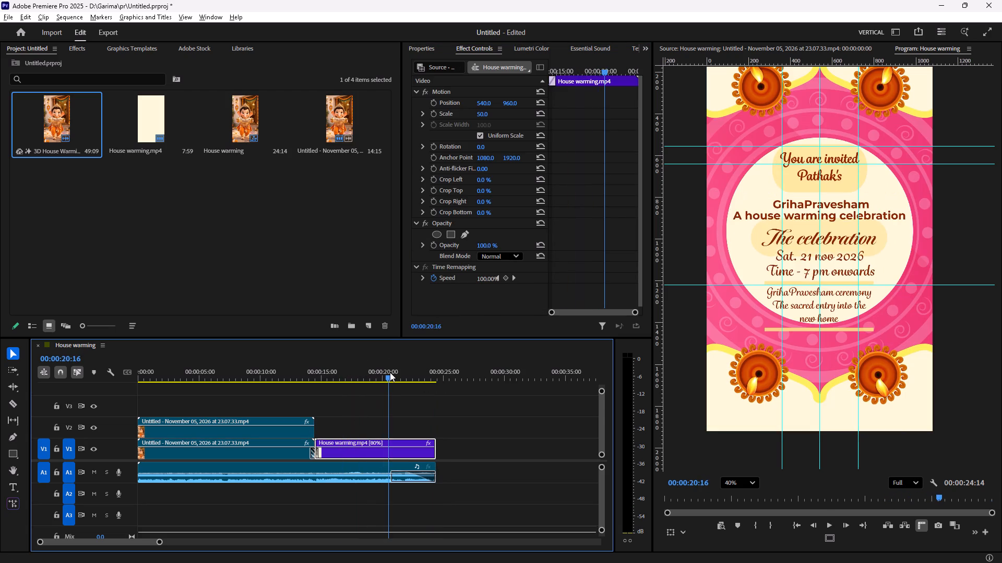
left_click_drag(390, 372, 416, 370)
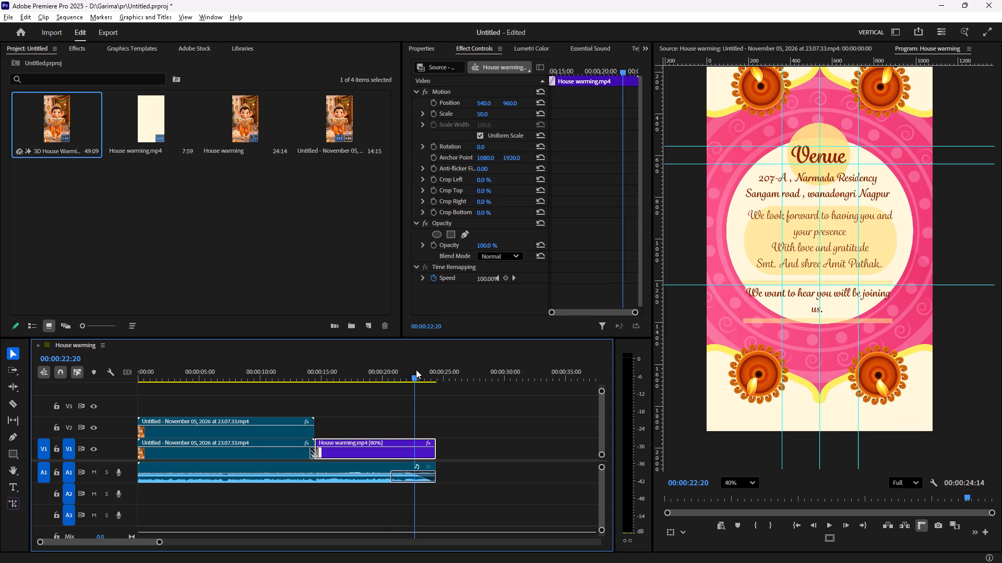
Play the sequence from the start while toggling the V2 track output off and on to compare the overlay.
left_click_drag(416, 370, 125, 376)
key("space")
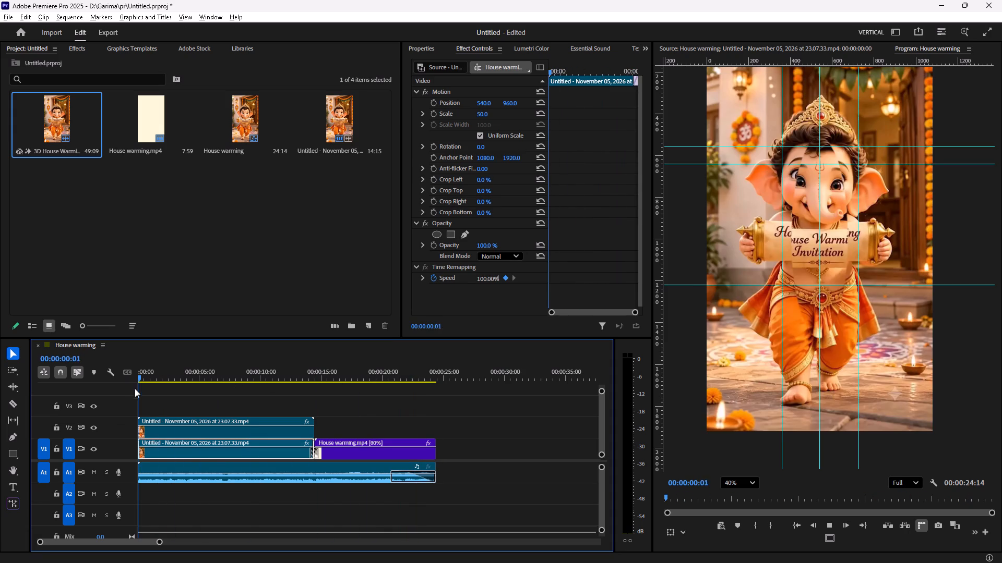
left_click(97, 429)
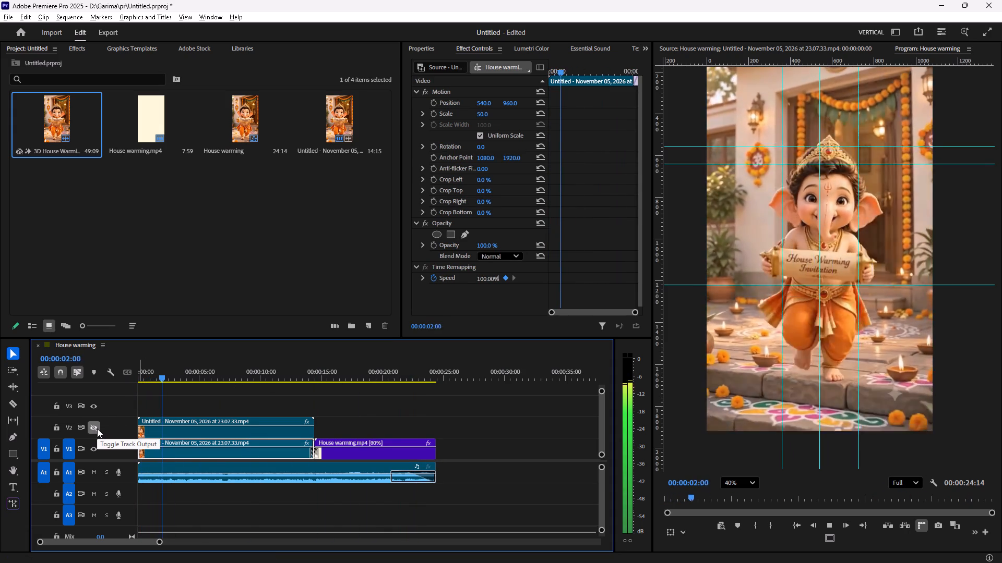
triple_click(97, 429)
triple_click(97, 429)
triple_click(97, 429)
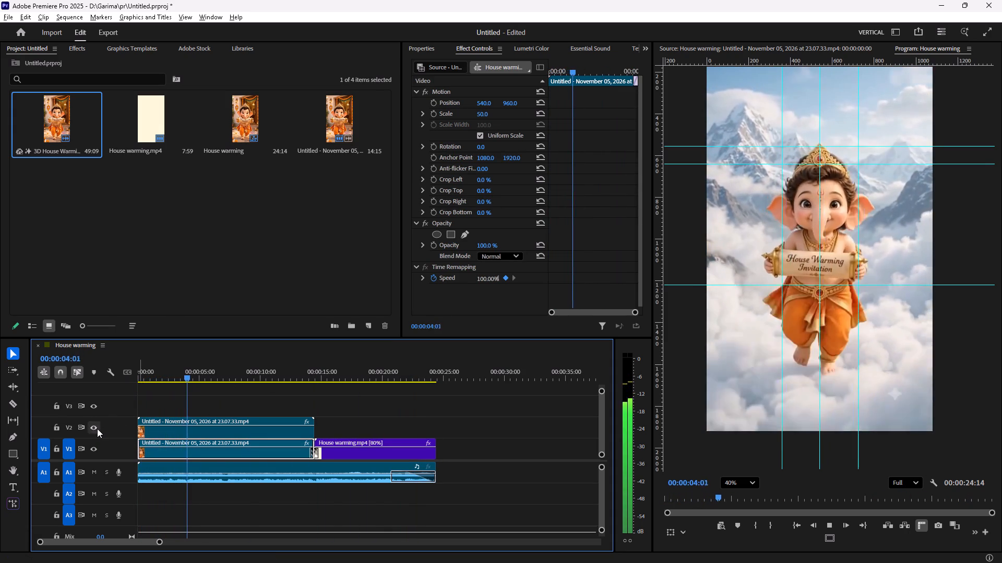
left_click(97, 429)
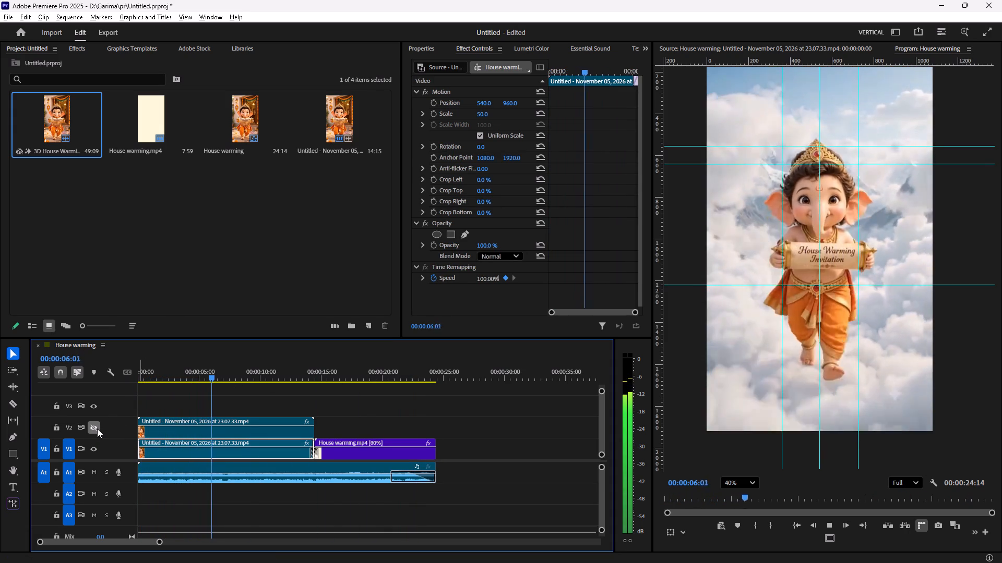
left_click(97, 429)
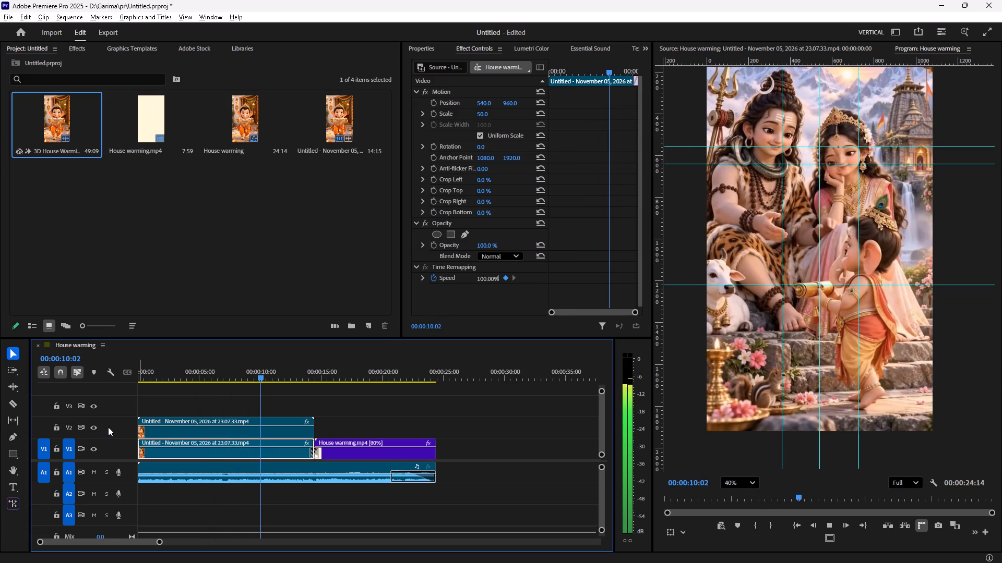
Replay the sequence from the start through the Venue scene and recheck the closing text around 00:00:22:16.
key("space")
left_click_drag(190, 377, 153, 377)
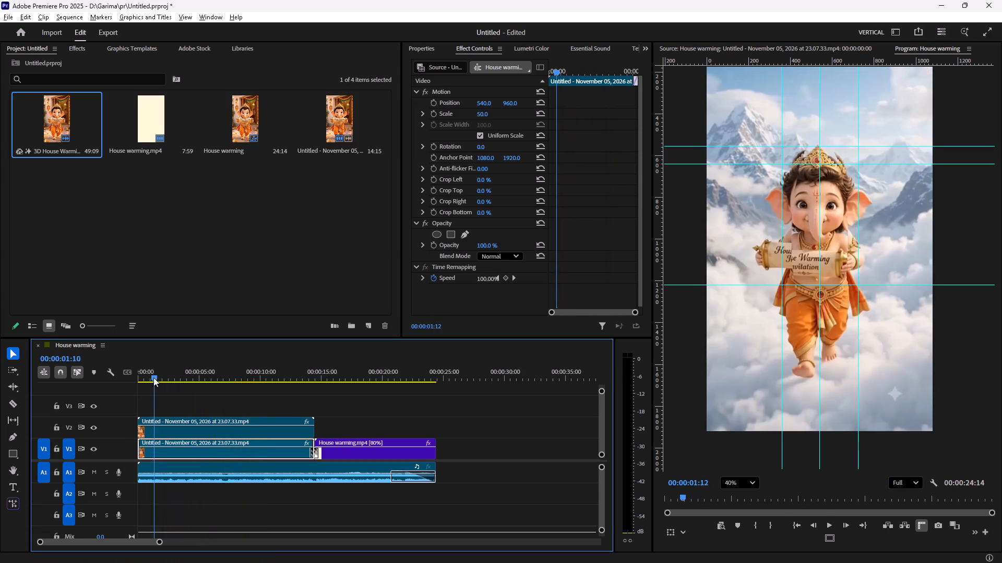
left_click_drag(153, 377, 136, 380)
key("space")
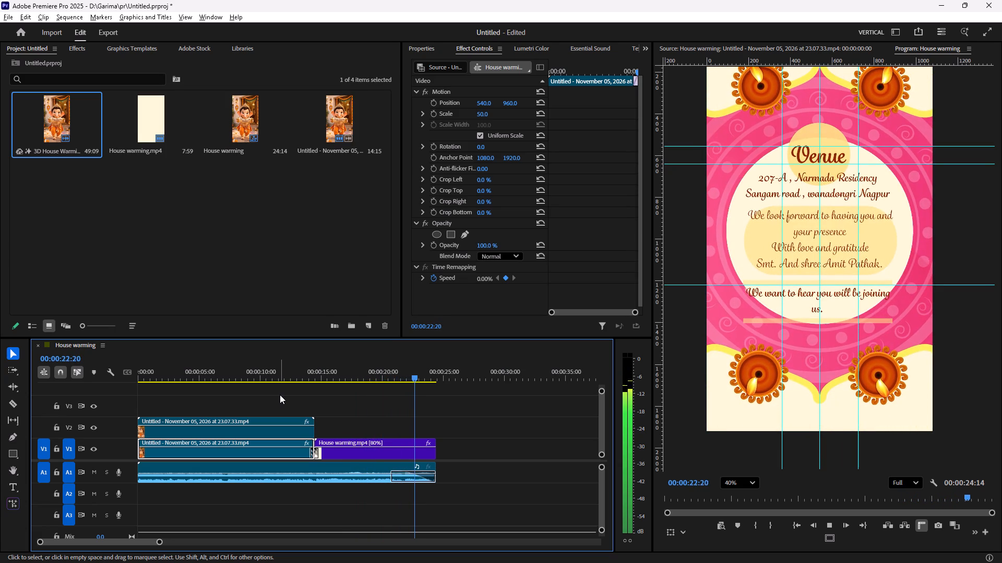
key("space")
left_click_drag(360, 382, 355, 381)
left_click(367, 375)
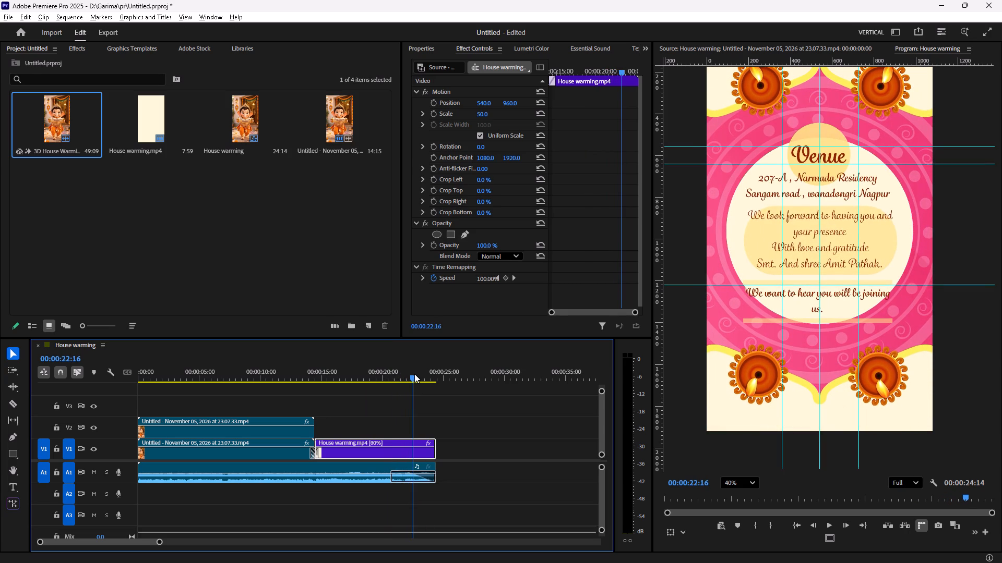
left_click(414, 374)
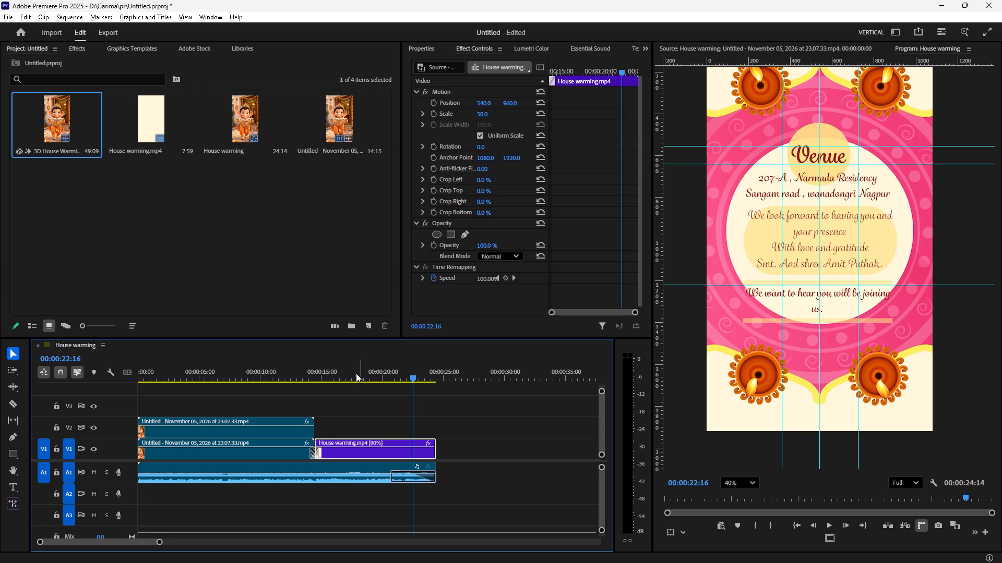
Scrub the opening Ganesha scenes to about 00:00:03:24 and return to 00:00:00:00.
left_click_drag(317, 376, 140, 376)
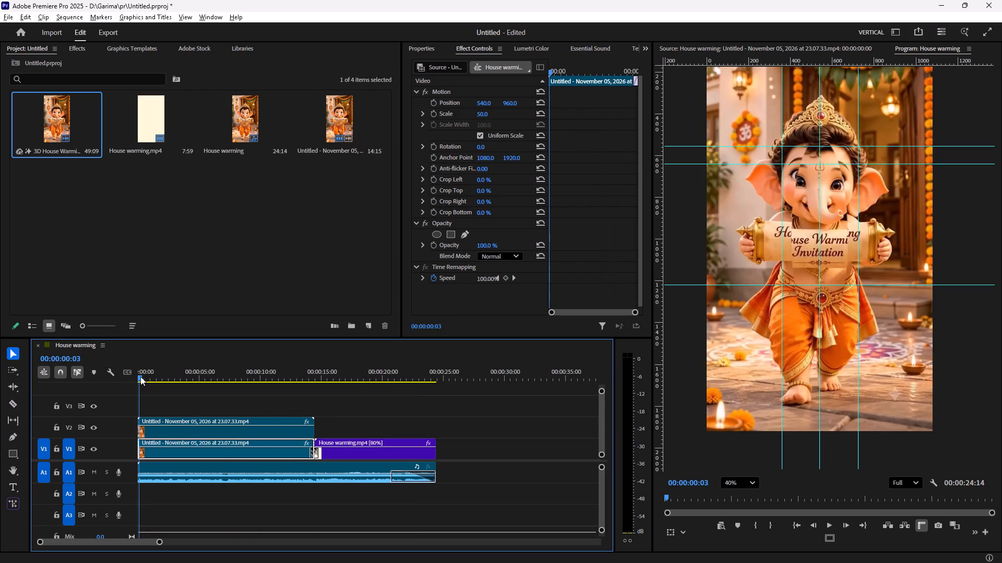
left_click_drag(140, 376, 171, 371)
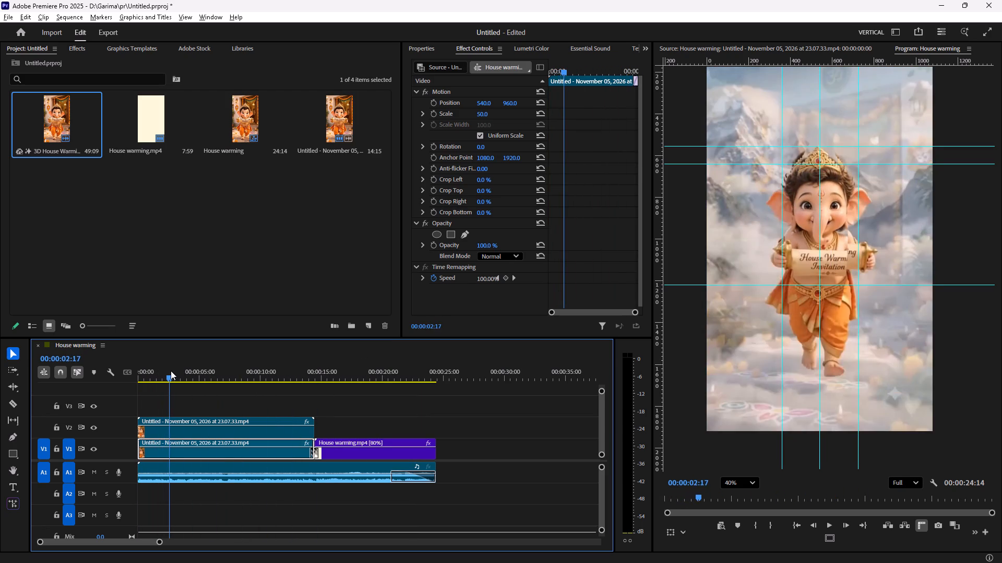
left_click_drag(171, 371, 186, 370)
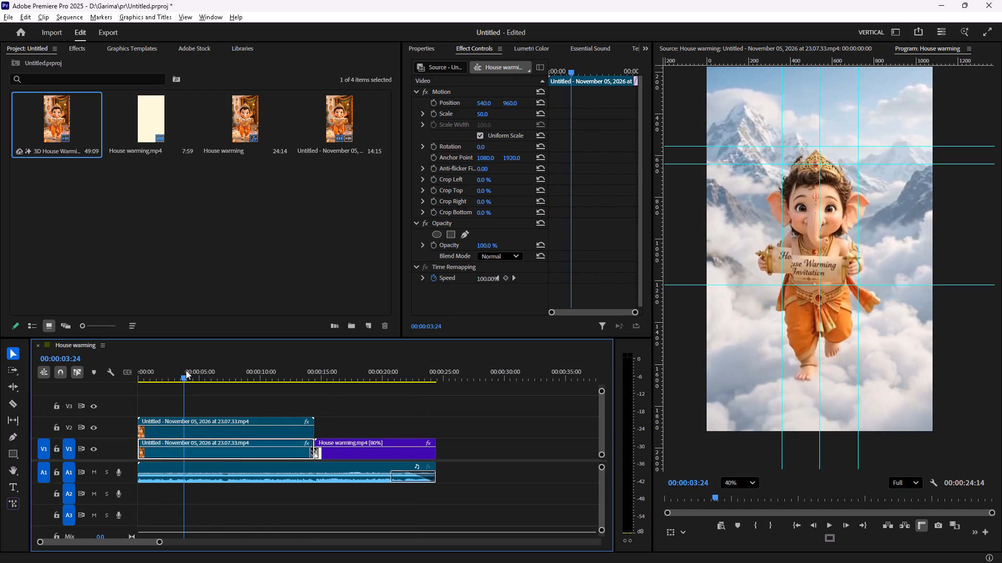
left_click_drag(186, 370, 137, 381)
Select the masked V2 clip and turn off the V2 track output.
left_click(147, 435)
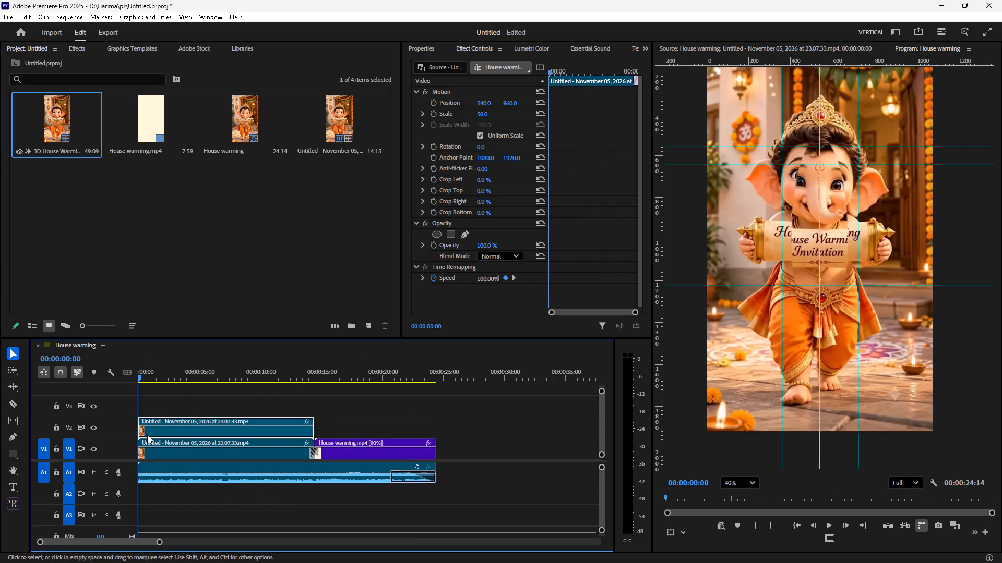
left_click(93, 429)
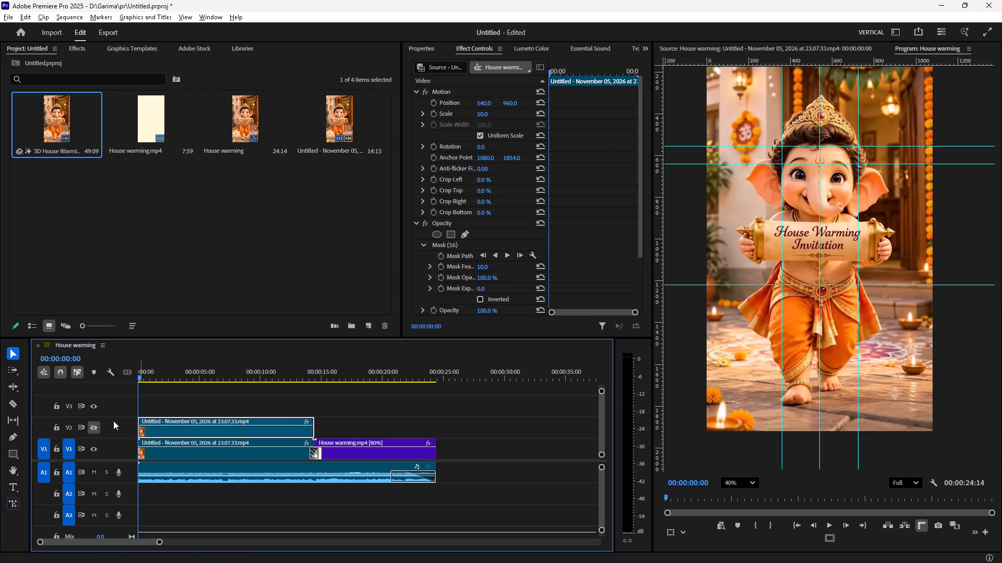
Scrub the whole sequence with V2 output off, from 00:00:00:00 to the Venue closing text at 00:00:22:28.
left_click_drag(142, 375, 136, 377)
left_click_drag(136, 377, 154, 380)
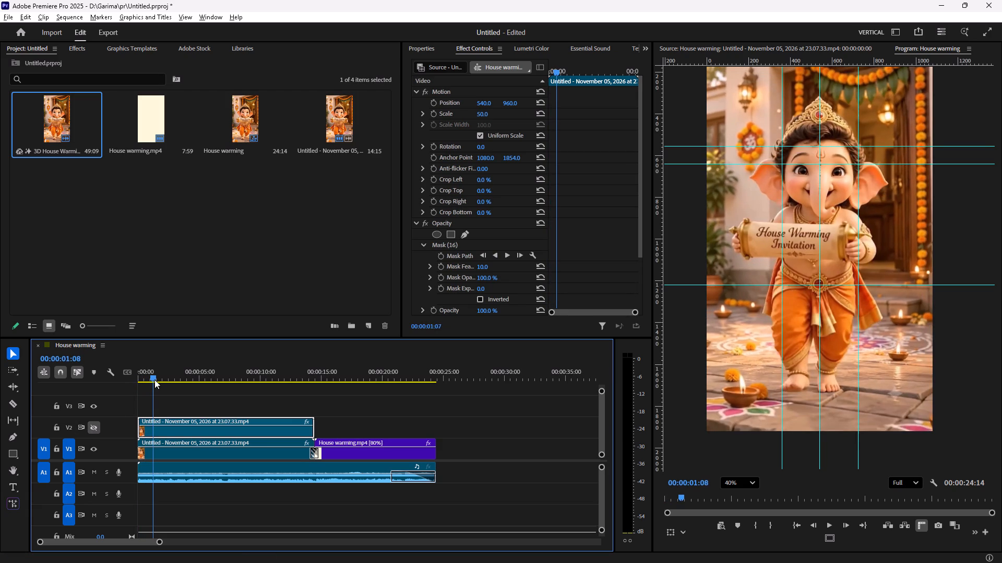
left_click_drag(154, 380, 180, 382)
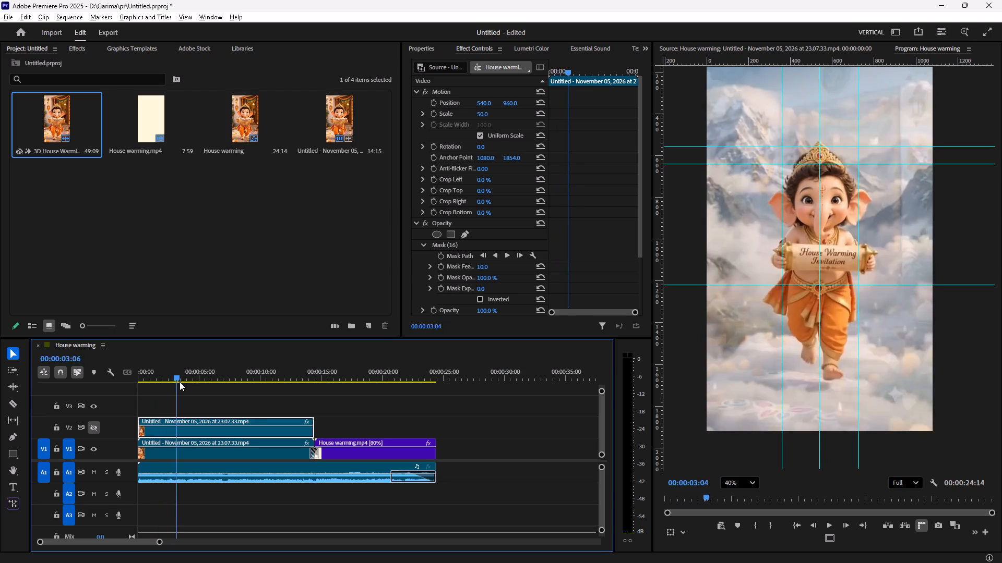
left_click_drag(180, 382, 320, 381)
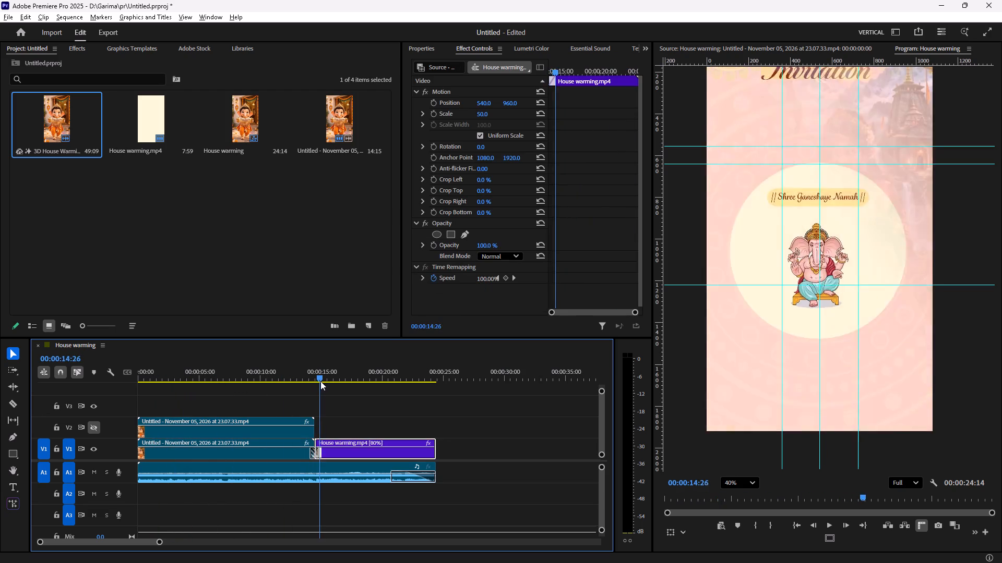
left_click_drag(320, 381, 315, 380)
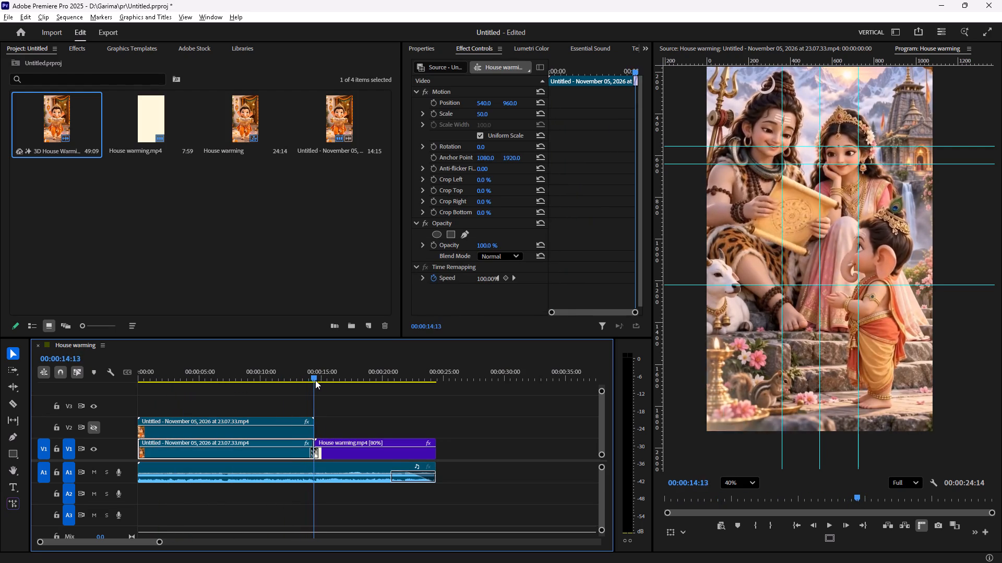
left_click_drag(315, 380, 355, 375)
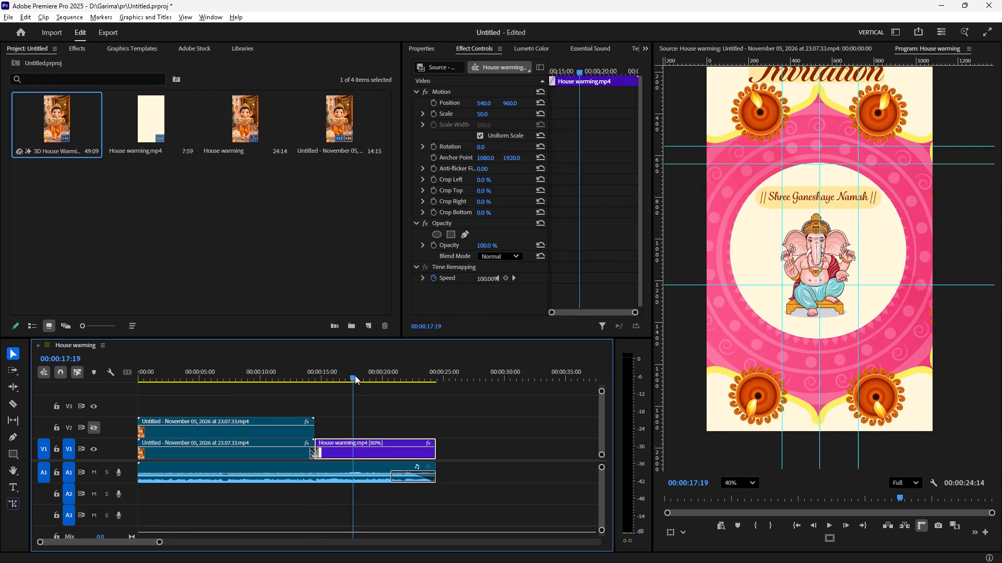
left_click_drag(355, 375, 392, 375)
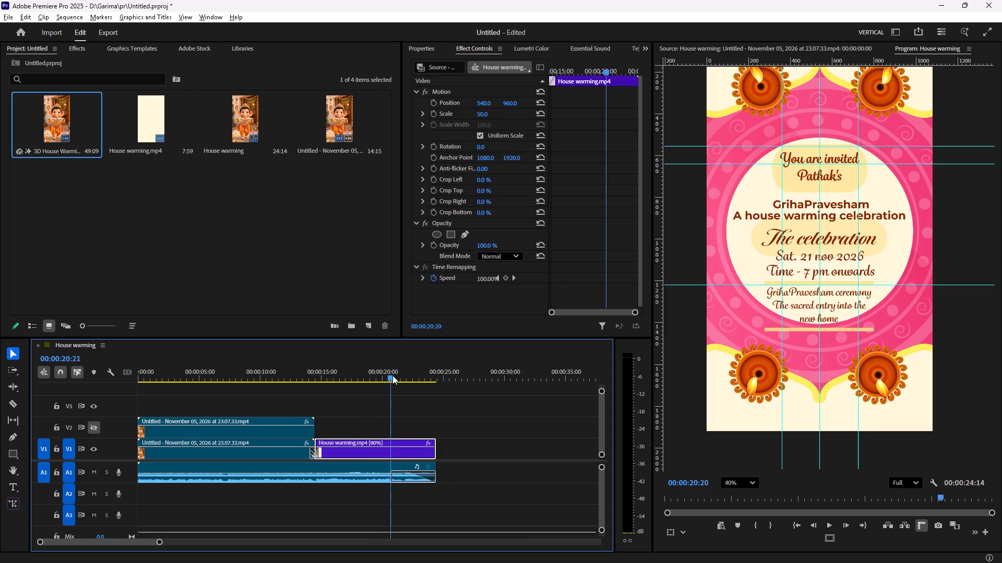
left_click_drag(392, 375, 407, 376)
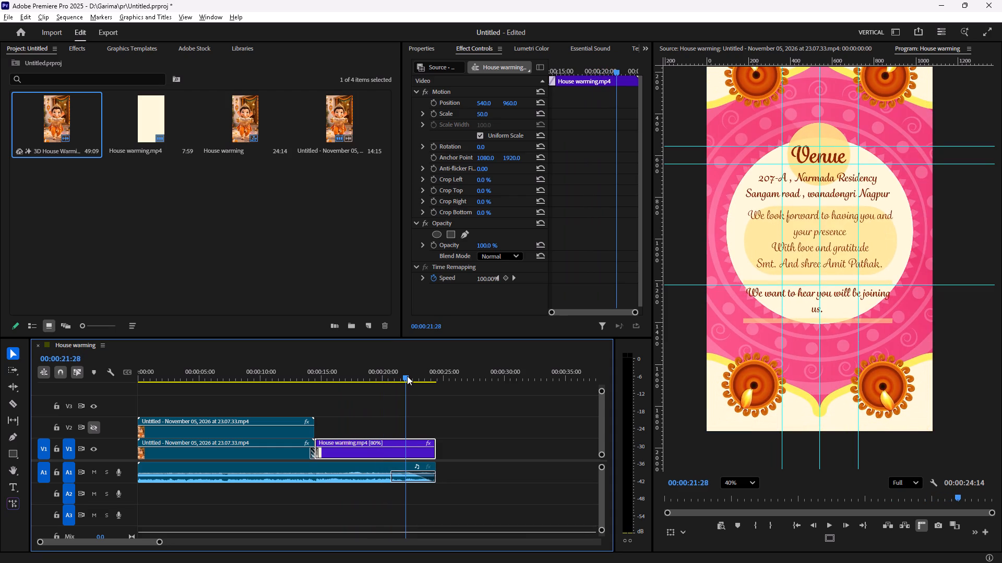
left_click_drag(407, 376, 413, 375)
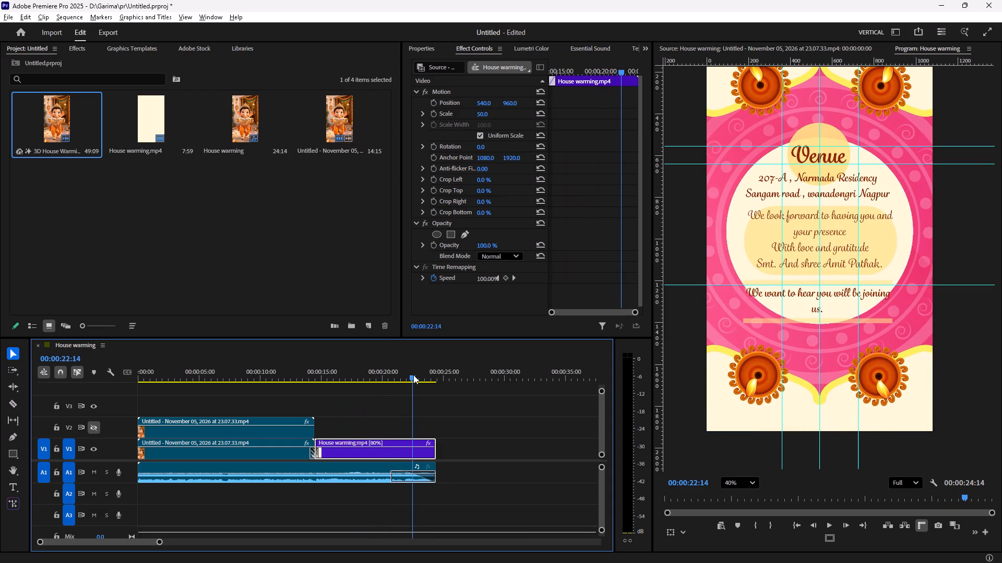
left_click_drag(413, 375, 414, 374)
left_click_drag(414, 374, 418, 374)
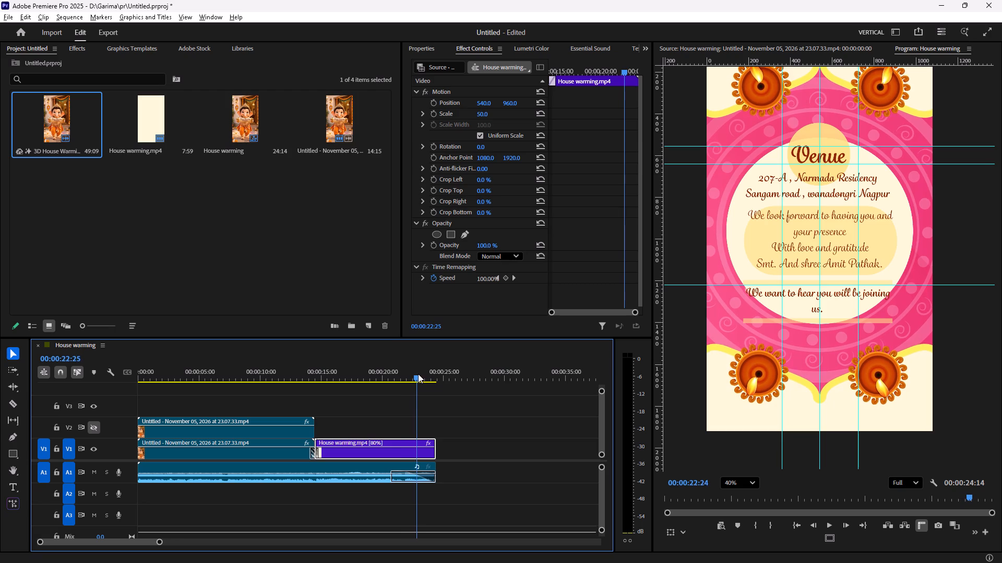
left_click_drag(418, 374, 419, 374)
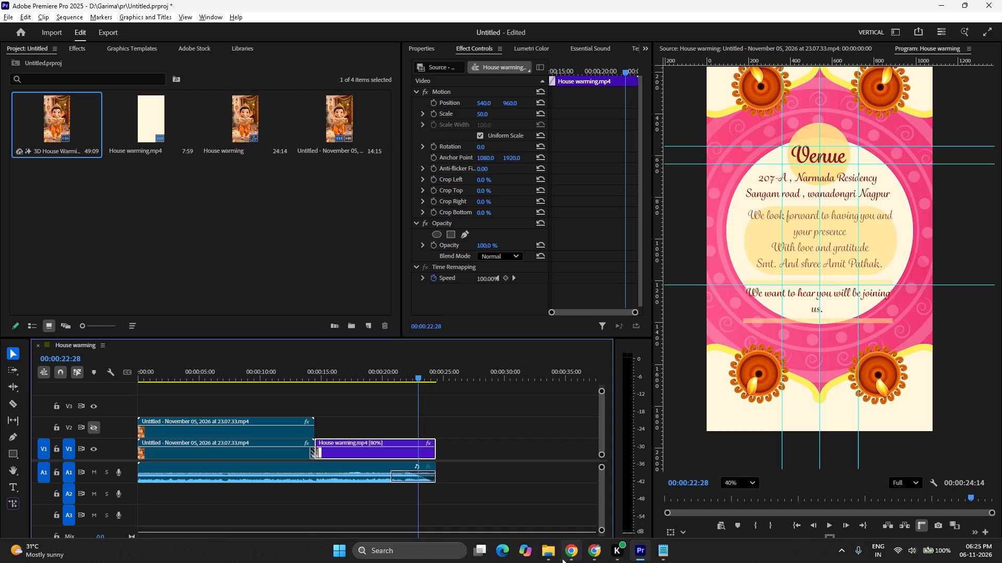
Switch to the Adobe Express invitation design in Chrome and examine the Venue scene and its closing message's text settings.
left_click(569, 558)
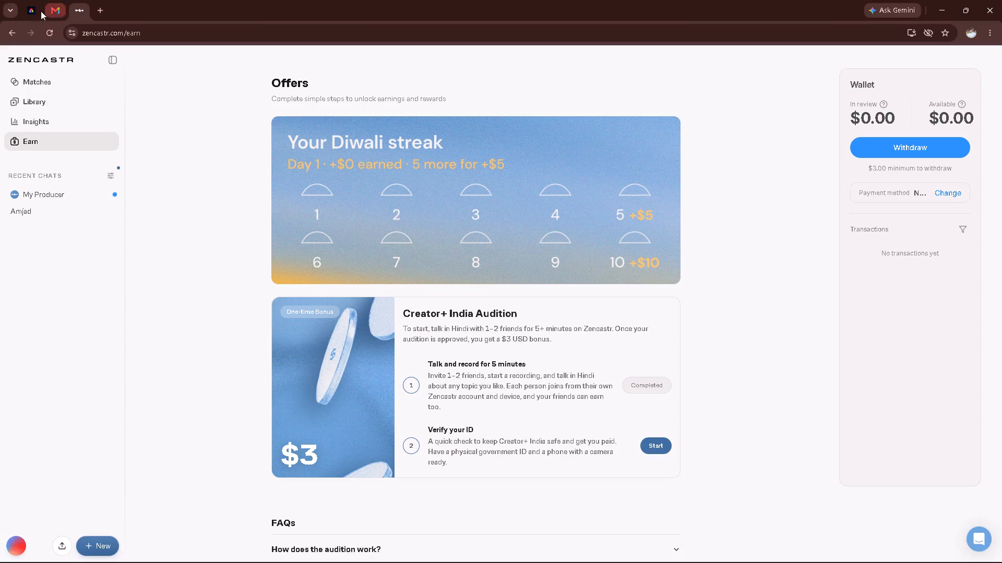
left_click(37, 9)
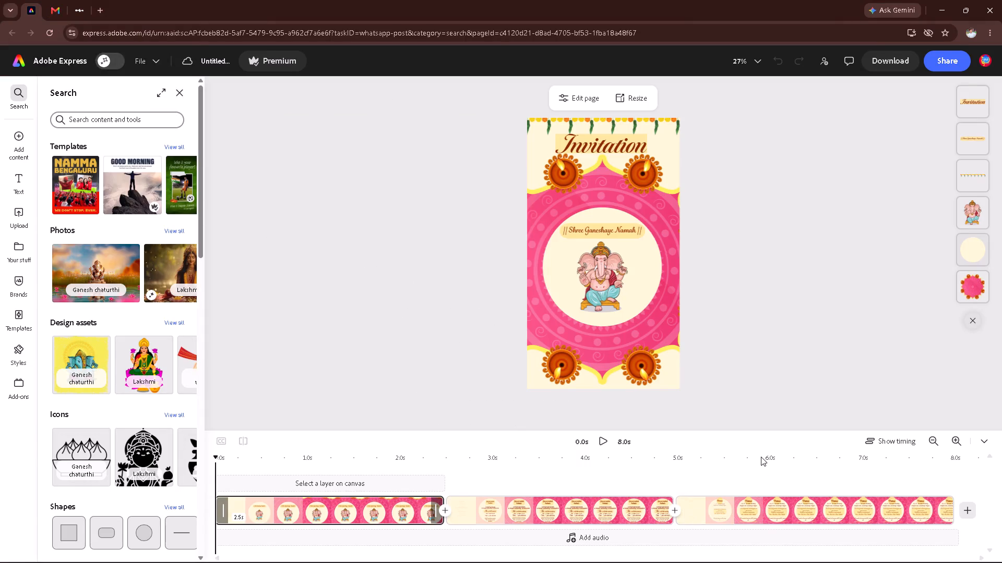
left_click_drag(761, 457, 783, 458)
left_click(783, 458)
left_click_drag(789, 458, 825, 460)
left_click_drag(799, 466, 841, 464)
scroll(809, 510, "down", 8)
left_click(800, 510)
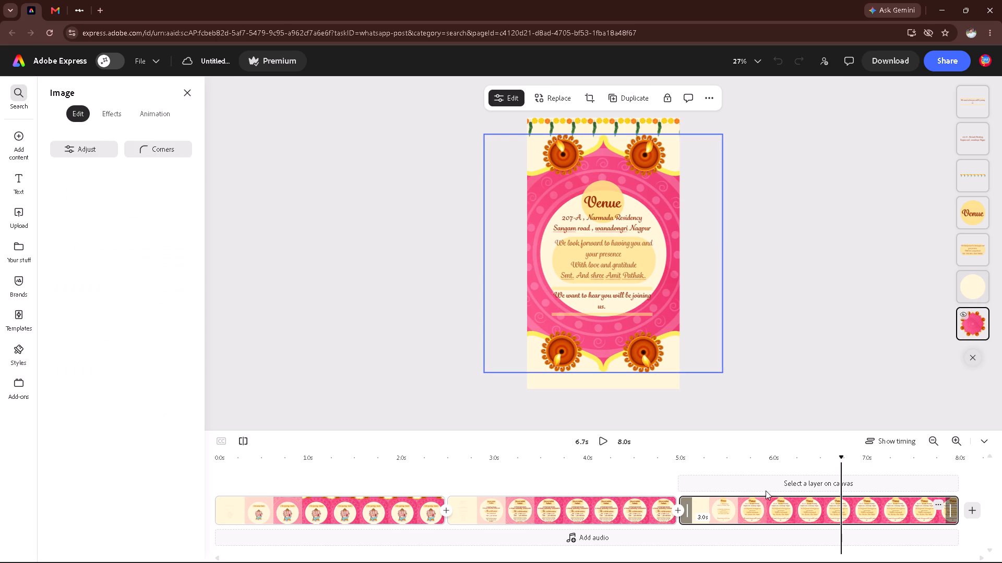
left_click(595, 276)
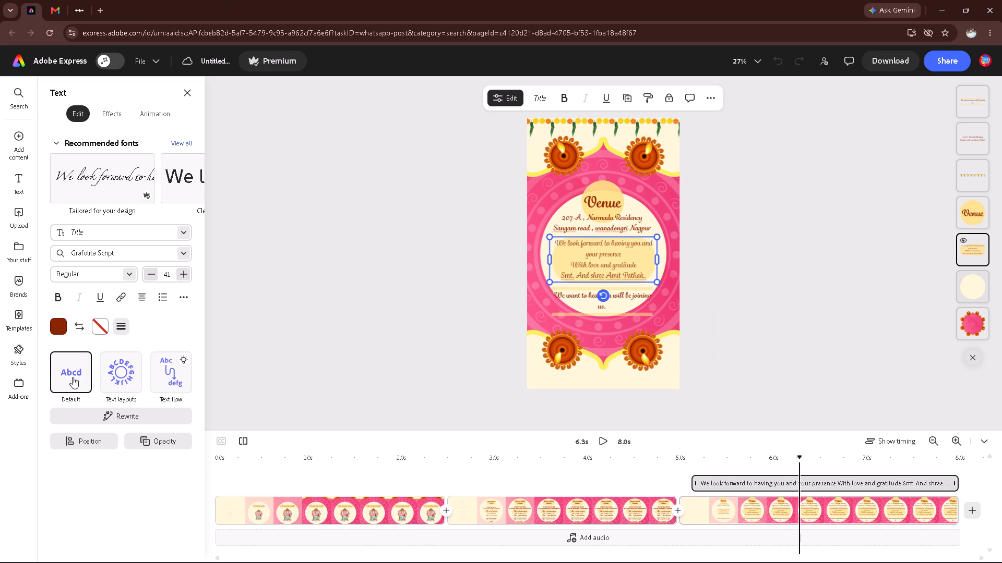
scroll(15, 321, "down", 3)
scroll(99, 480, "down", 9)
Preview the Venue scene from 6.2s through to its end at 8.0s.
left_click(796, 509)
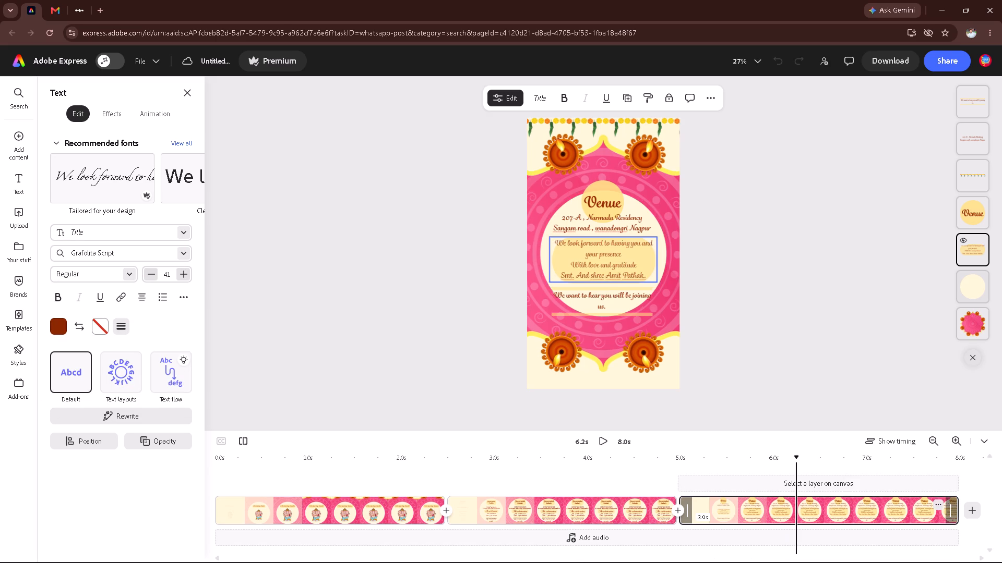
left_click_drag(798, 459, 987, 475)
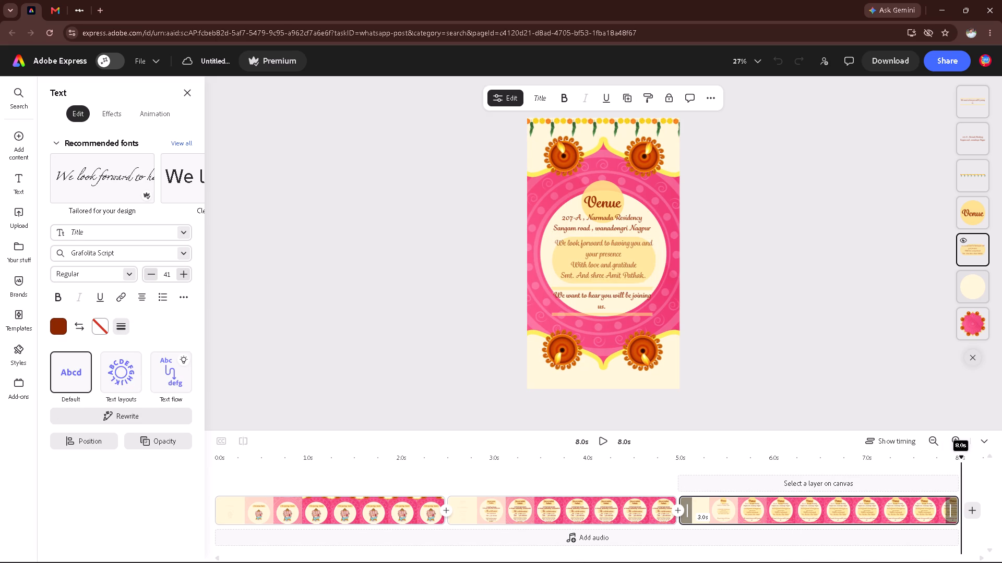
left_click_drag(987, 475, 988, 475)
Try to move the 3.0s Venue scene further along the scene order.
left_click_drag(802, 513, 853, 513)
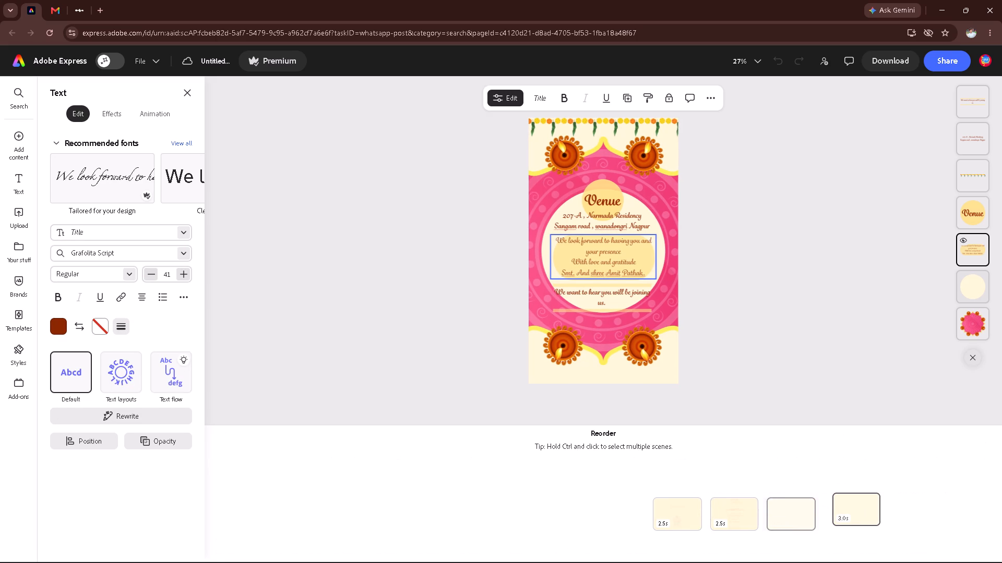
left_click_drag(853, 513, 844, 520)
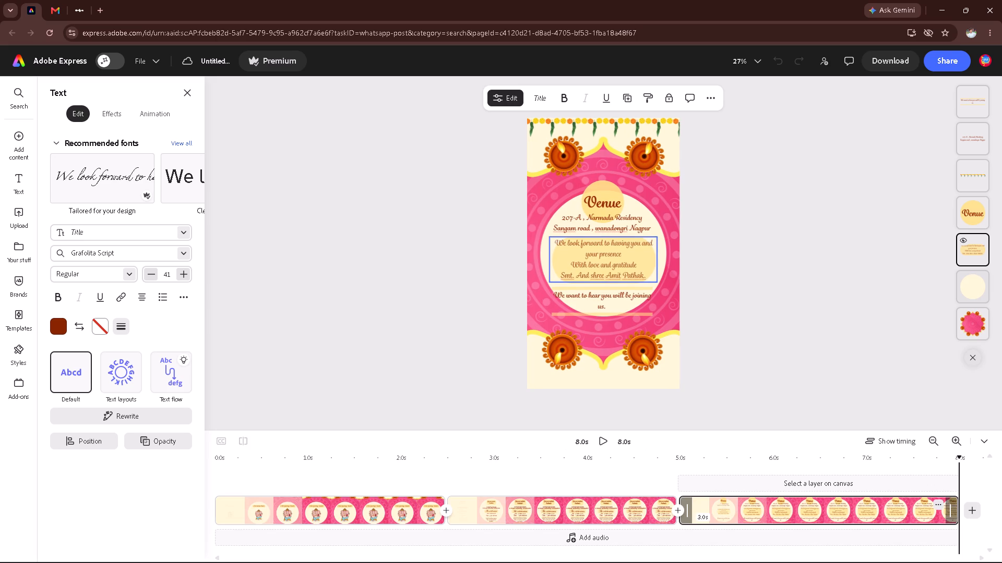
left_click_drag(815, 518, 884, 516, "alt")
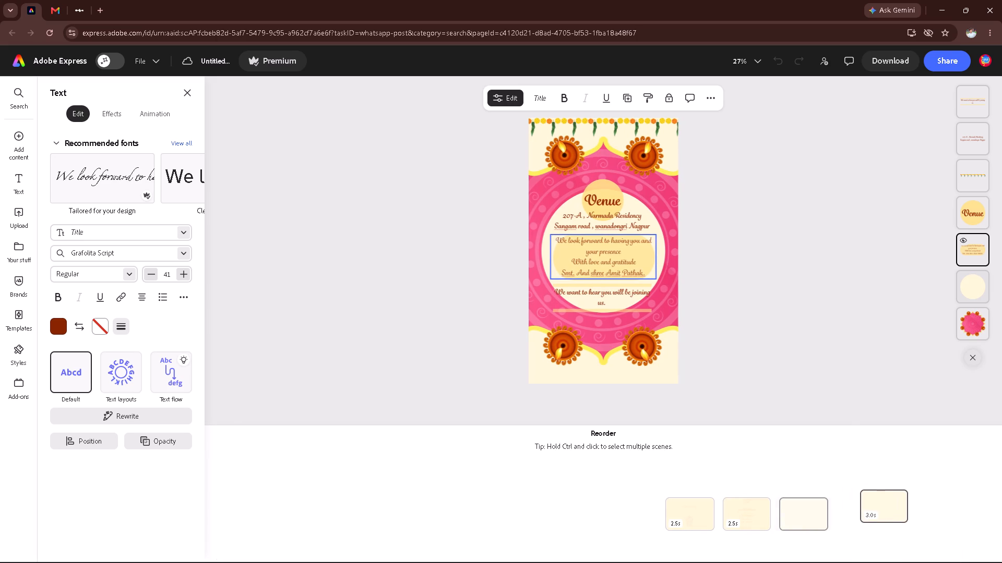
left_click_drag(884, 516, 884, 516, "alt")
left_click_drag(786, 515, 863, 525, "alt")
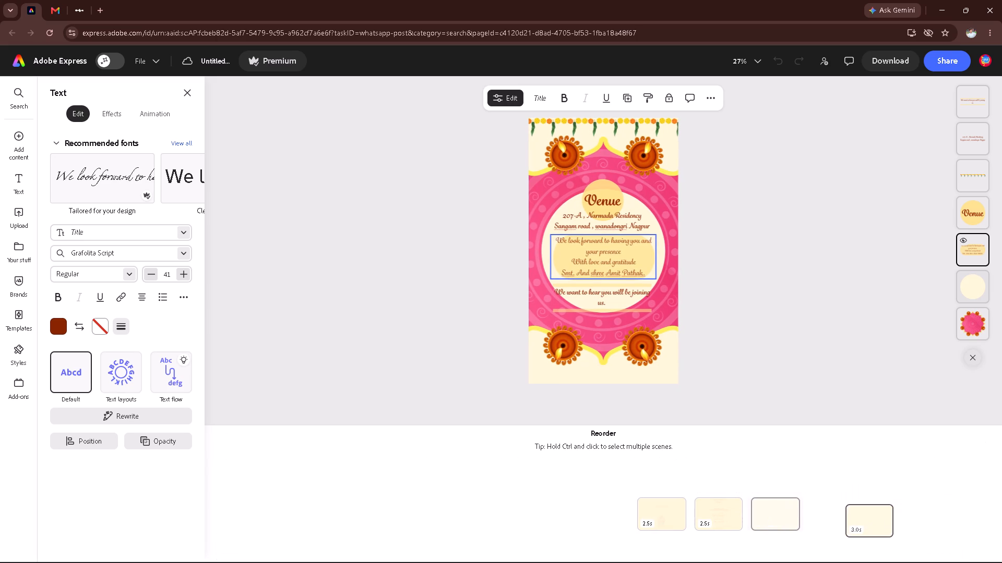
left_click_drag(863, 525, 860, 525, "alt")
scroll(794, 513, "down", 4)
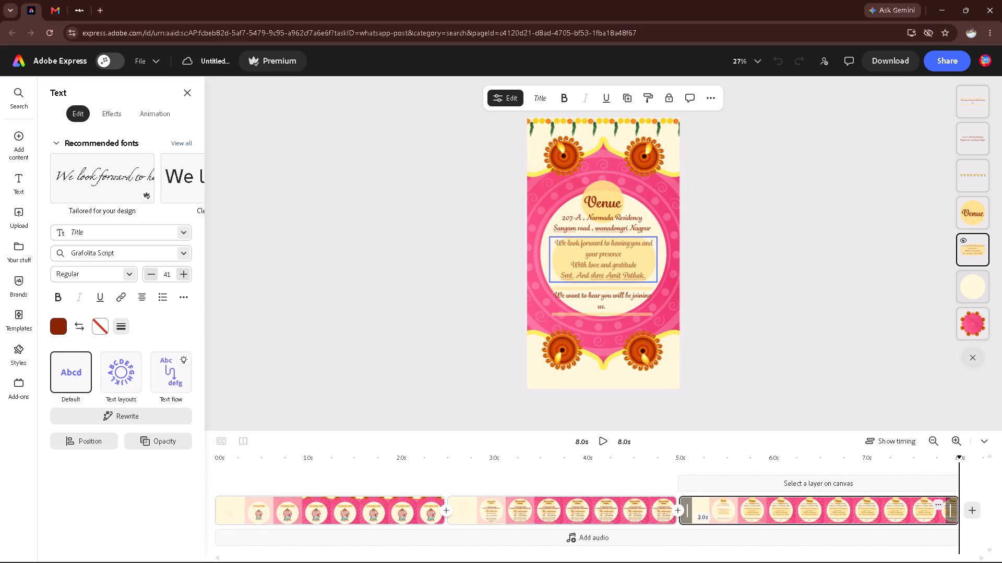
Scrub back through the Venue scene from 8.0s to its opening animation at 5.1s.
left_click_drag(958, 461, 824, 473)
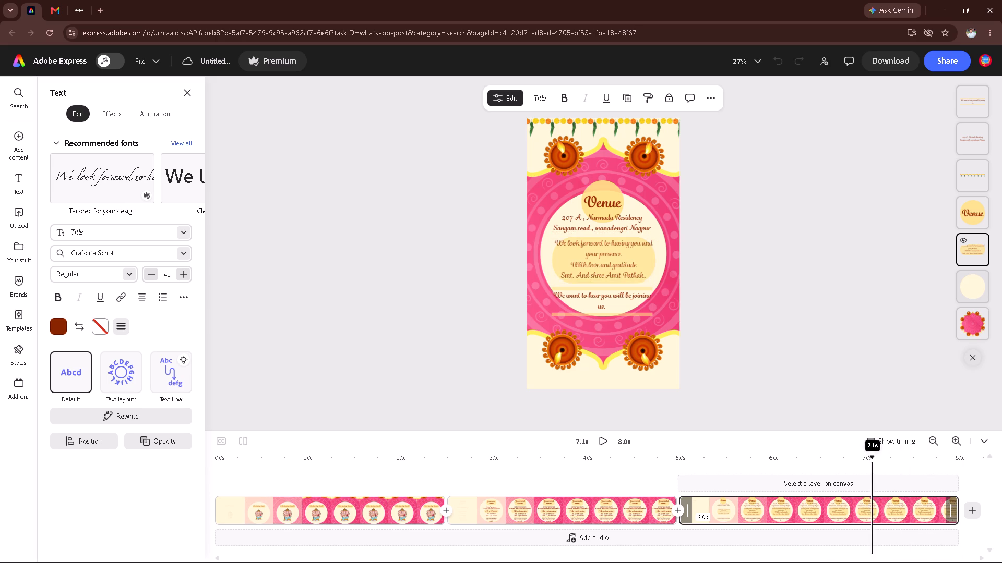
left_click_drag(824, 473, 701, 475)
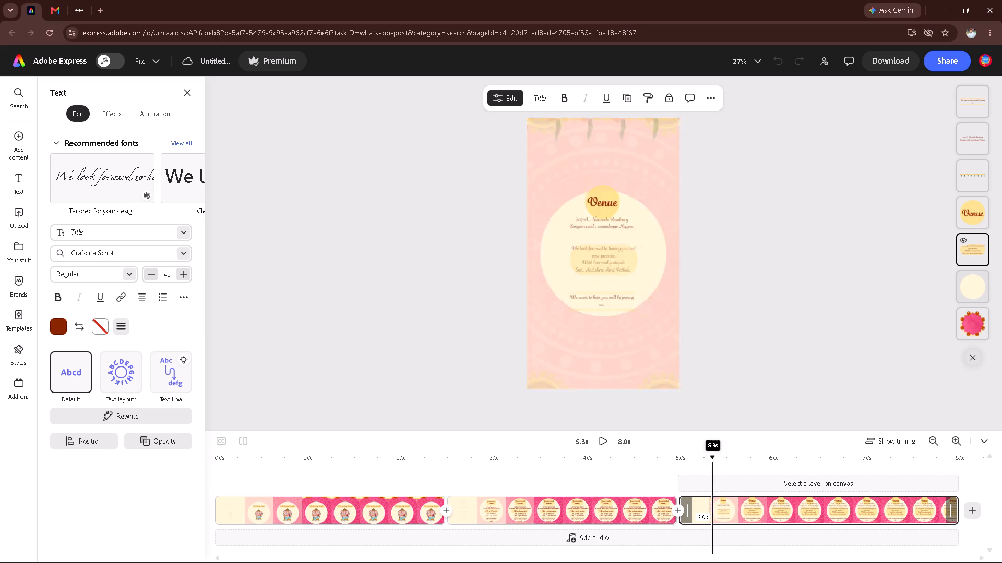
left_click_drag(701, 475, 690, 475)
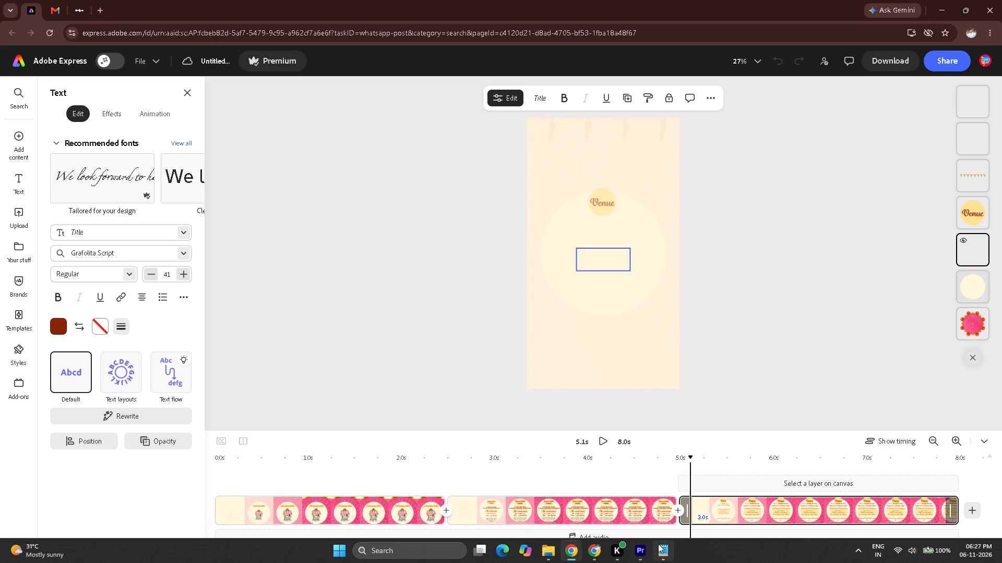
Switch to the House warming note in Notepad and read the invitation wording from the heading through the venue and closing lines.
left_click(666, 548)
scroll(102, 295, "down", 4)
left_click(242, 368)
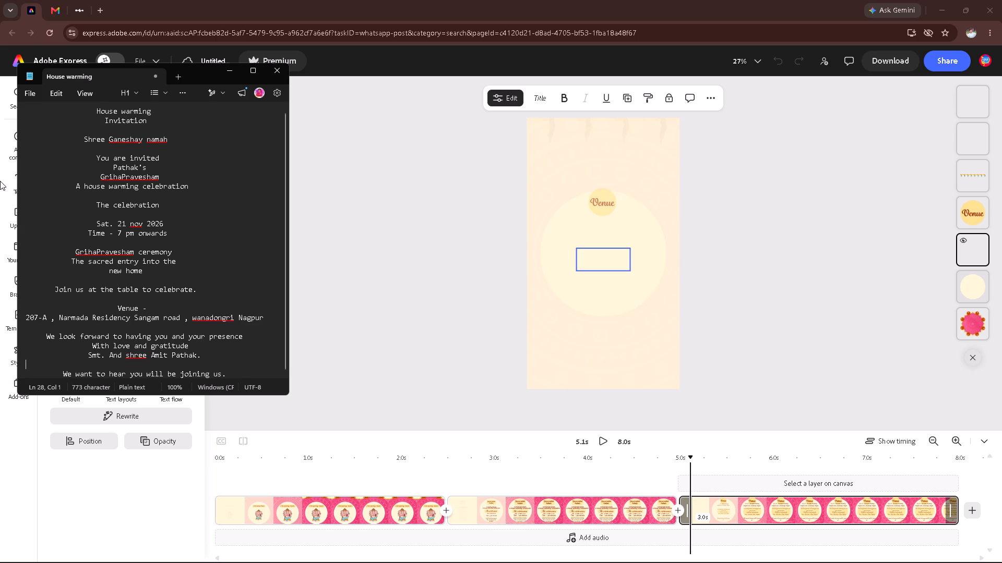
scroll(169, 171, "down", 5)
scroll(151, 228, "up", 3)
scroll(188, 245, "down", 4)
scroll(183, 249, "up", 4)
scroll(176, 253, "down", 4)
left_click(184, 195)
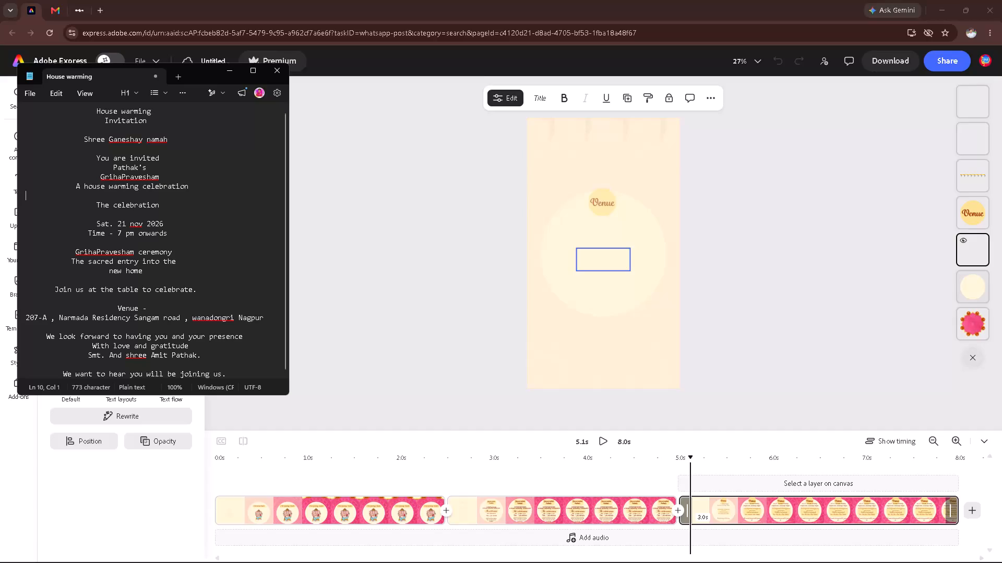
left_click(193, 136)
left_click(159, 113)
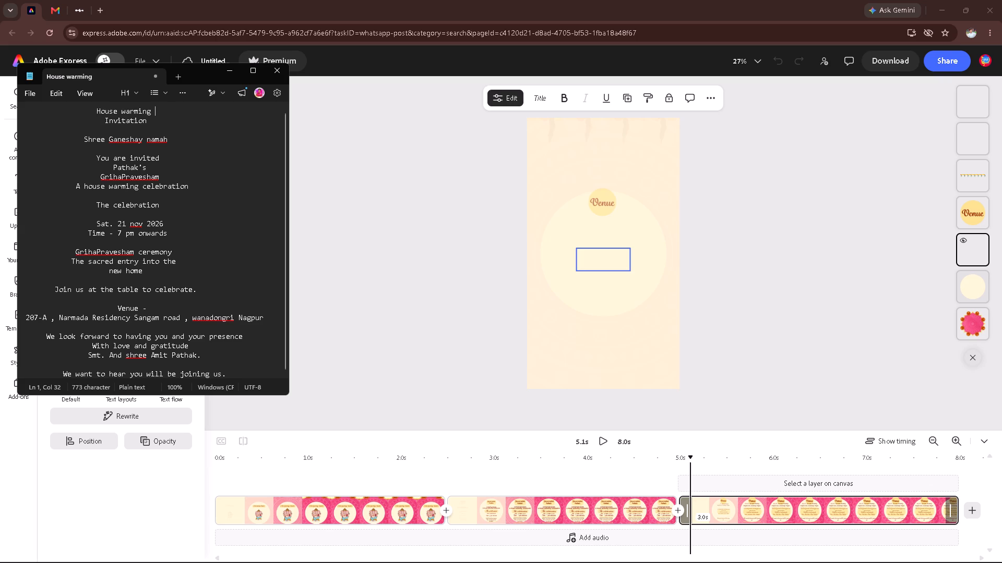
scroll(163, 323, "down", 3)
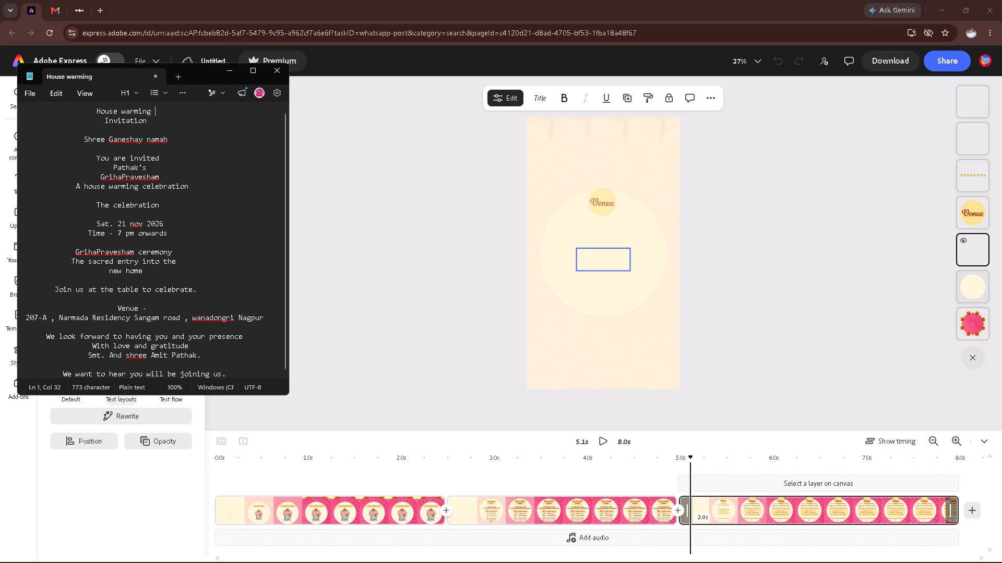
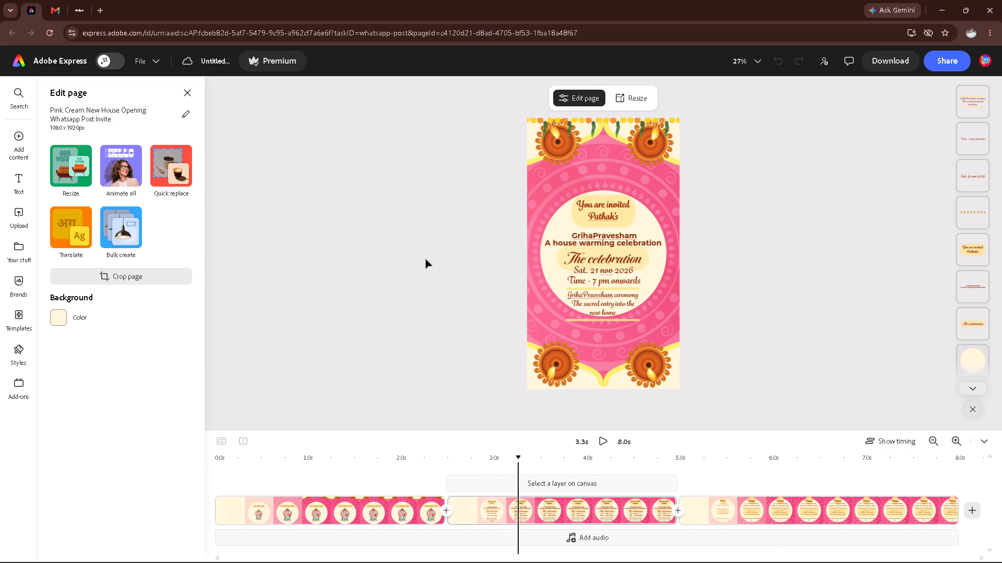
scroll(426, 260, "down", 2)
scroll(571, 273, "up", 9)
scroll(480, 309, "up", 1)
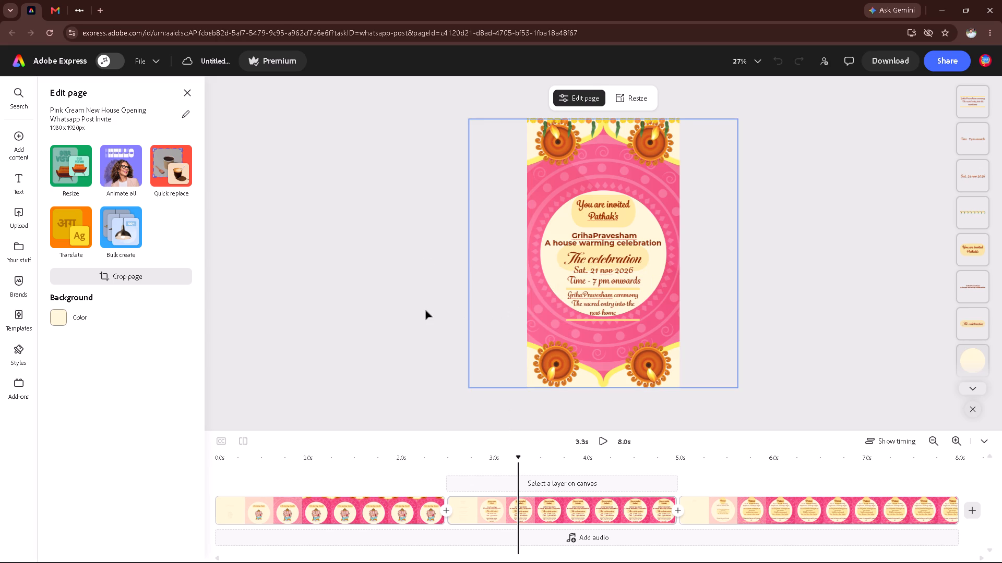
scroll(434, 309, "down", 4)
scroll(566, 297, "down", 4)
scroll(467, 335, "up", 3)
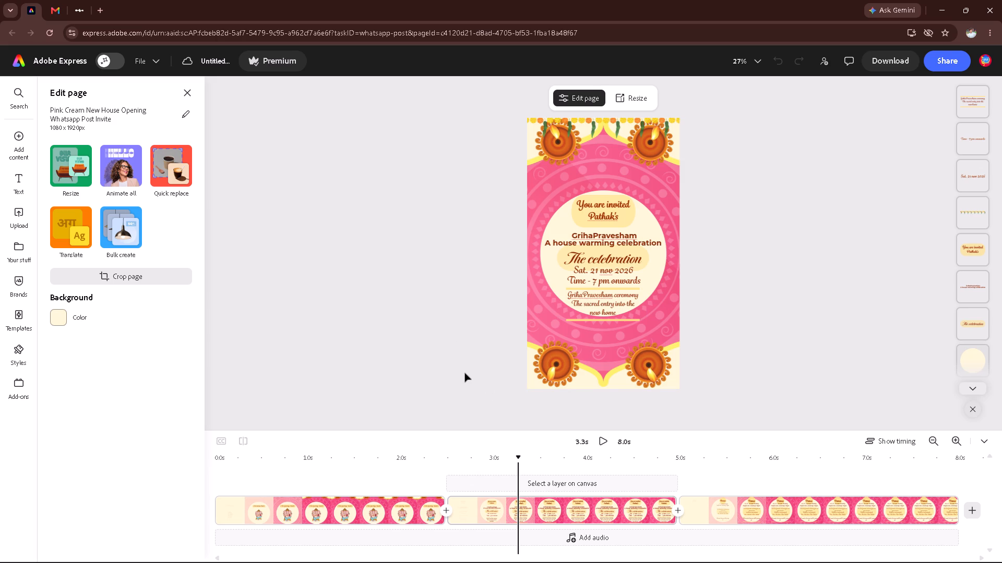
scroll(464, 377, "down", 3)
Scrub from the celebration scene back to the opening Ganesha scene and review its animation between about 0.9s and 1.6s.
left_click_drag(518, 461, 512, 463)
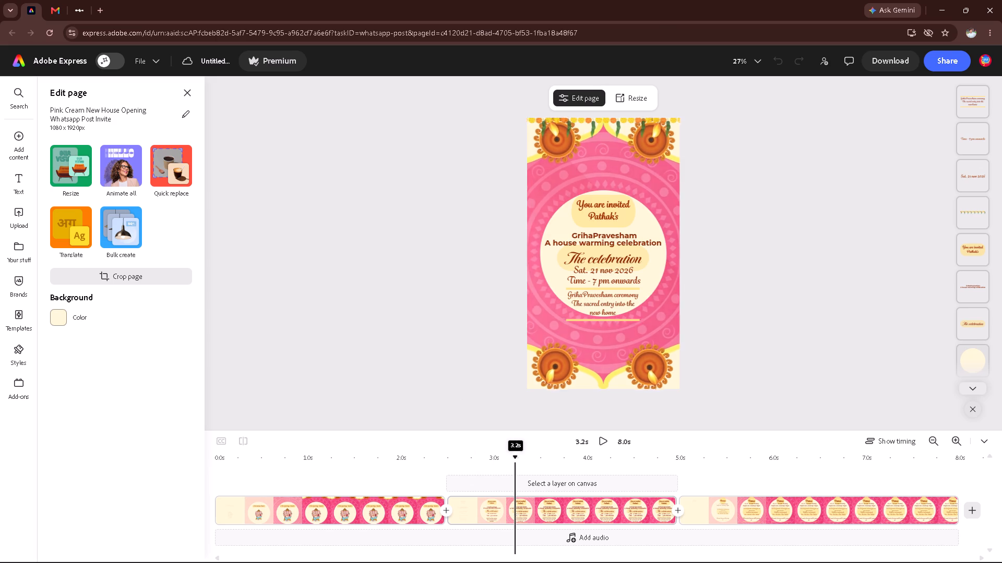
left_click_drag(512, 463, 355, 466)
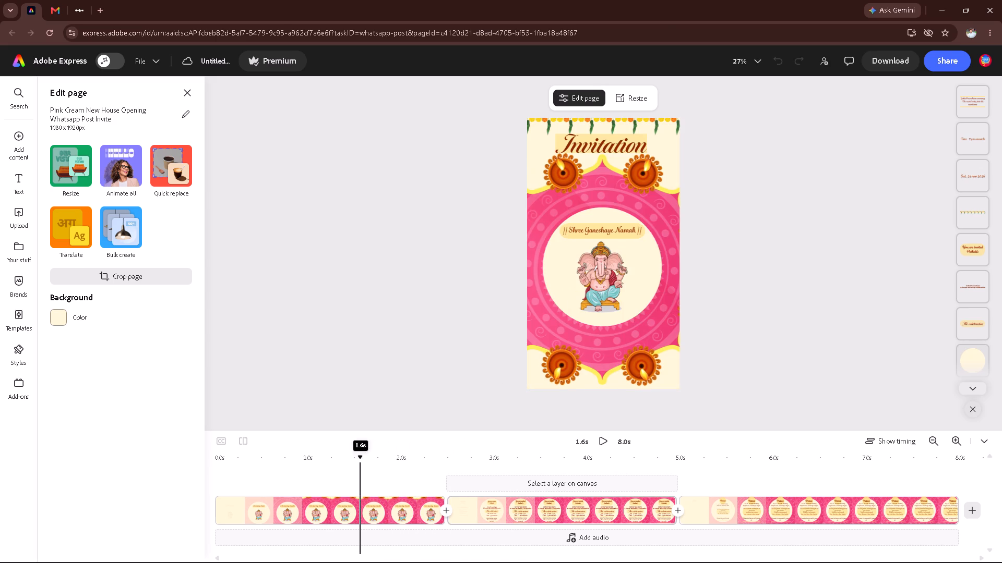
left_click_drag(355, 466, 366, 460)
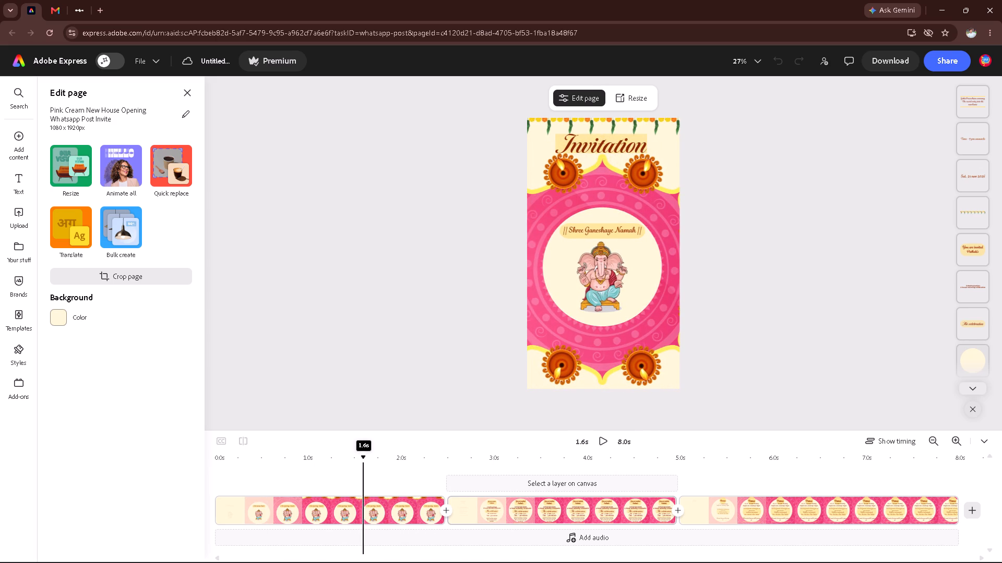
left_click_drag(366, 460, 380, 461)
left_click_drag(380, 461, 295, 462)
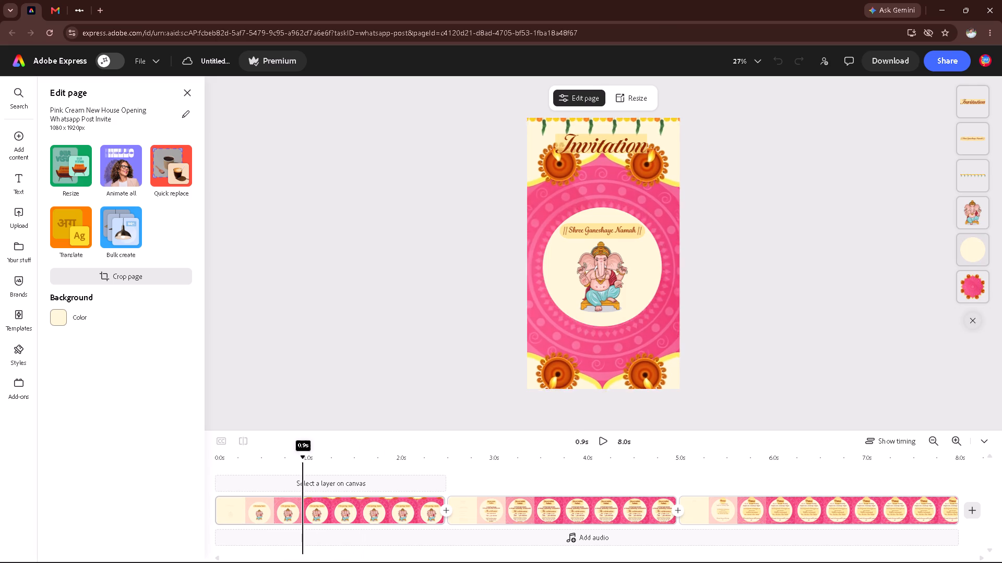
left_click_drag(295, 462, 352, 468)
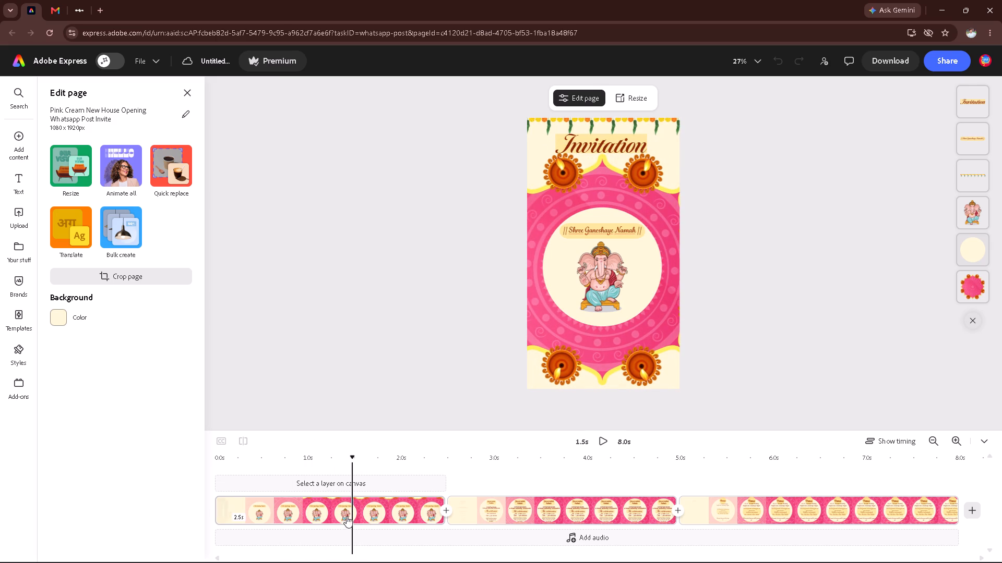
left_click(338, 513)
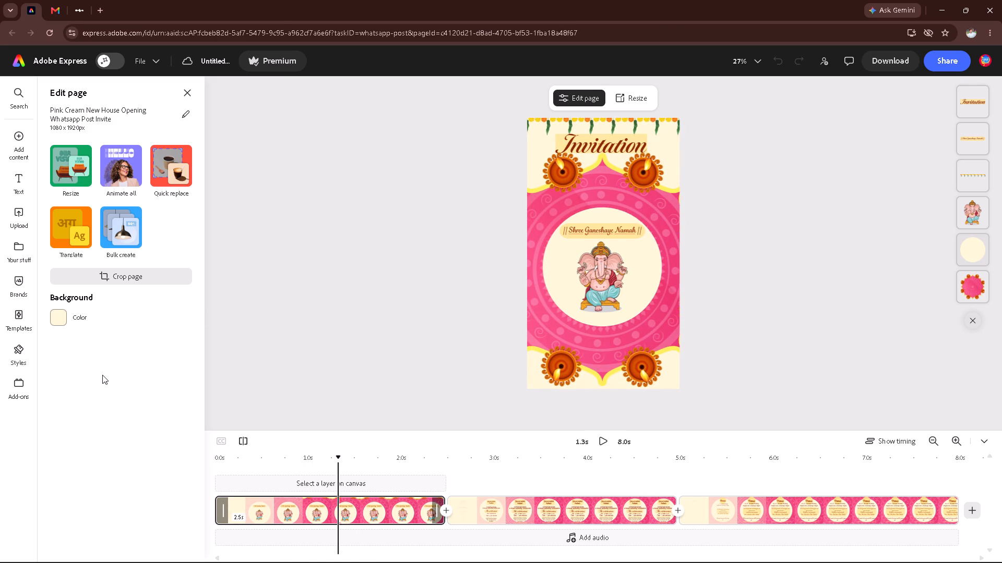
Select the Invitation heading in the opening scene and browse its recommended fonts through to Similar fonts.
left_click(969, 111)
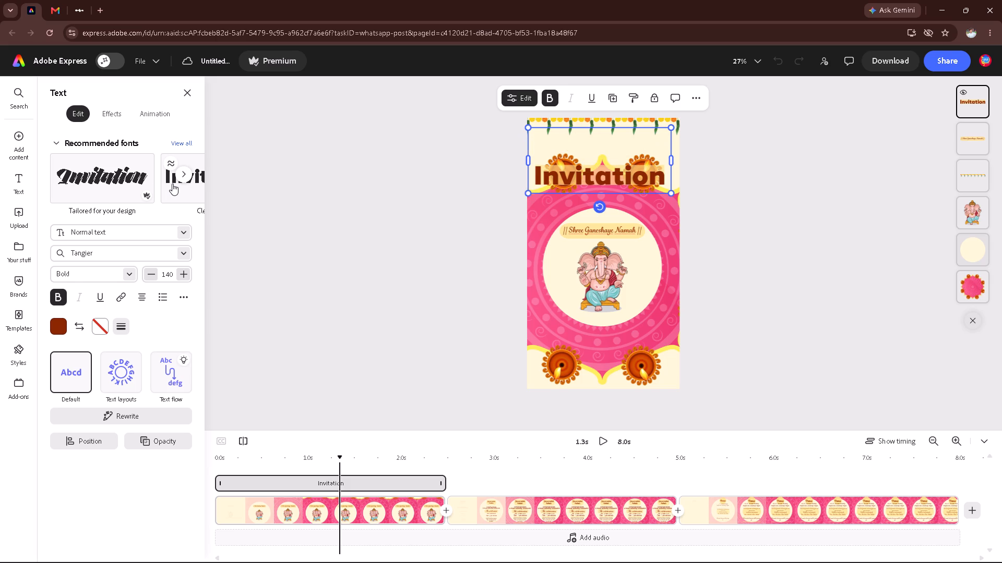
left_click(180, 177)
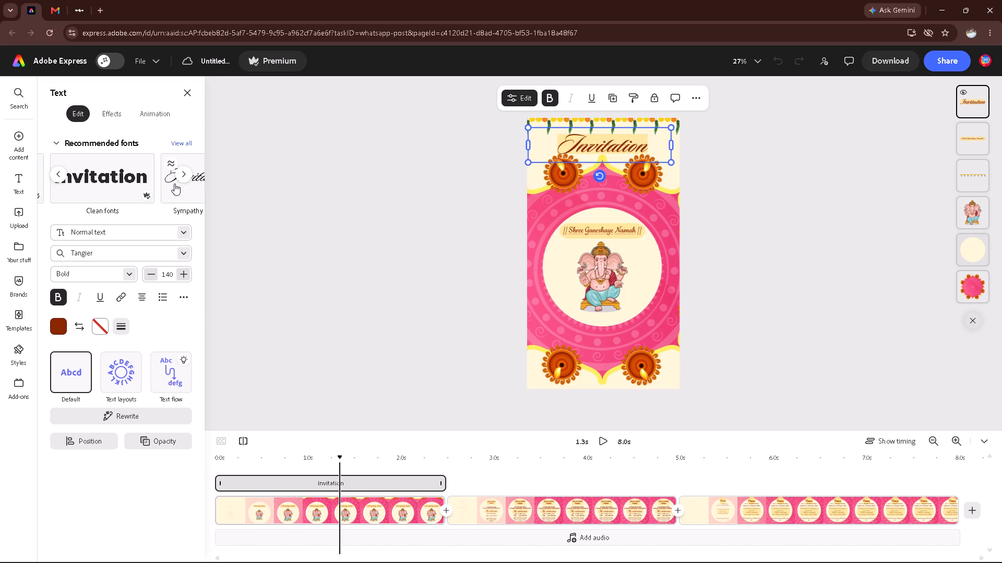
left_click(185, 175)
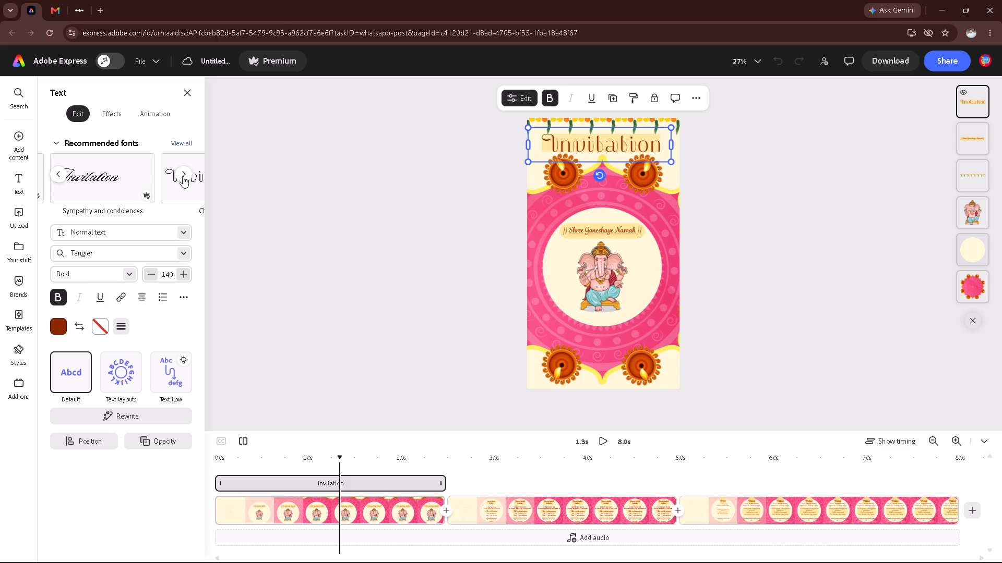
left_click(183, 176)
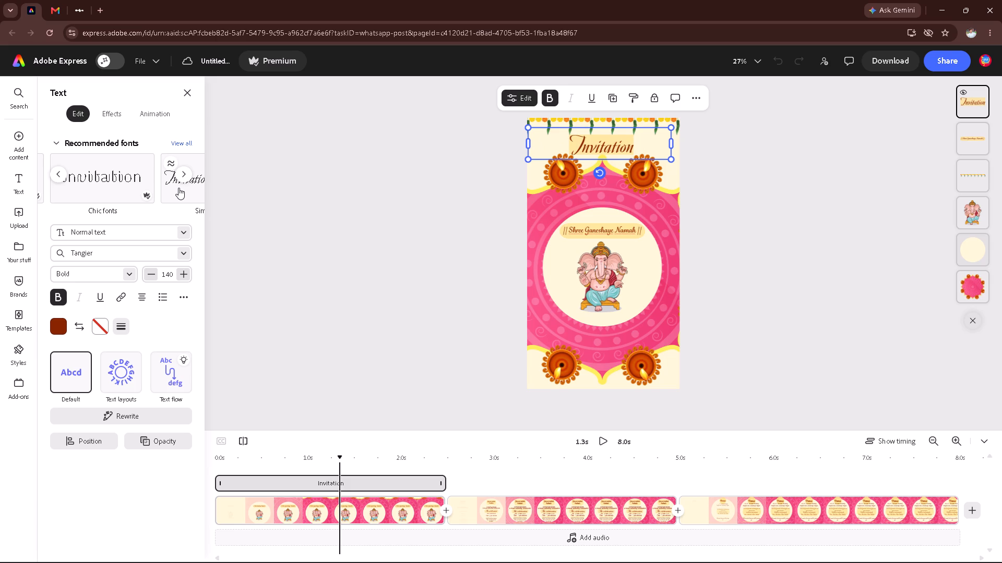
left_click(180, 175)
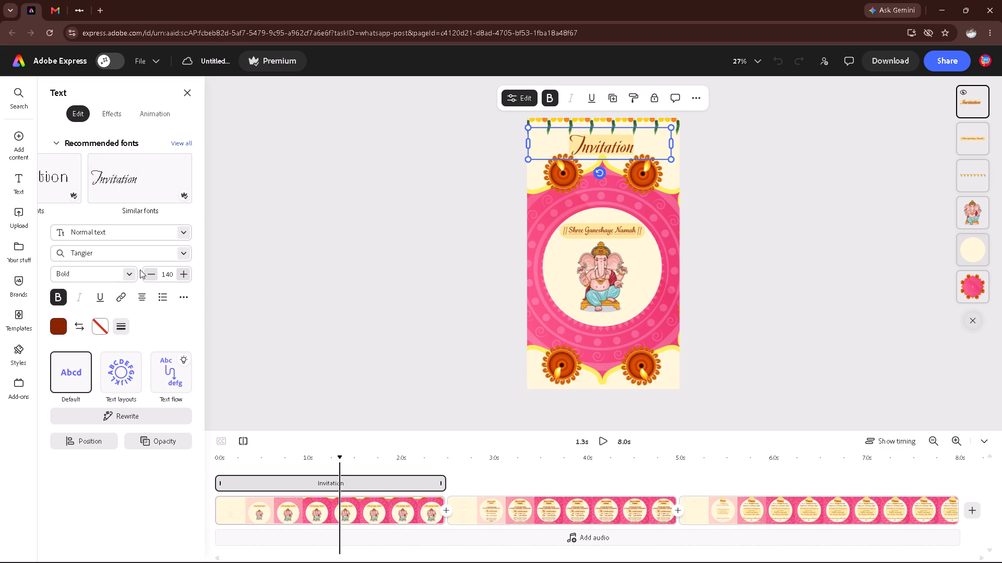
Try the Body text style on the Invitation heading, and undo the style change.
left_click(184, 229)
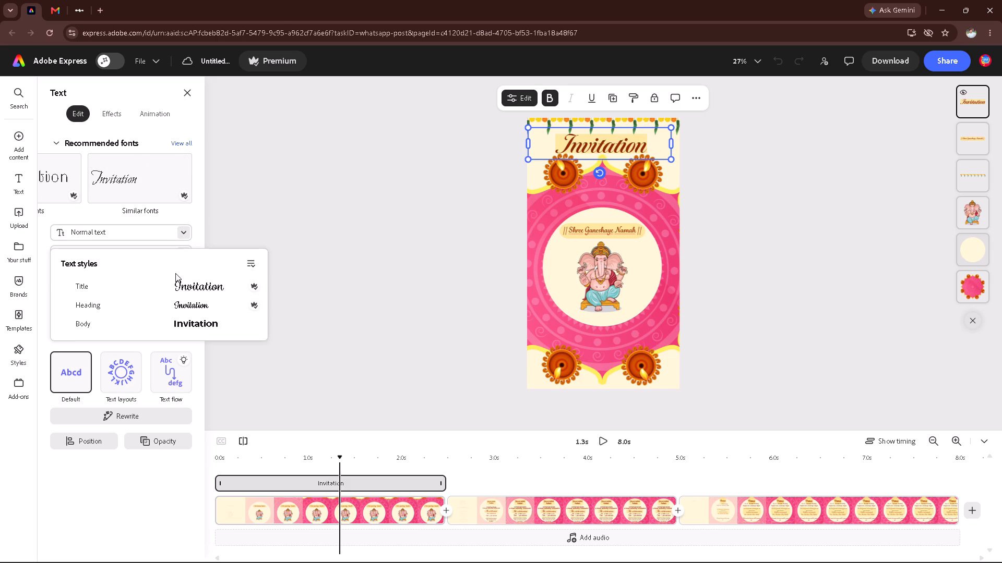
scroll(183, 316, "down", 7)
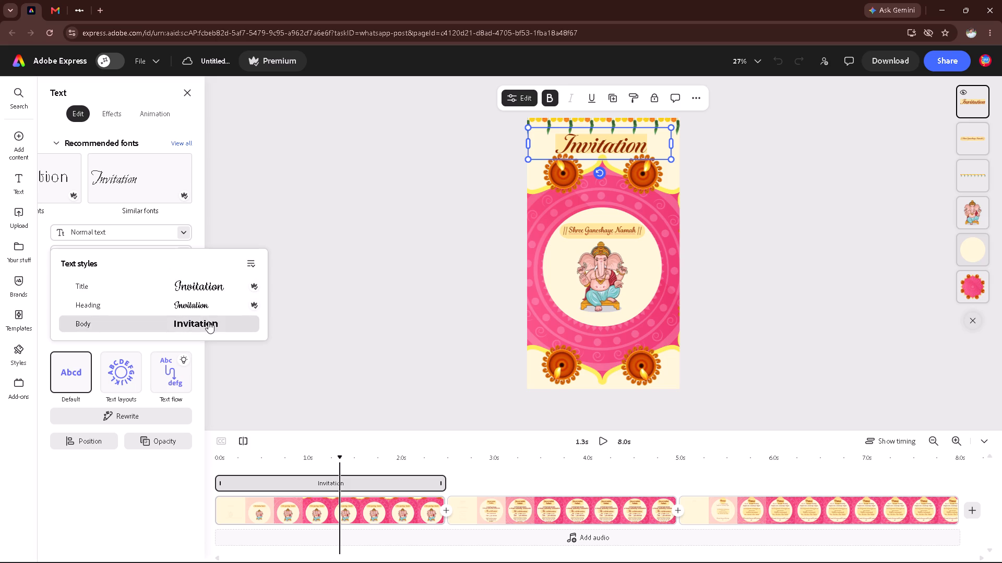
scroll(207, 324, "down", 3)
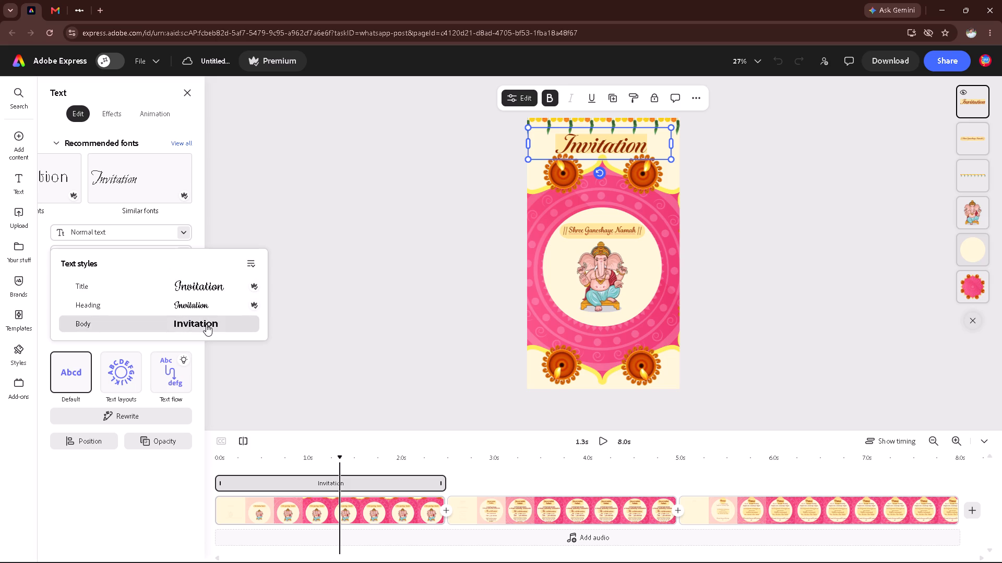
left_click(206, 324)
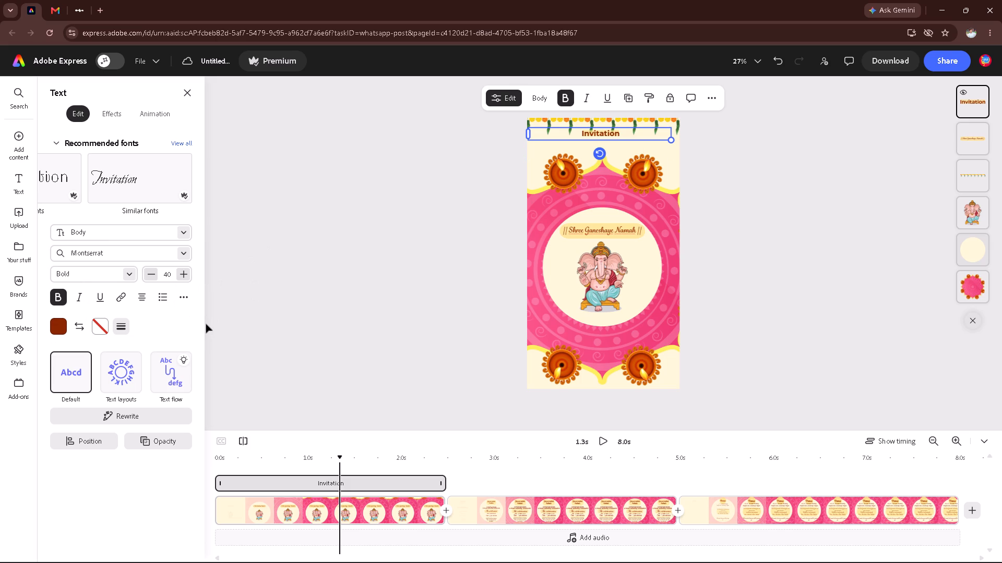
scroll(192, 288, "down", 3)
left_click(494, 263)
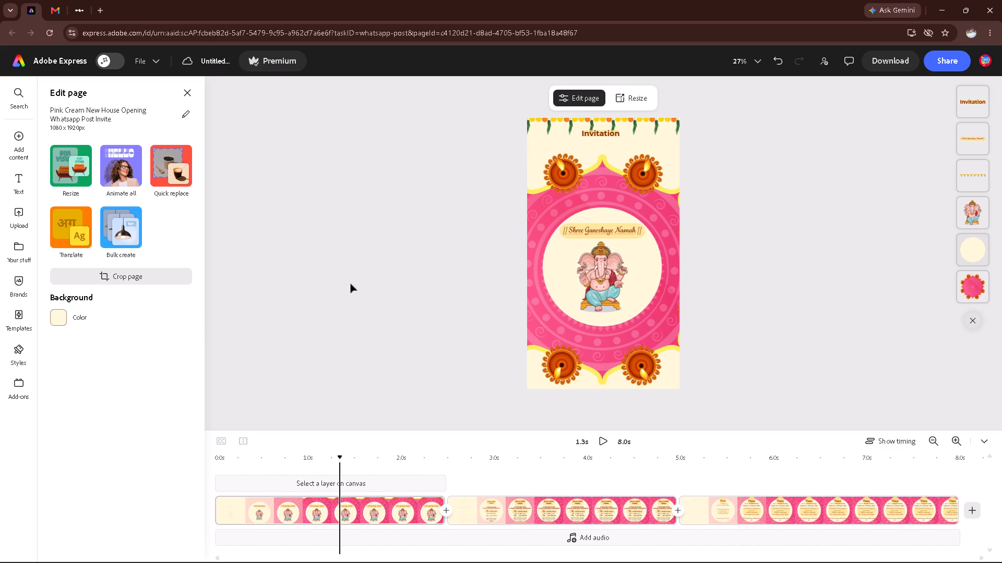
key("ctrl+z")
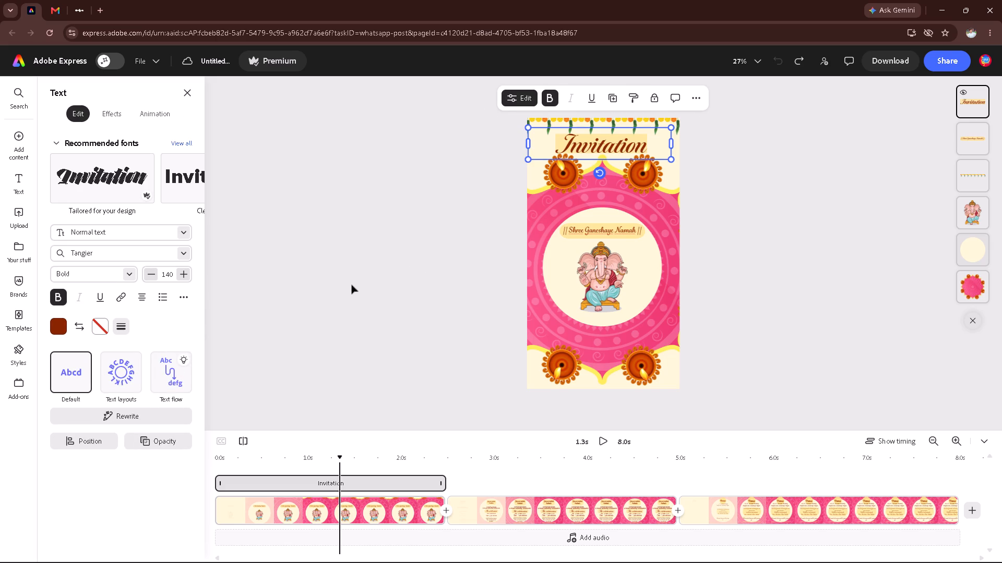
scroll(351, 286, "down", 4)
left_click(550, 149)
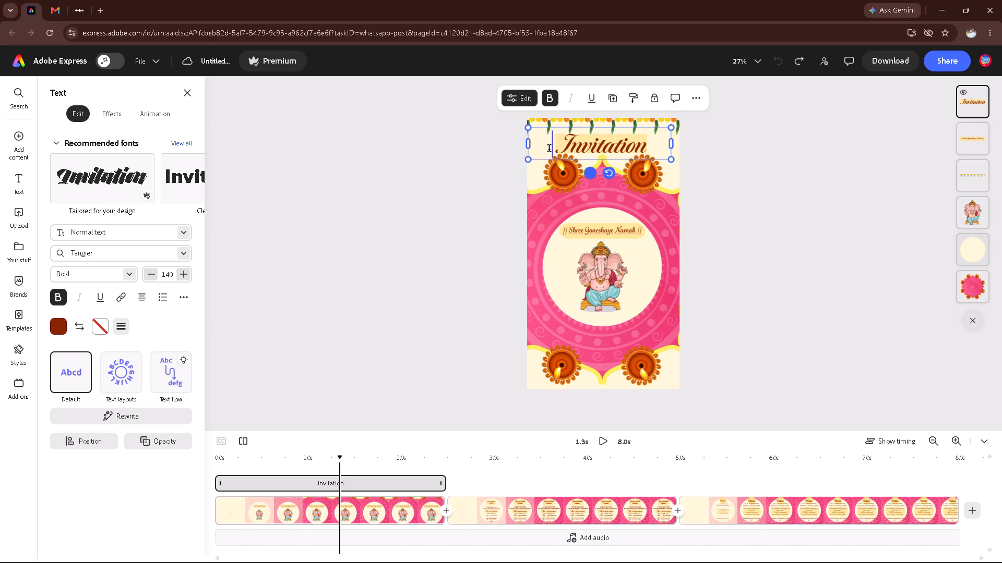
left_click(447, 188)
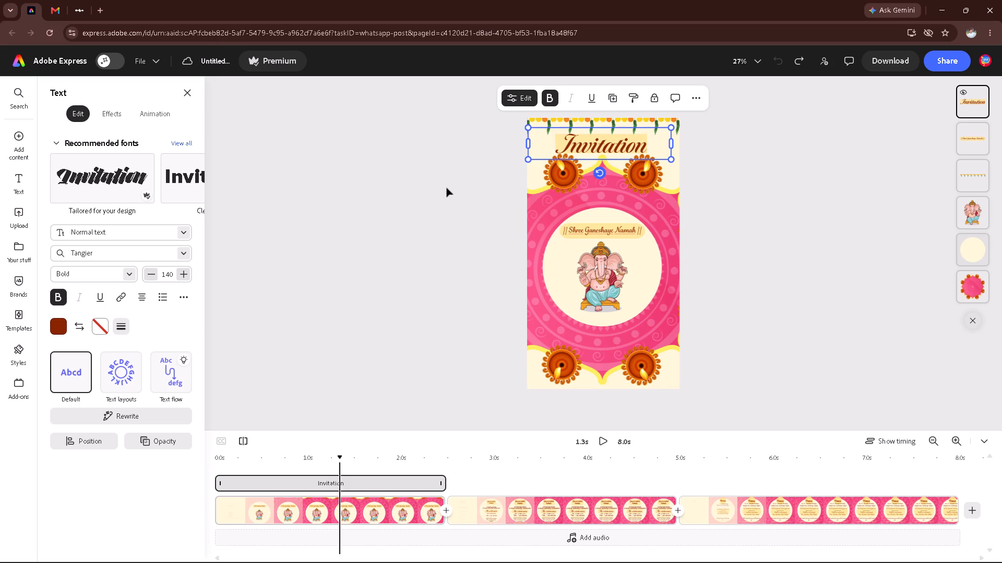
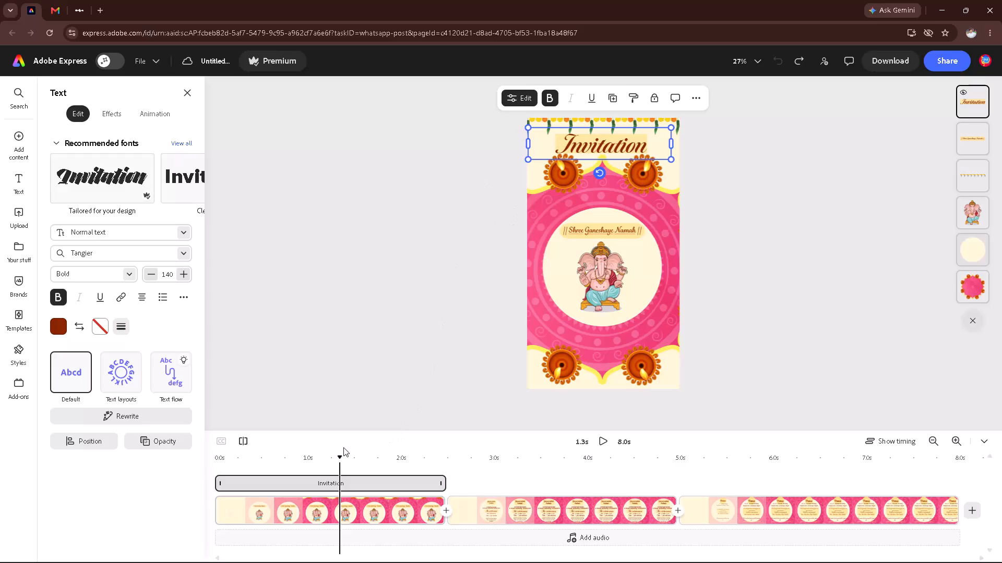
Scrub through the celebration scene to the Venue scene at about 5.3s, and return to the opening Ganesha scene at about 2.4s.
left_click_drag(339, 460, 483, 455)
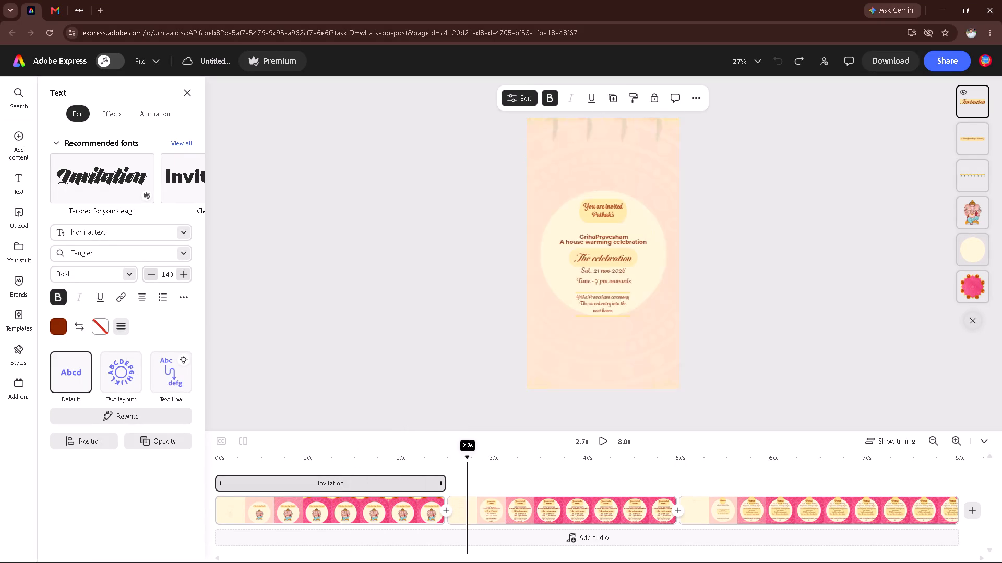
left_click_drag(483, 455, 687, 447)
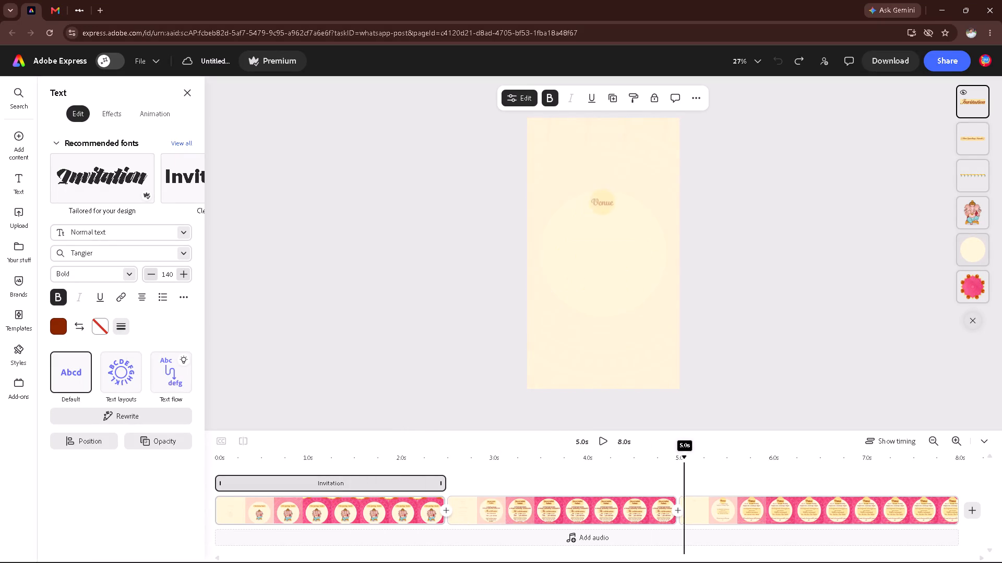
left_click_drag(687, 447, 710, 451)
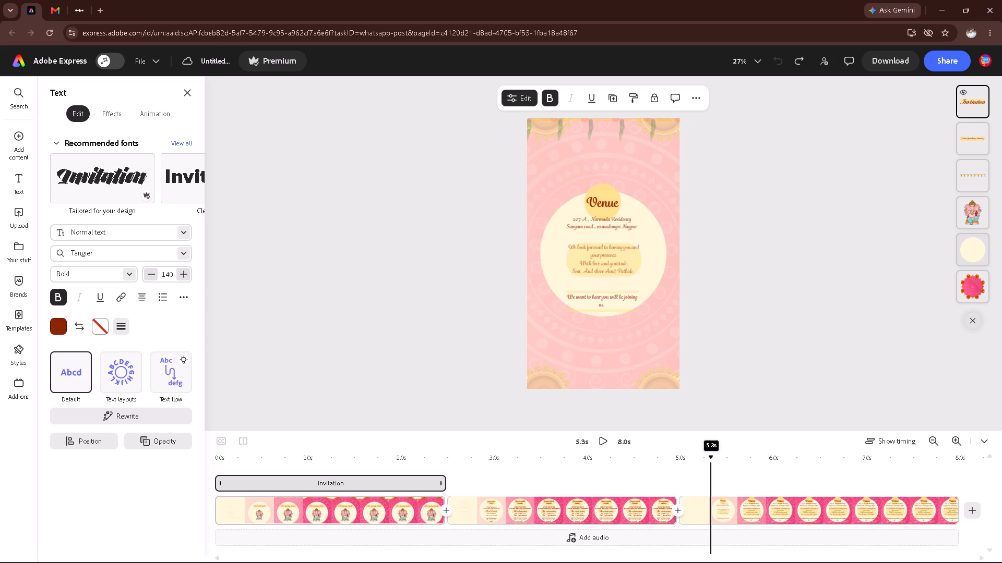
left_click_drag(710, 451, 425, 463)
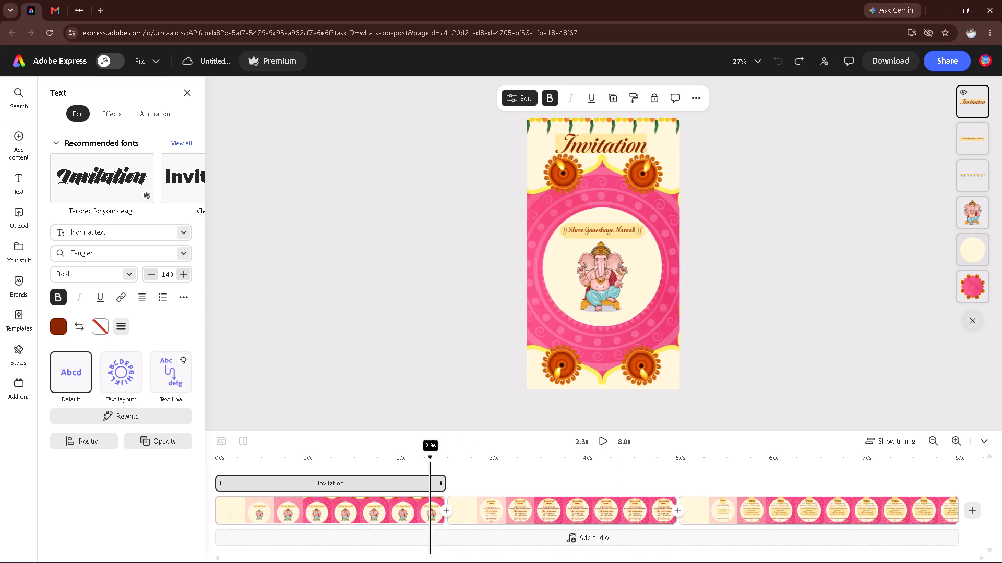
left_click_drag(425, 463, 442, 489)
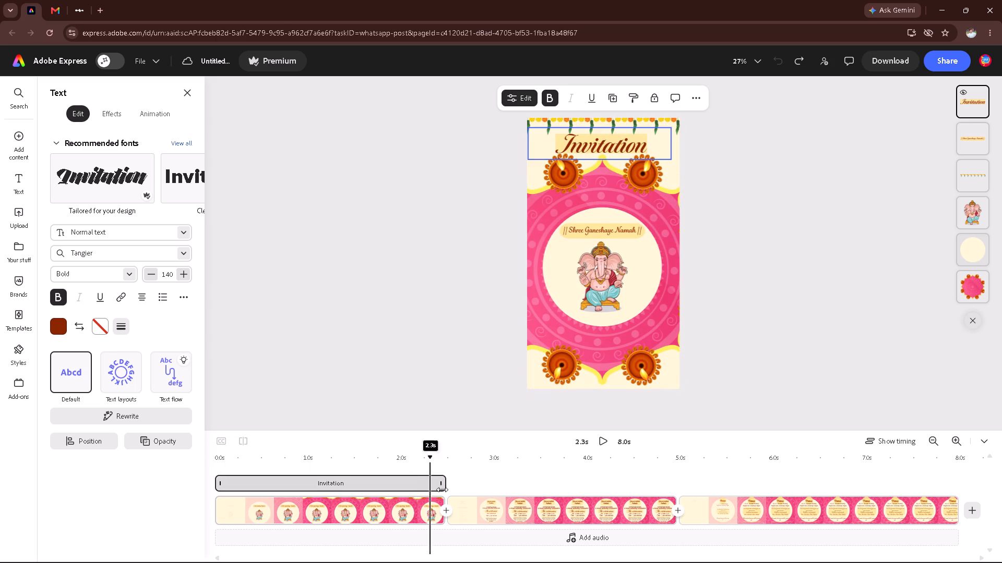
left_click_drag(442, 489, 434, 487)
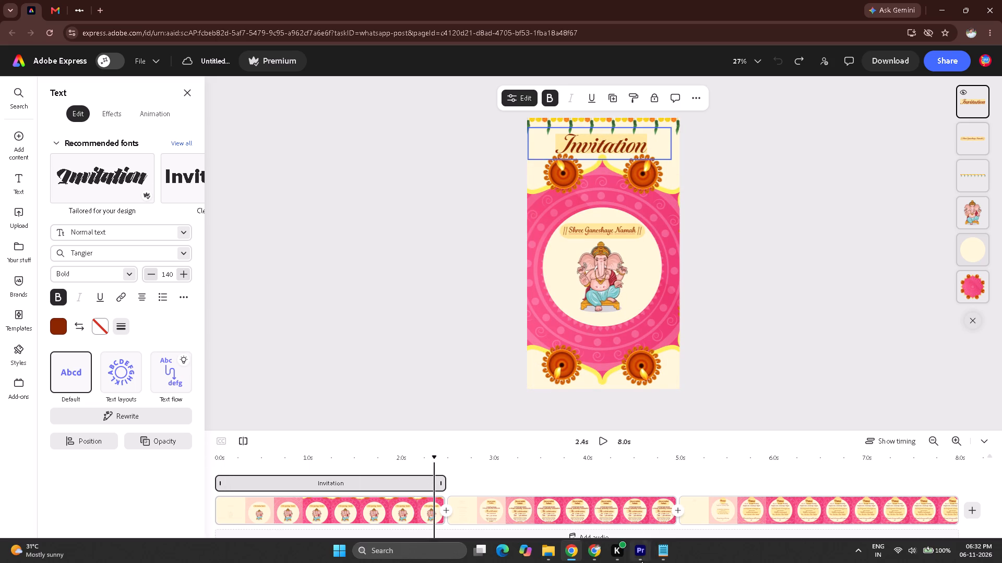
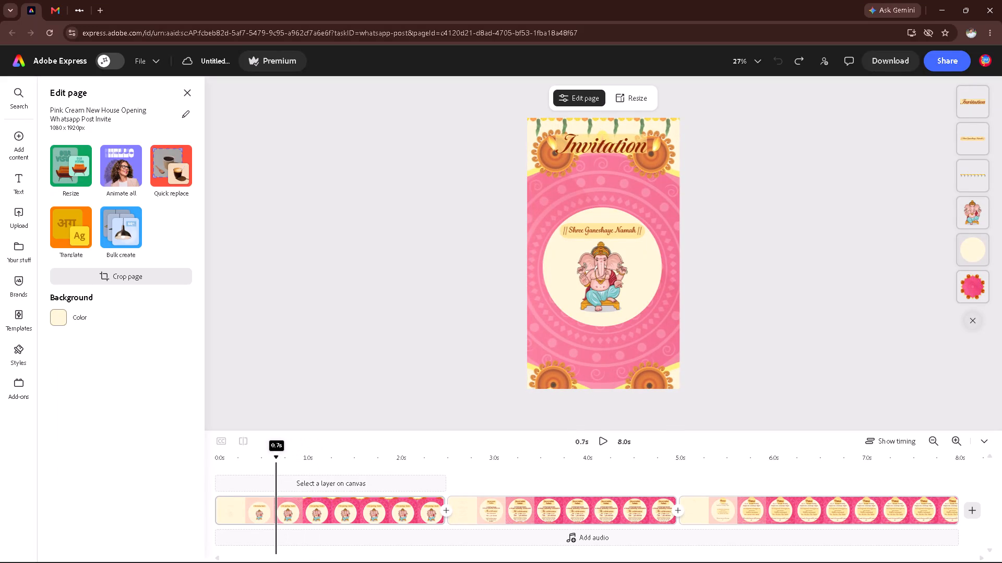
Add a solid border in red-orange #F75C46 to the cream circle behind Ganesha in the opening scene.
left_click(974, 106)
left_click(978, 149)
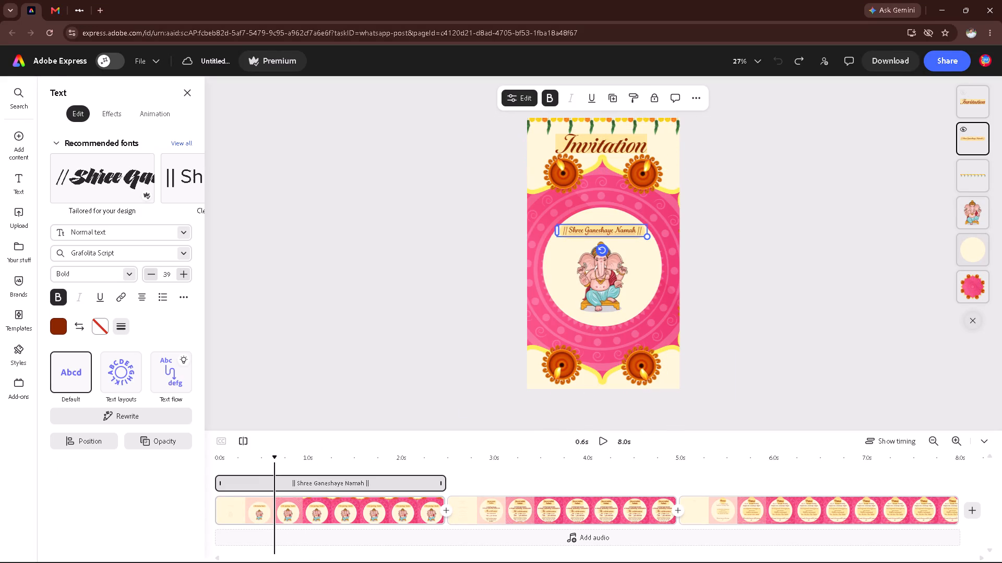
left_click(971, 186)
left_click(971, 235)
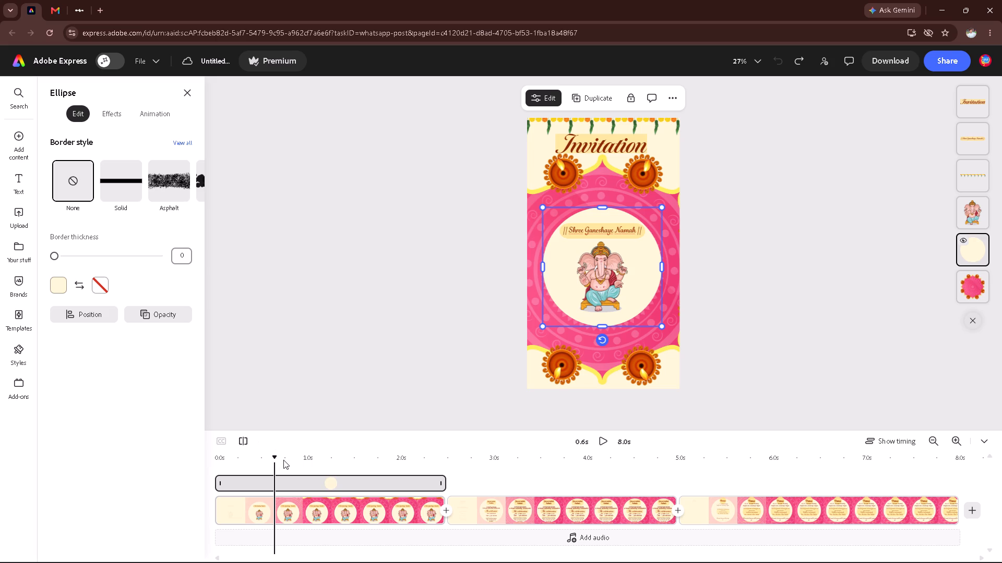
left_click_drag(271, 459, 249, 463)
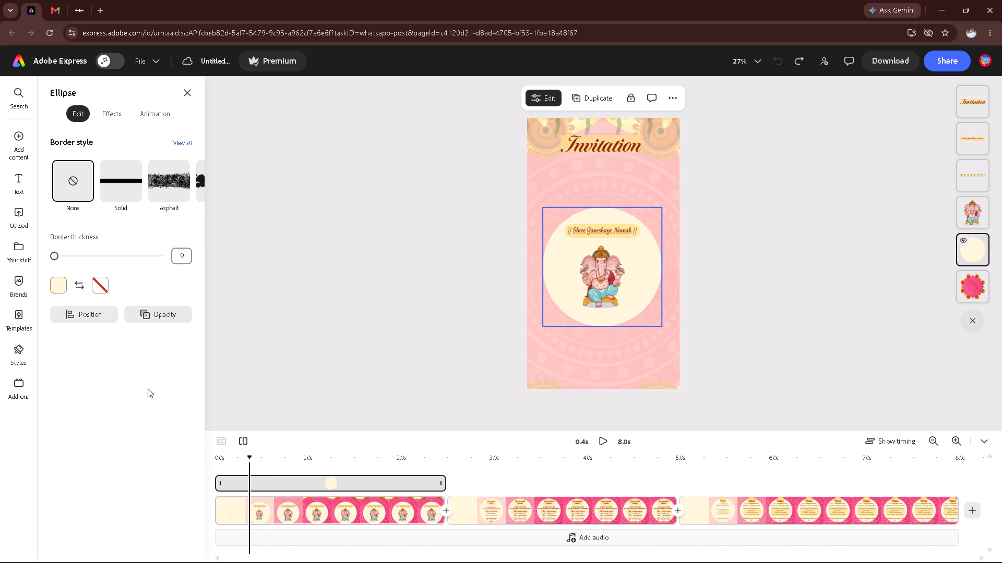
left_click(99, 288)
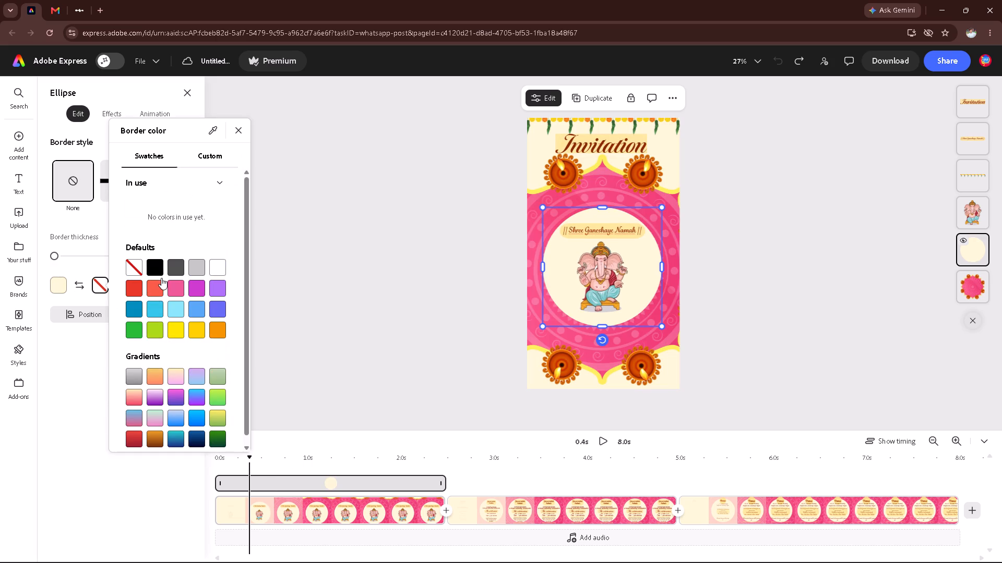
left_click(160, 278)
triple_click(160, 278)
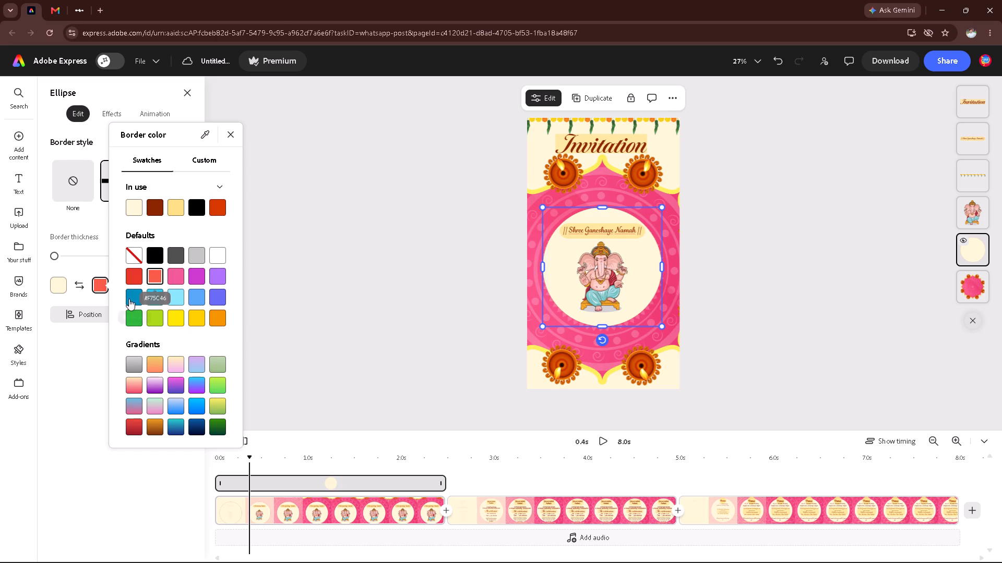
left_click(83, 318)
Lower the opacity of the cream circle's border colour to 84%.
left_click(100, 289)
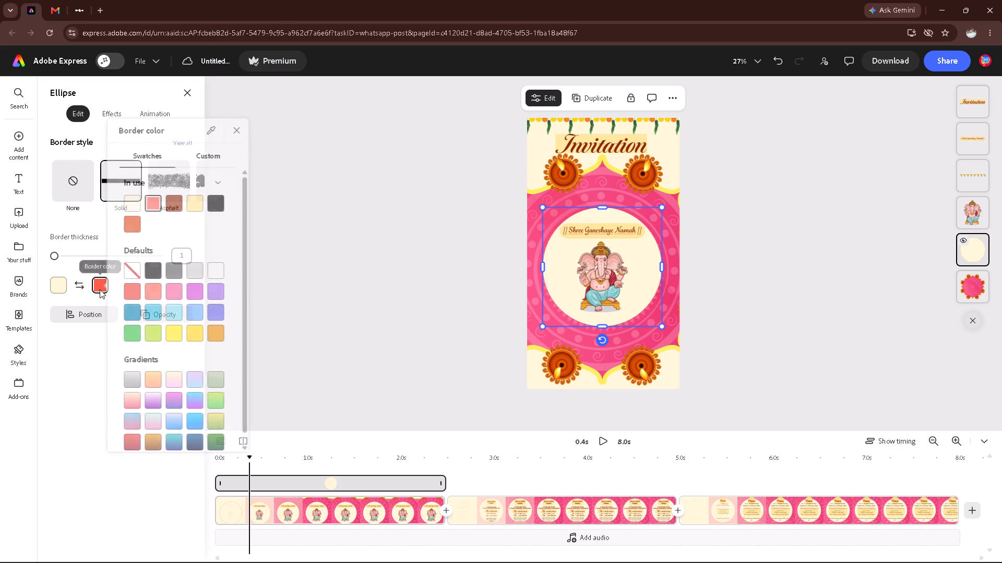
scroll(172, 242, "down", 4)
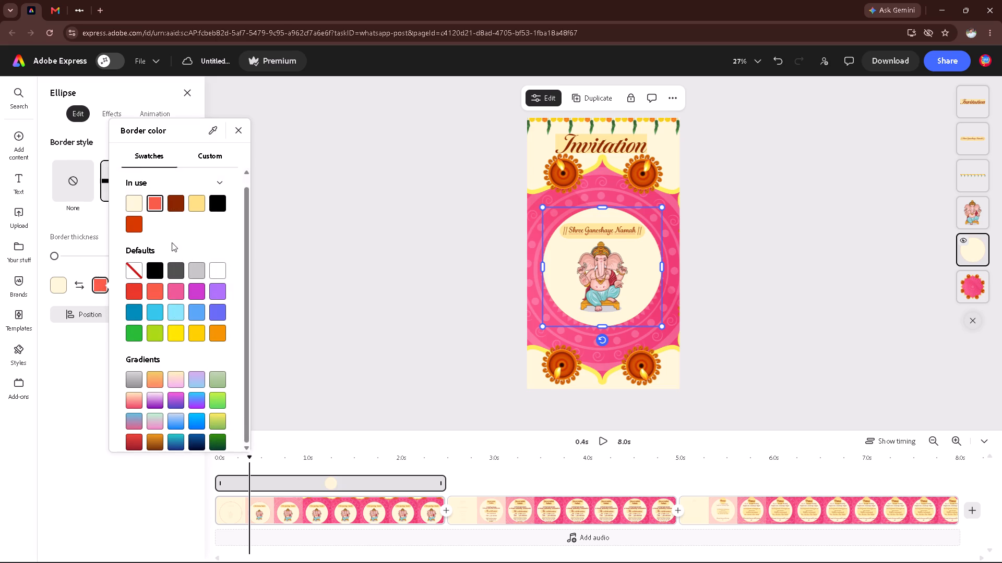
scroll(174, 240, "up", 3)
left_click(209, 155)
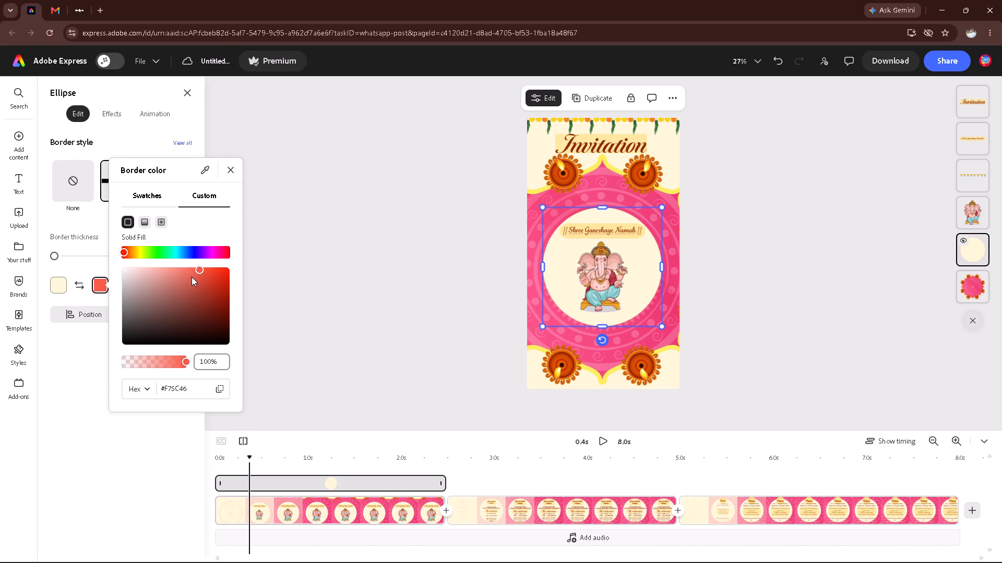
left_click_drag(184, 361, 149, 361)
left_click_drag(149, 361, 176, 363)
scroll(532, 217, "up", 4)
Darken the cream circle's border colour to a muted brownish red using a custom solid colour, checking it at 200% zoom.
left_click(749, 62)
left_click(749, 62)
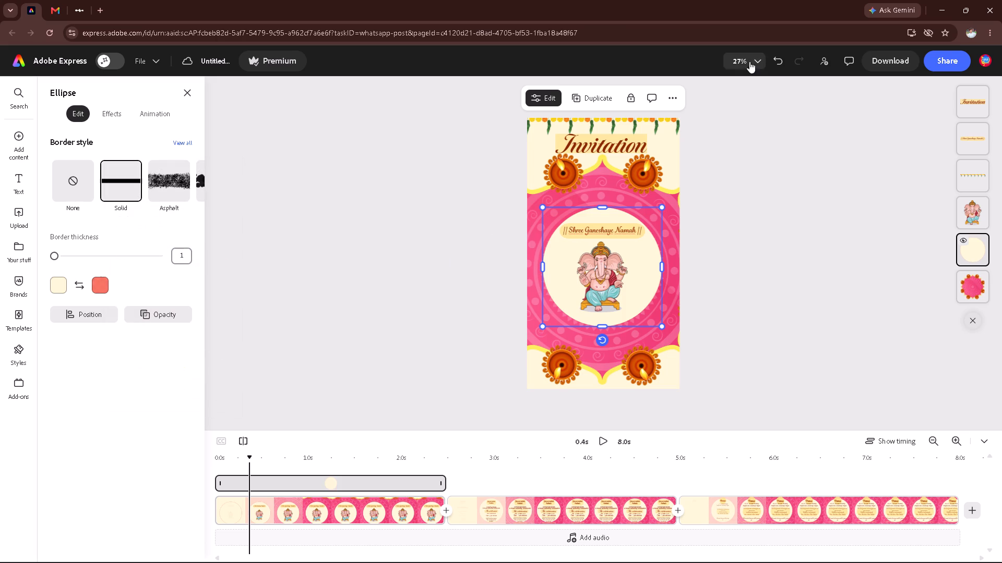
left_click(691, 256)
scroll(628, 261, "up", 6)
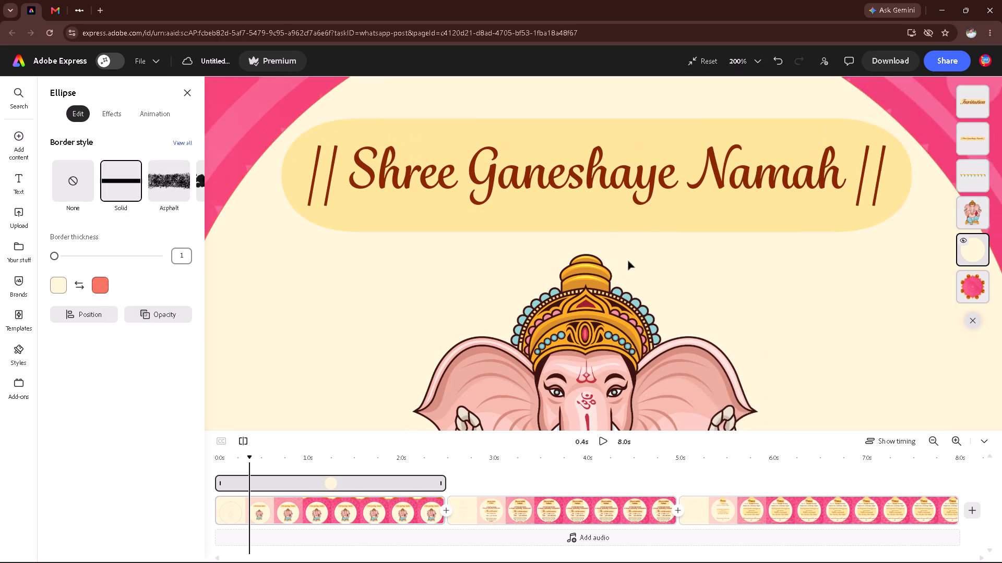
scroll(628, 261, "up", 10)
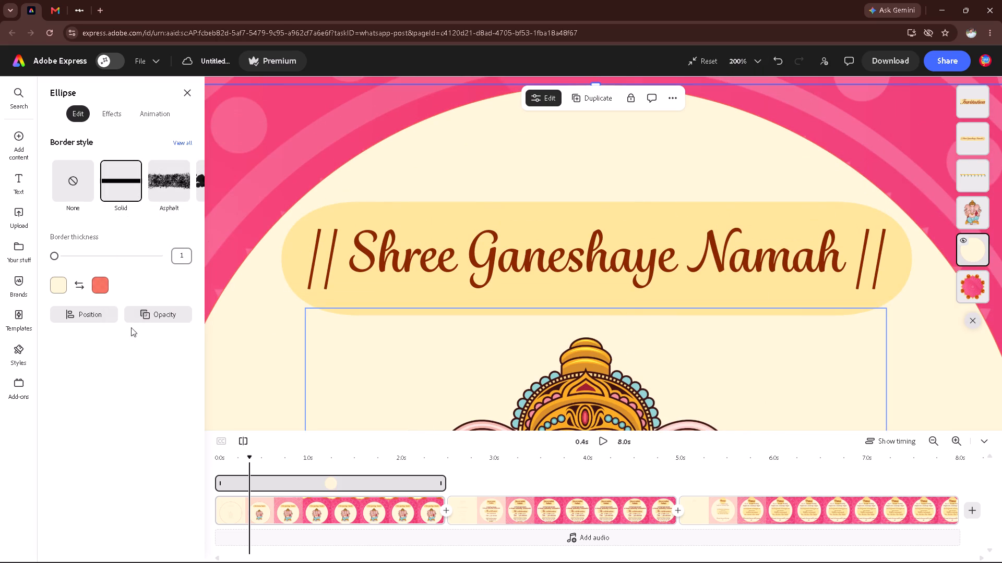
left_click(106, 289)
scroll(450, 276, "up", 5)
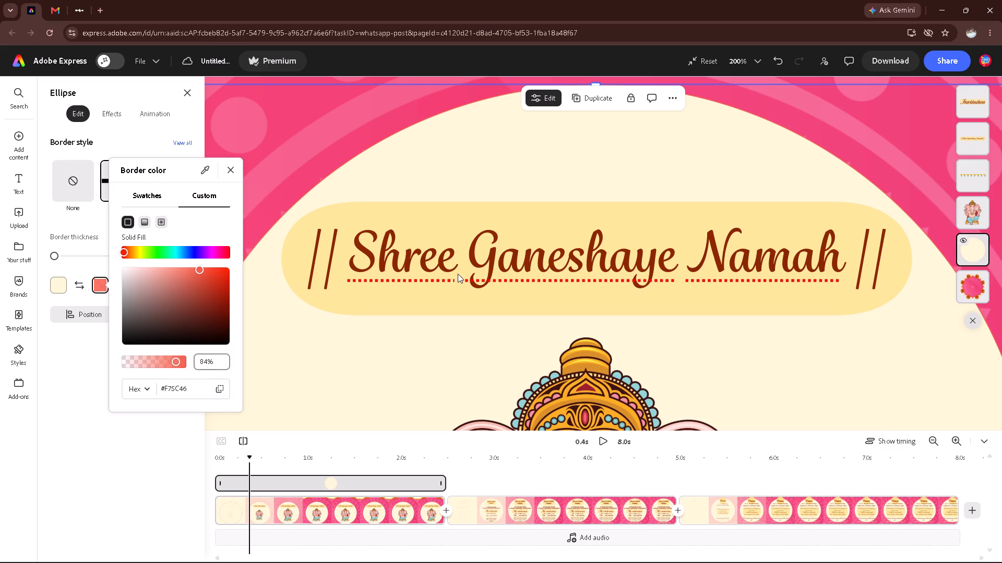
key("space")
left_click_drag(198, 270, 186, 289)
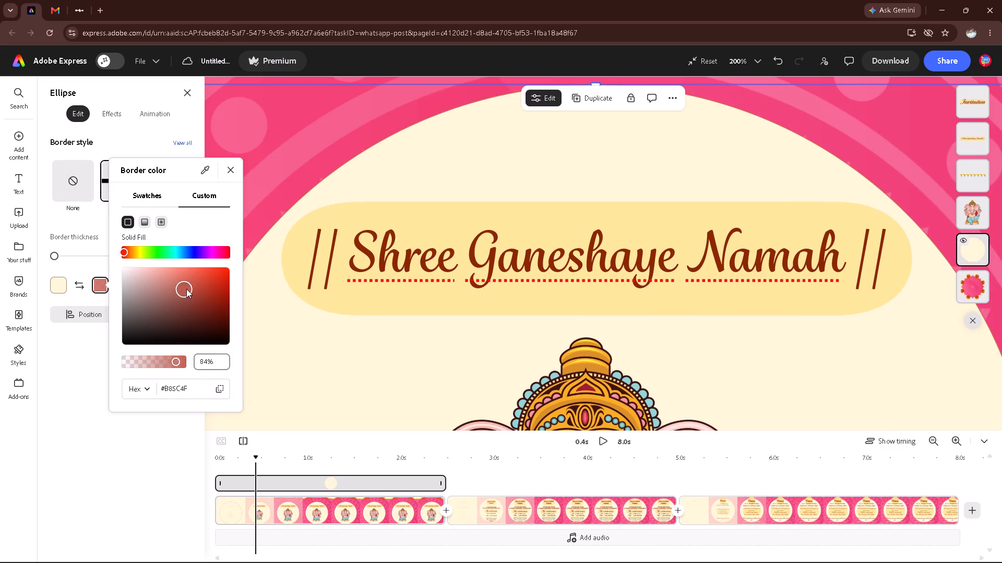
left_click_drag(186, 289, 197, 301)
scroll(489, 302, "up", 1)
left_click(488, 302)
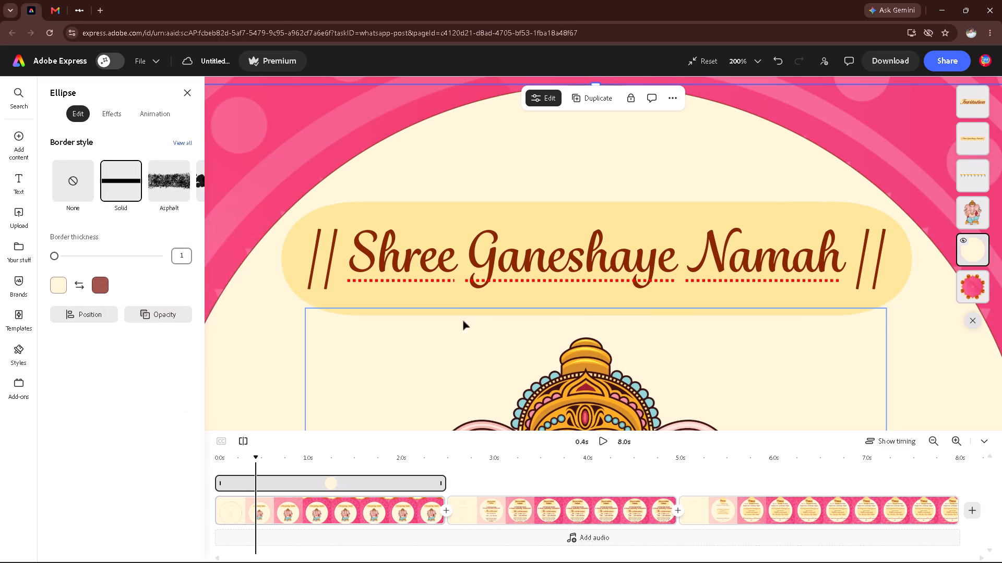
Select the "Invitation" heading and look through the recommended font suggestions for it.
scroll(455, 256, "up", 20)
scroll(455, 256, "up", 11)
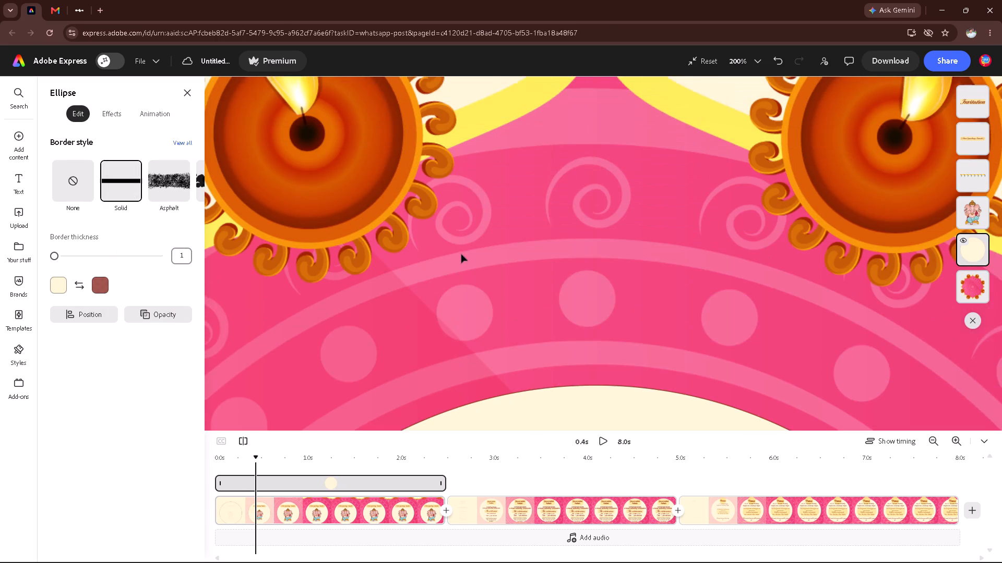
scroll(461, 254, "up", 20)
scroll(461, 254, "up", 4)
scroll(482, 266, "down", 2)
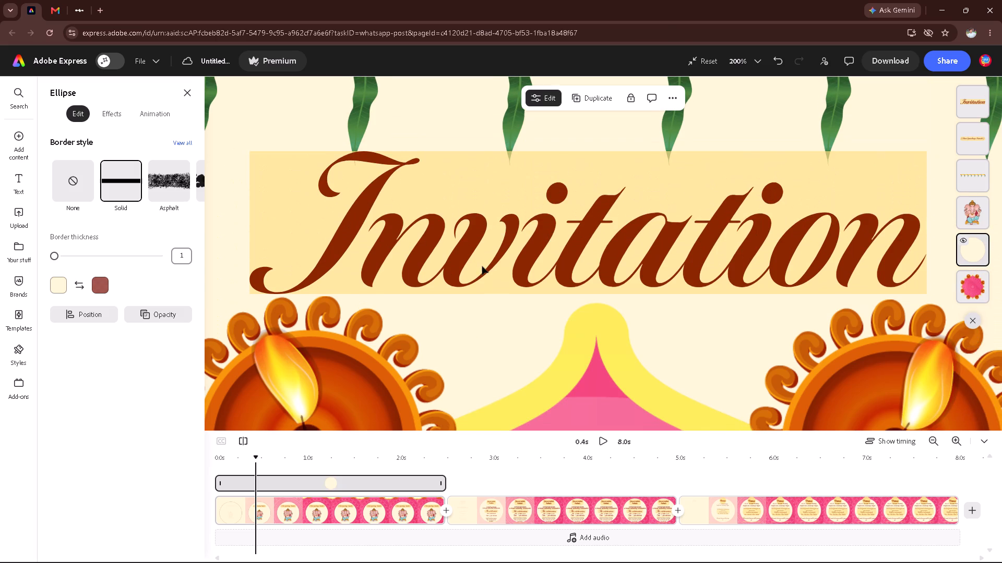
left_click(303, 230)
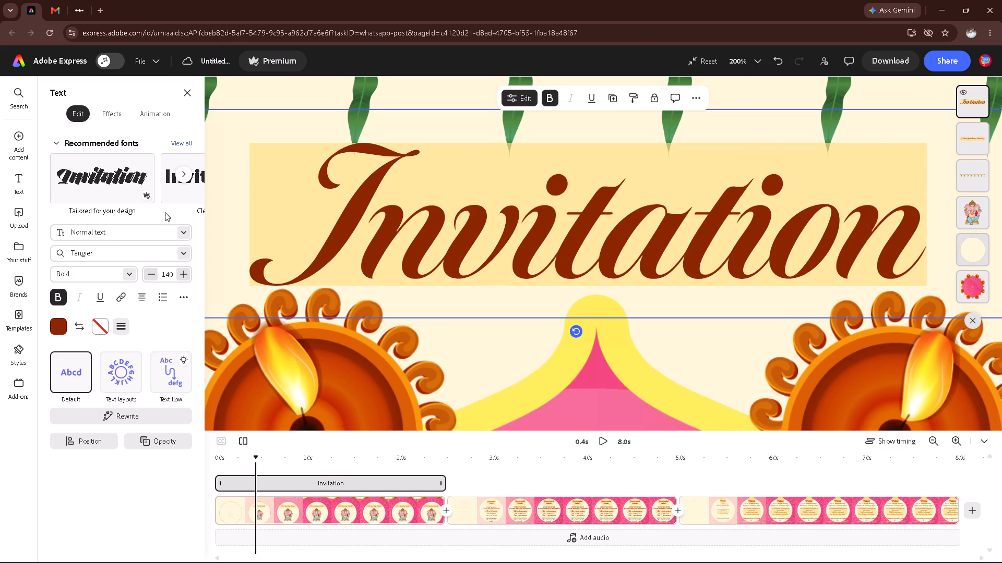
left_click(180, 168)
left_click(183, 173)
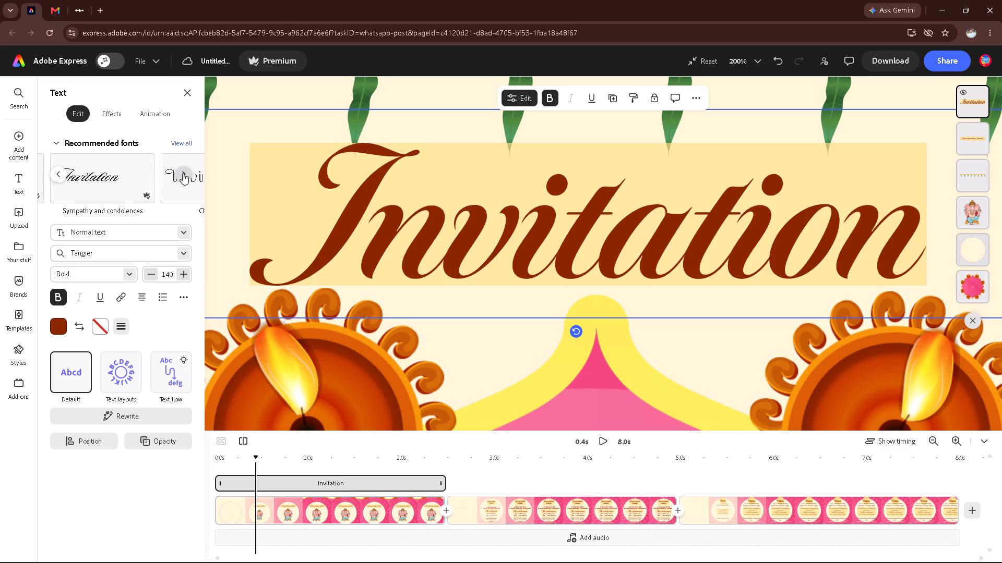
left_click(183, 173)
left_click(183, 173)
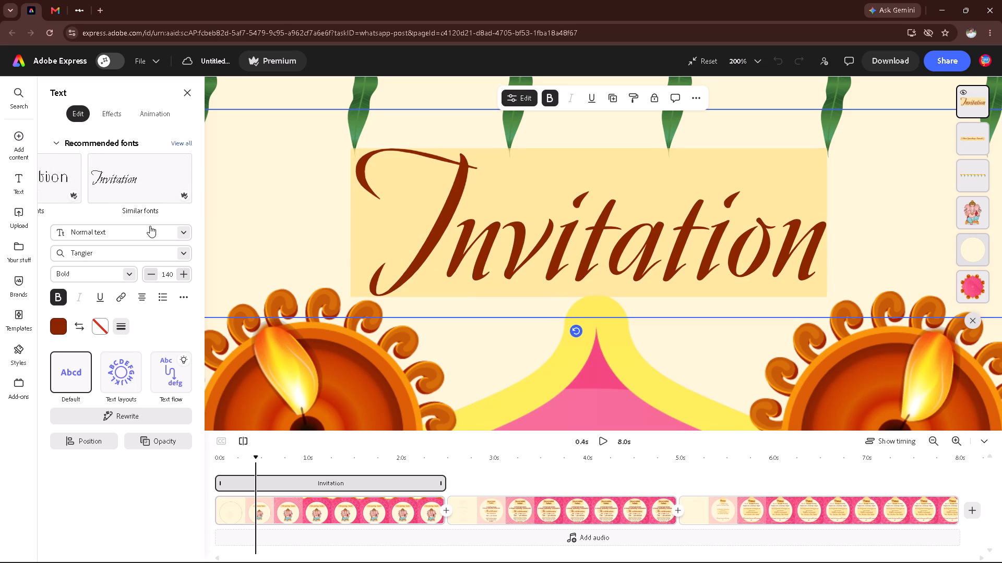
Examine the Title, Heading and Body text styles in the editable style list for the "Invitation" heading.
left_click(186, 231)
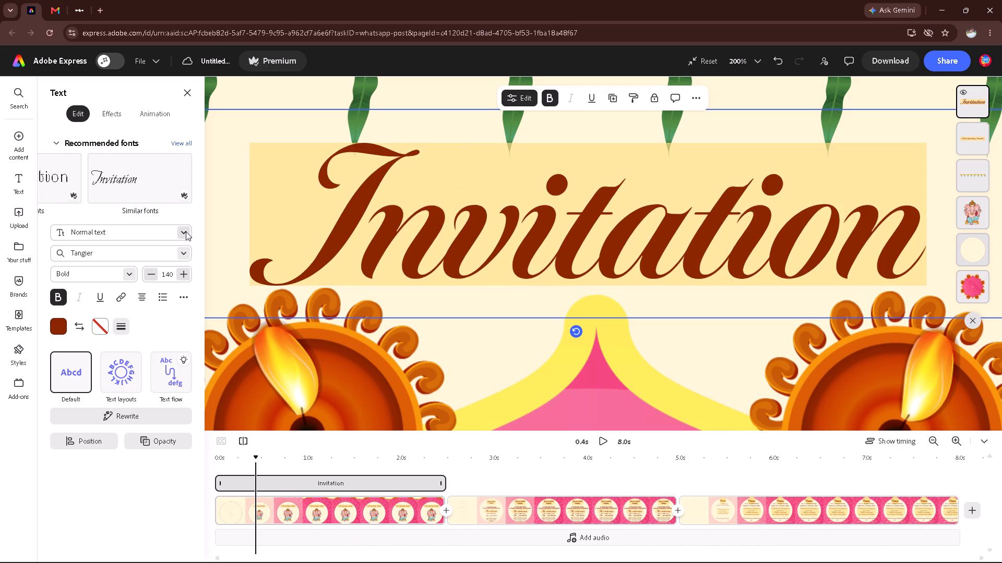
scroll(182, 271, "down", 2)
left_click(256, 266)
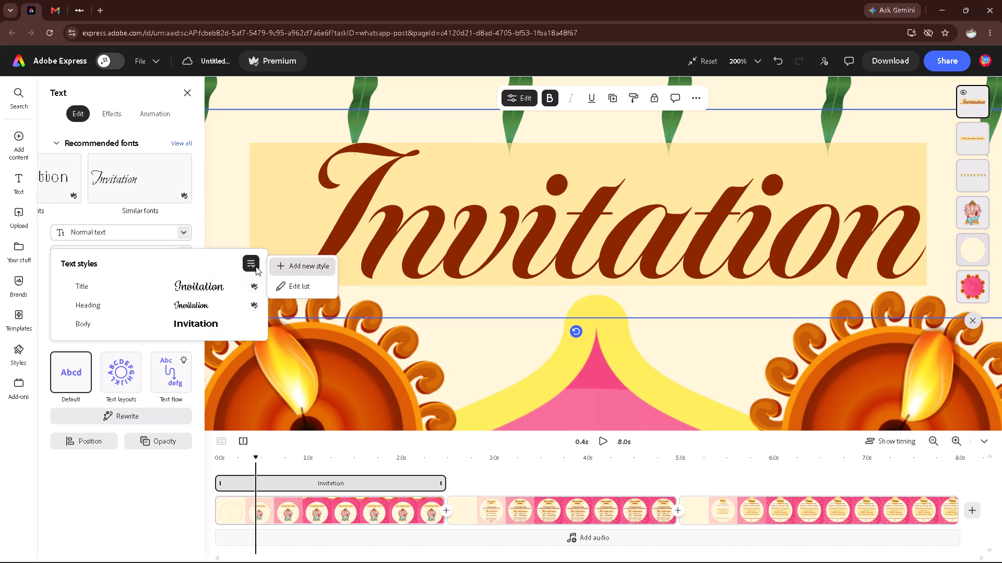
left_click(288, 283)
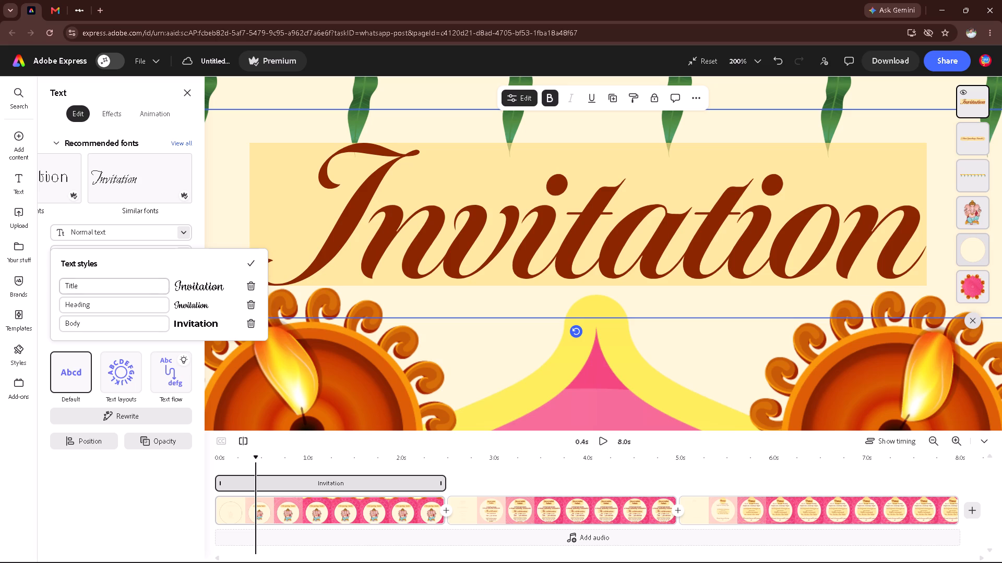
scroll(156, 289, "down", 4)
left_click(120, 479)
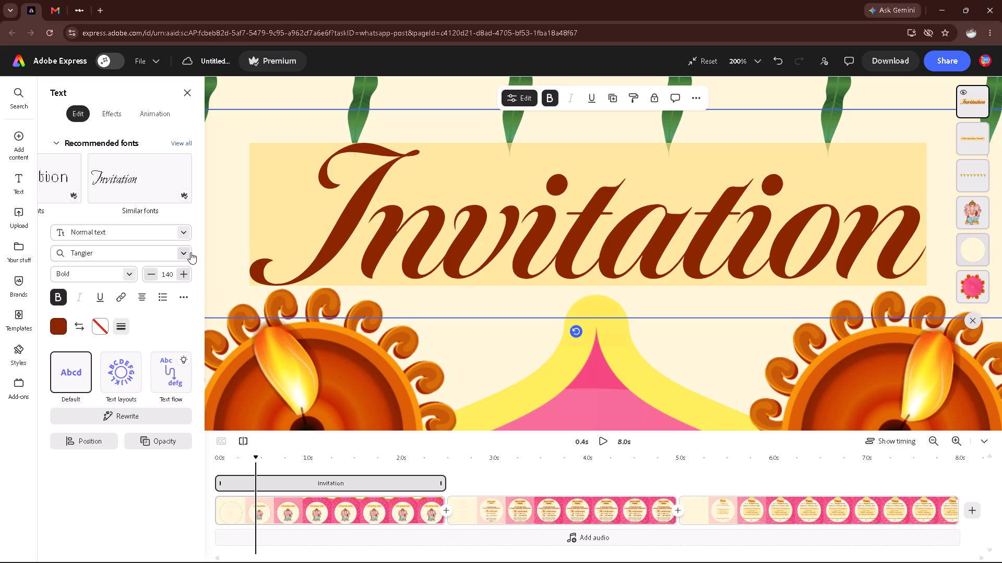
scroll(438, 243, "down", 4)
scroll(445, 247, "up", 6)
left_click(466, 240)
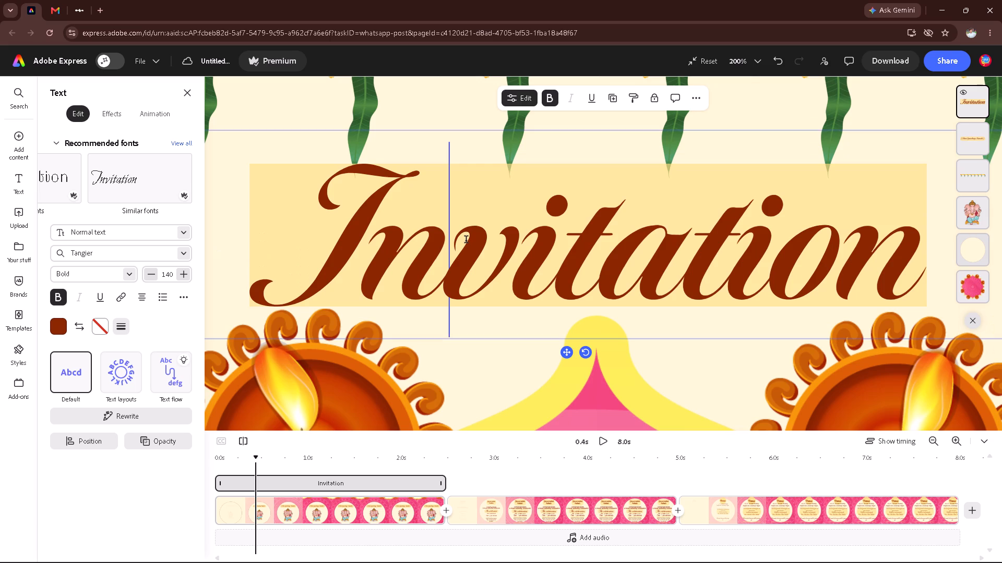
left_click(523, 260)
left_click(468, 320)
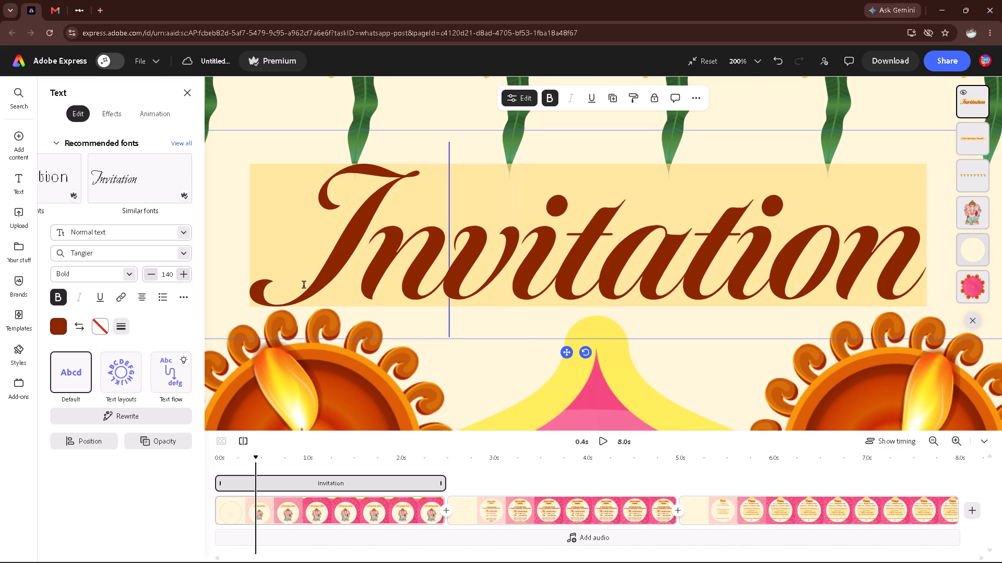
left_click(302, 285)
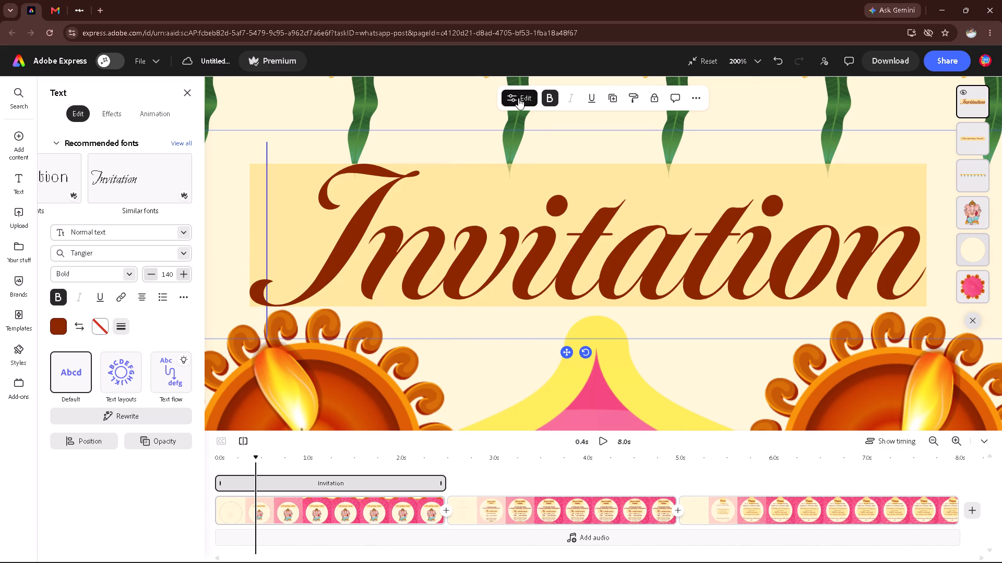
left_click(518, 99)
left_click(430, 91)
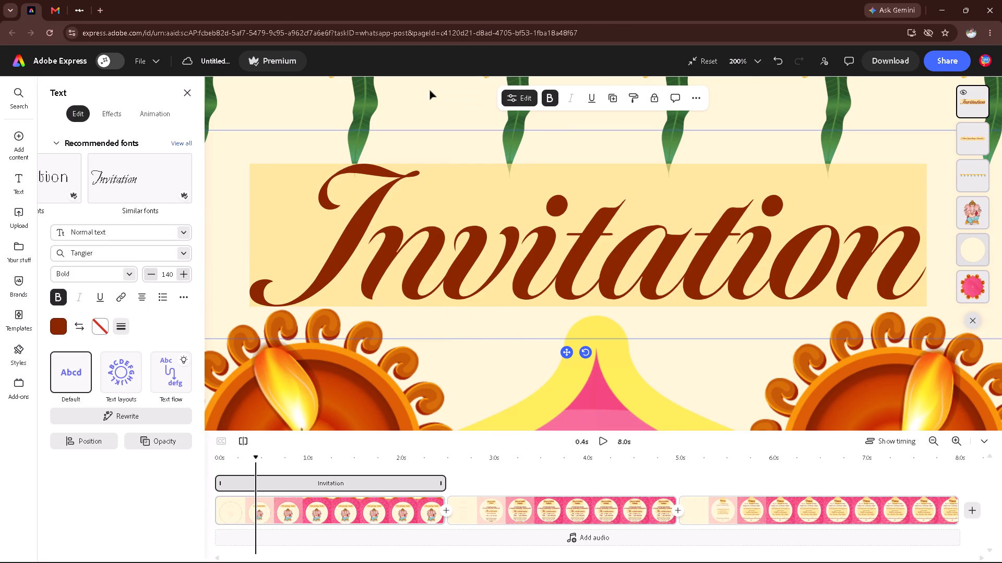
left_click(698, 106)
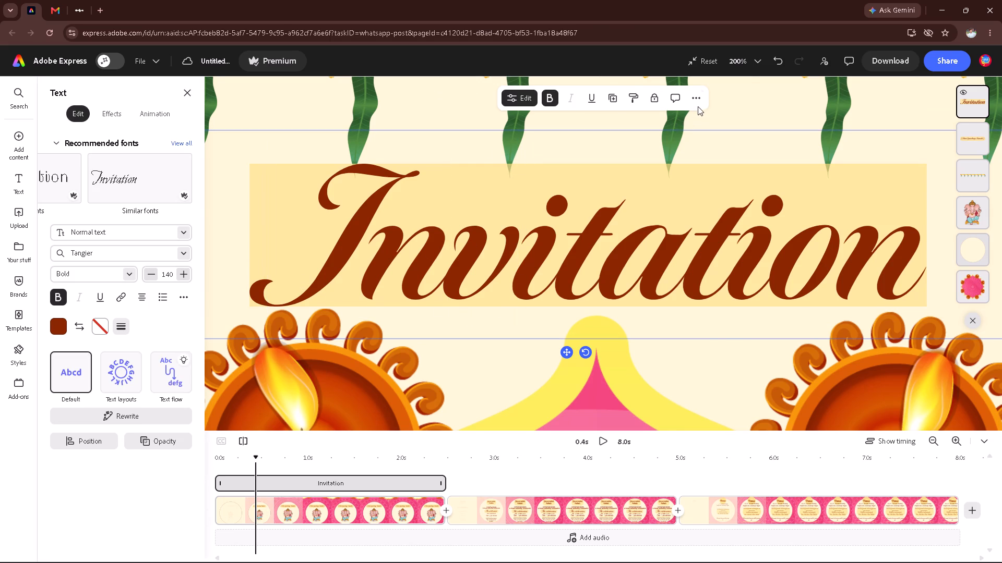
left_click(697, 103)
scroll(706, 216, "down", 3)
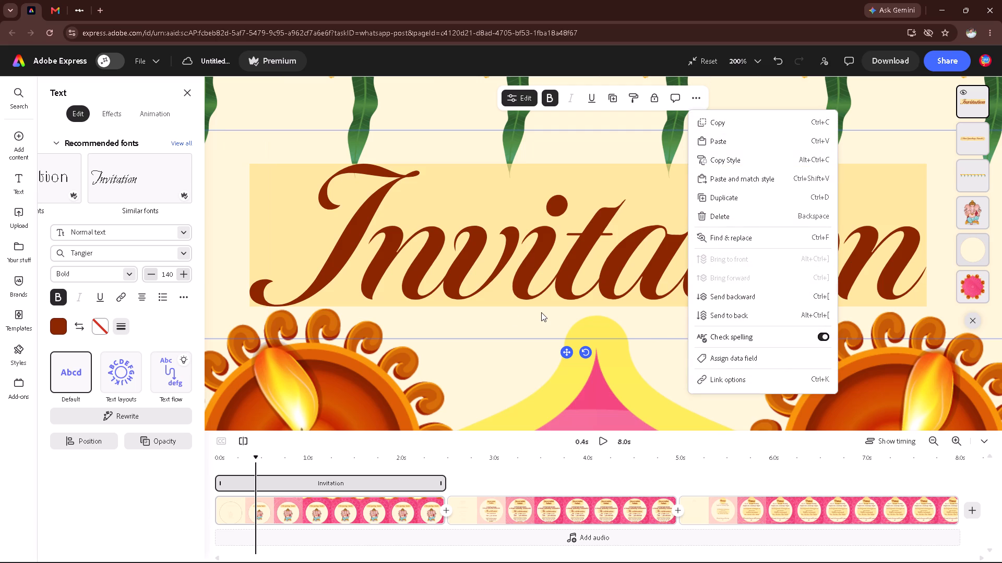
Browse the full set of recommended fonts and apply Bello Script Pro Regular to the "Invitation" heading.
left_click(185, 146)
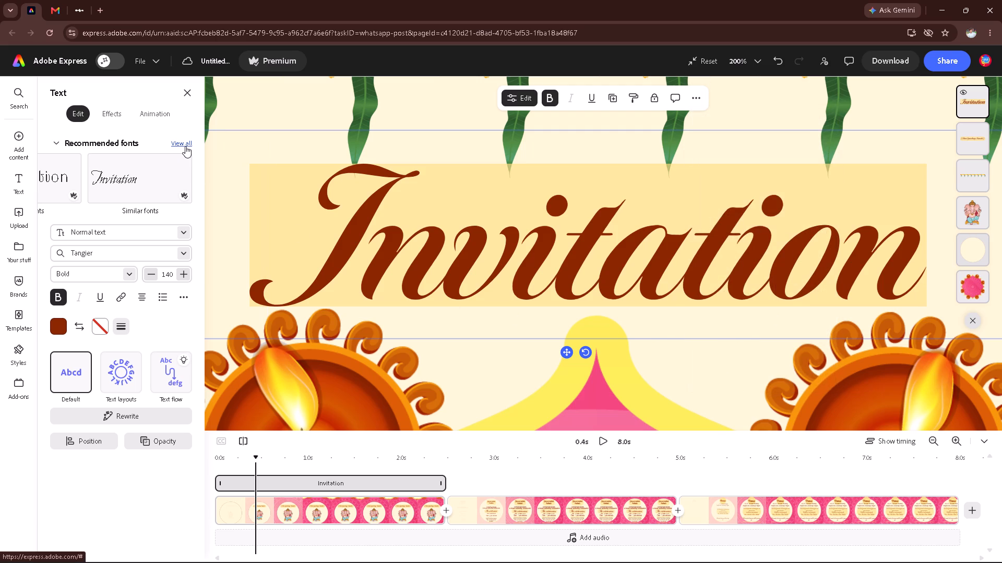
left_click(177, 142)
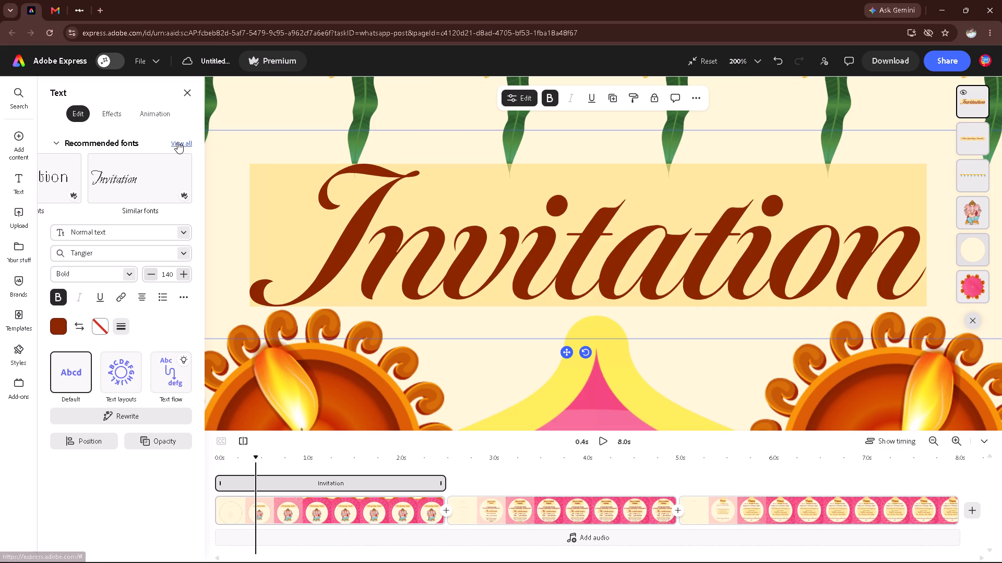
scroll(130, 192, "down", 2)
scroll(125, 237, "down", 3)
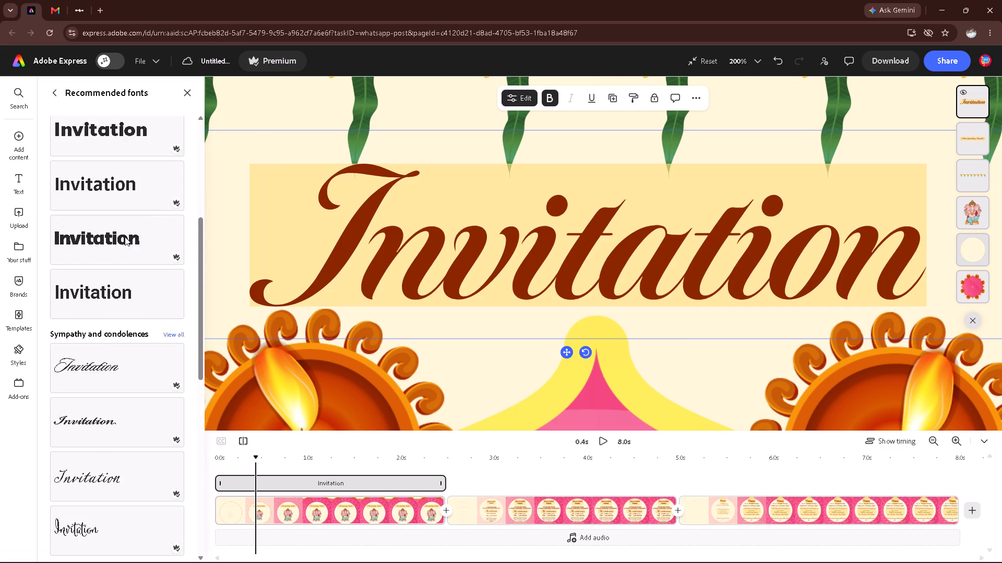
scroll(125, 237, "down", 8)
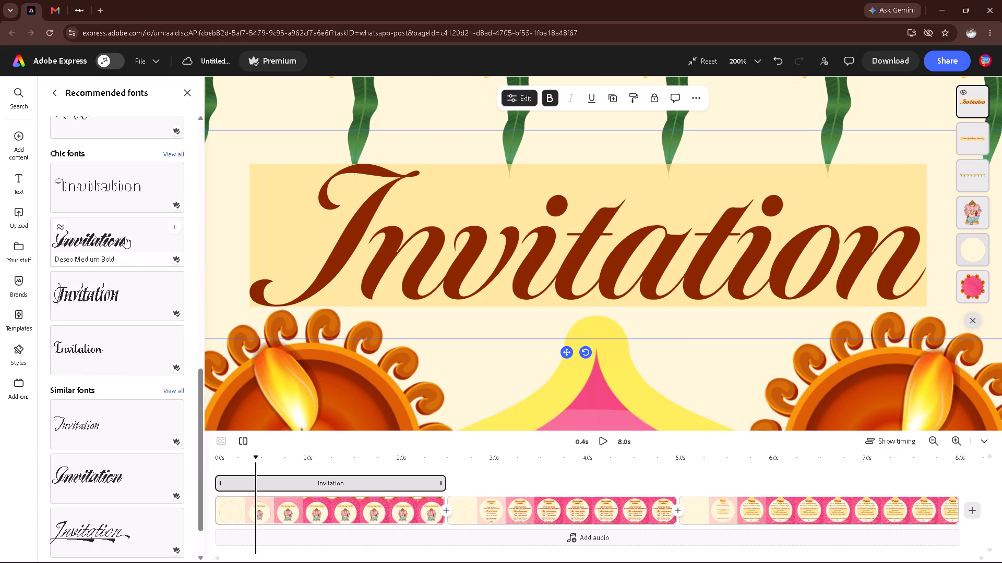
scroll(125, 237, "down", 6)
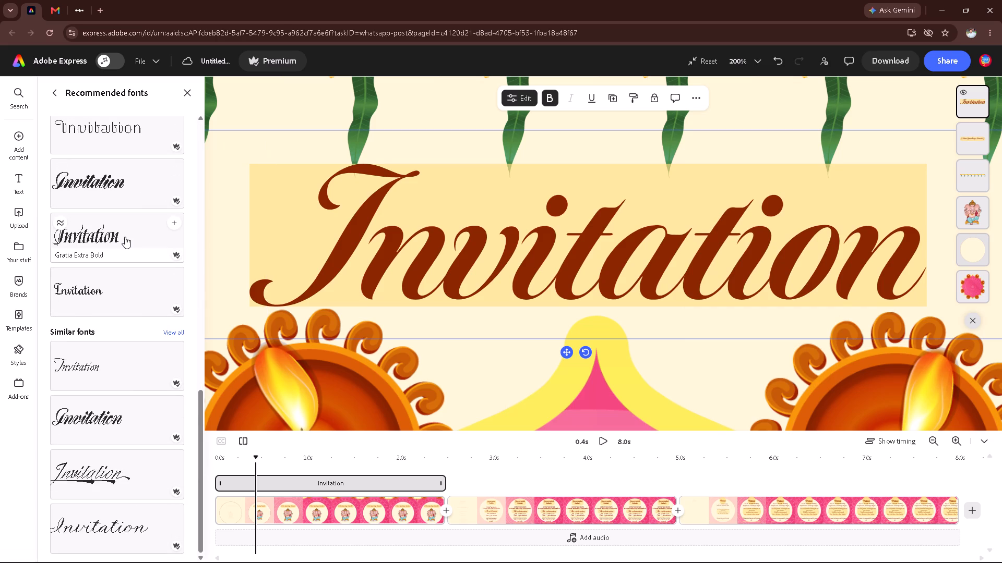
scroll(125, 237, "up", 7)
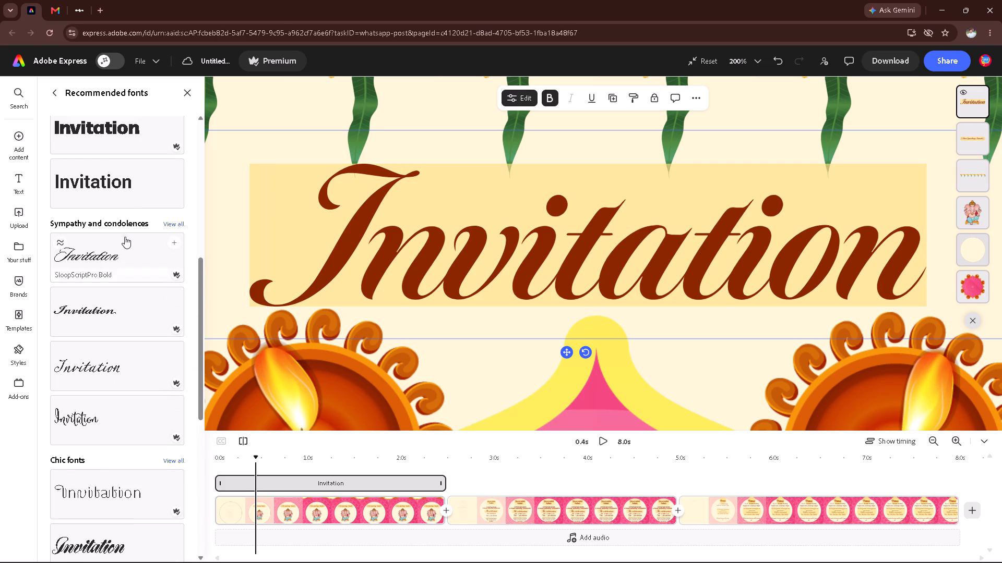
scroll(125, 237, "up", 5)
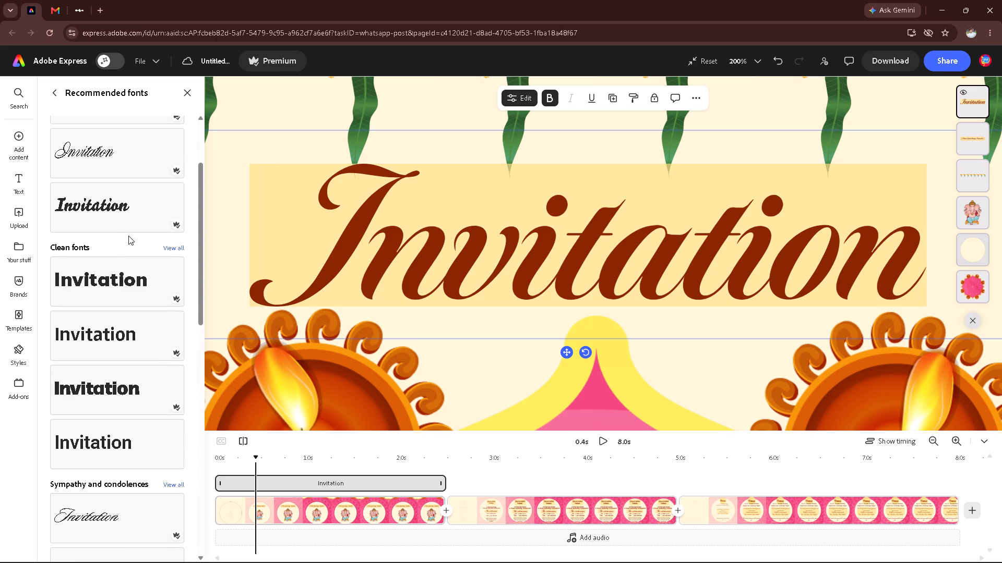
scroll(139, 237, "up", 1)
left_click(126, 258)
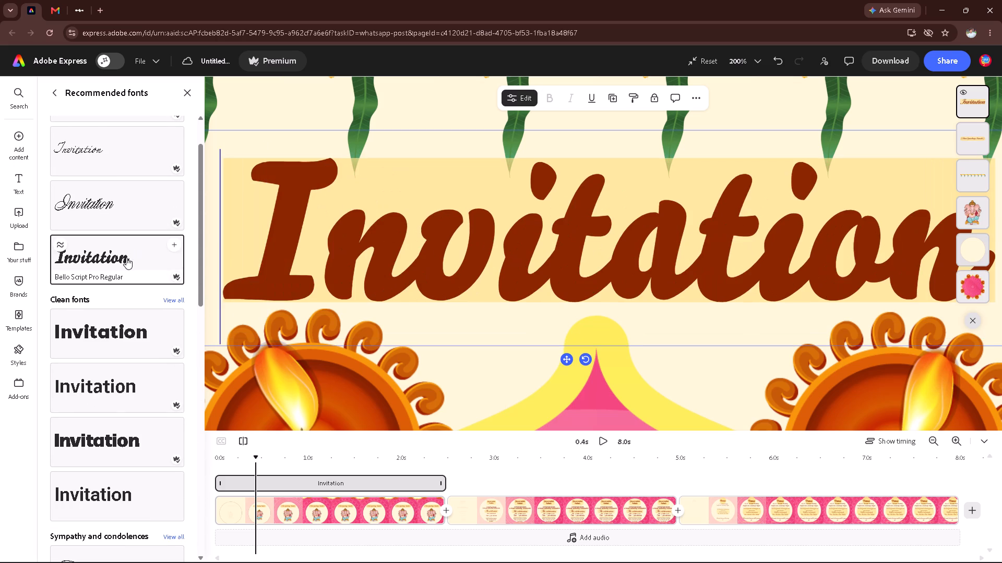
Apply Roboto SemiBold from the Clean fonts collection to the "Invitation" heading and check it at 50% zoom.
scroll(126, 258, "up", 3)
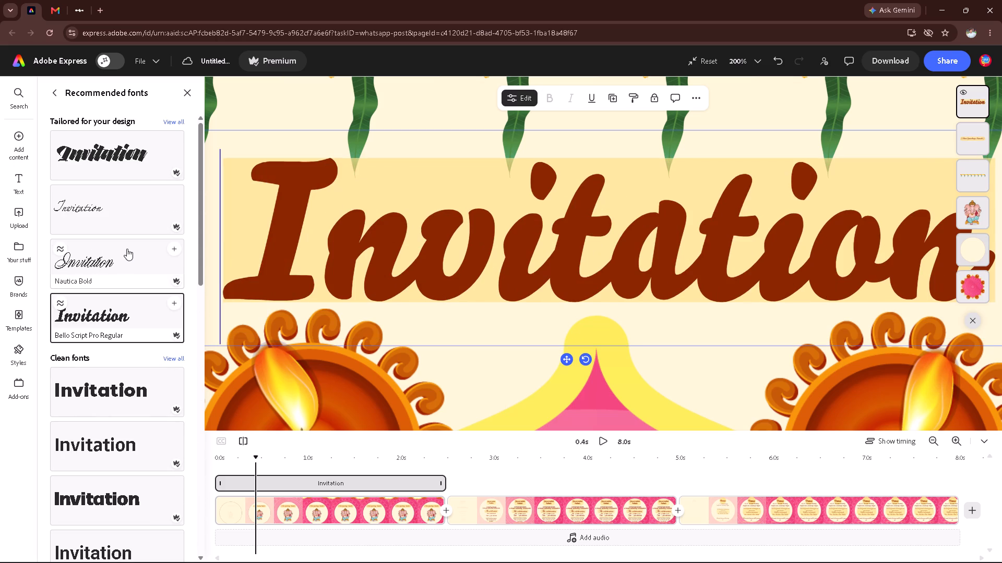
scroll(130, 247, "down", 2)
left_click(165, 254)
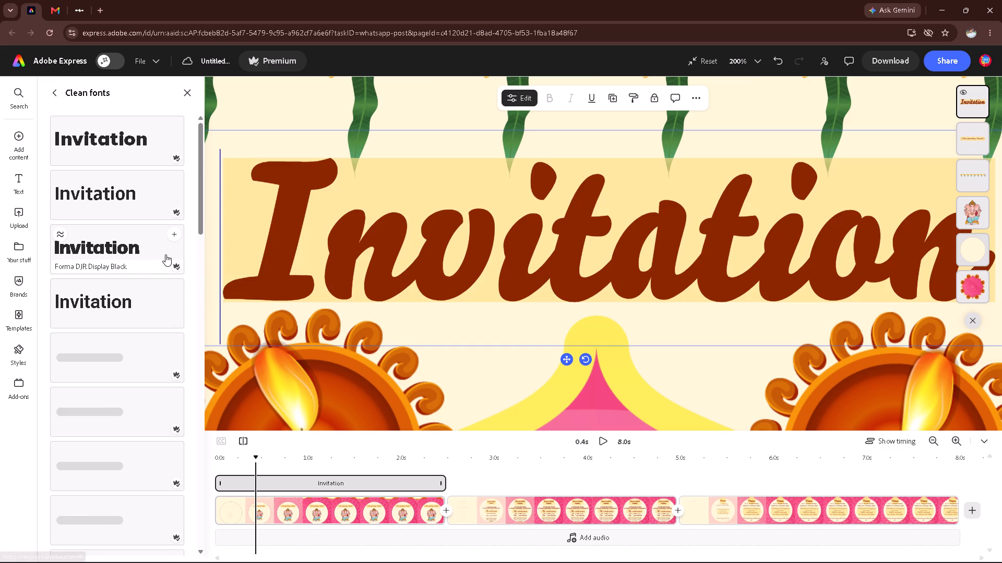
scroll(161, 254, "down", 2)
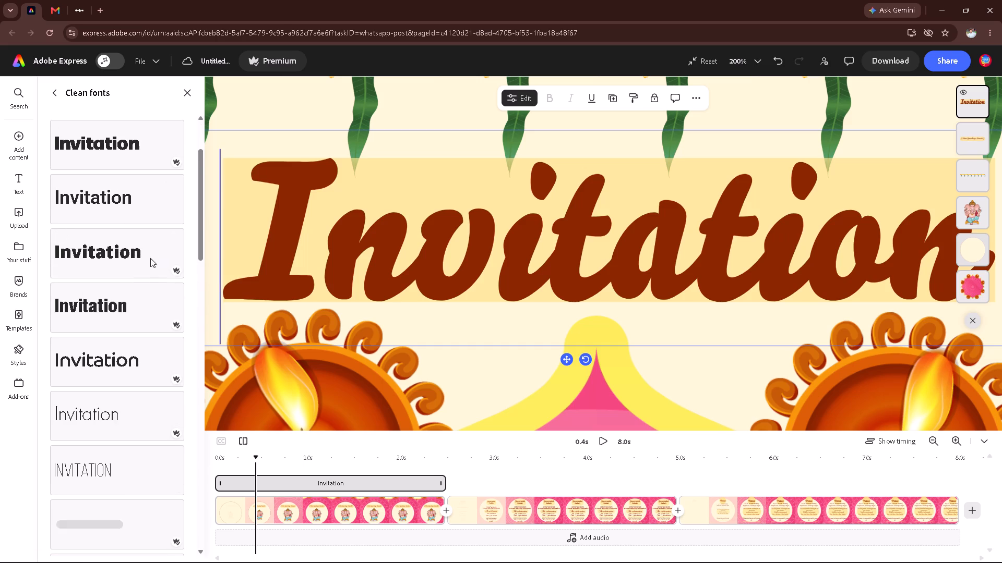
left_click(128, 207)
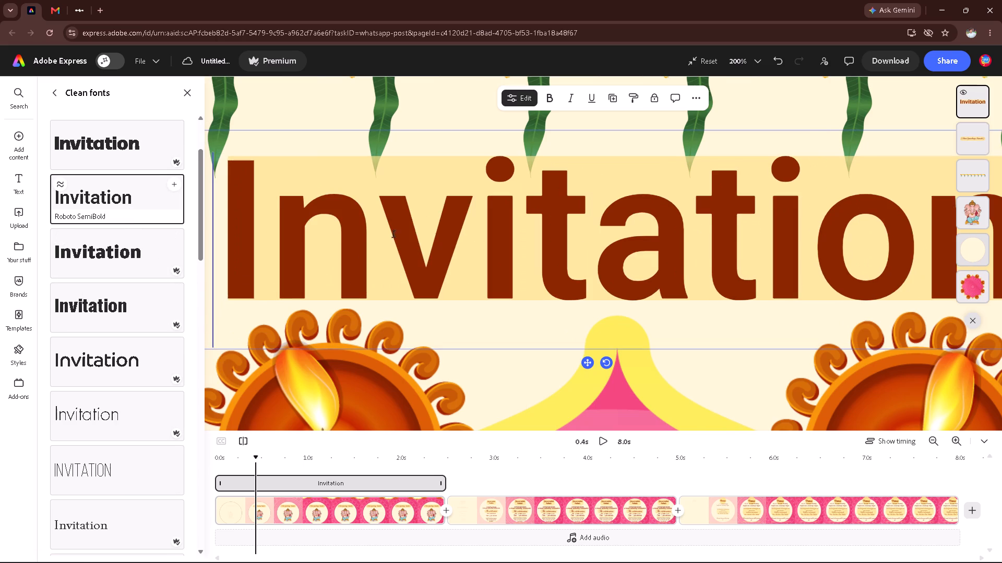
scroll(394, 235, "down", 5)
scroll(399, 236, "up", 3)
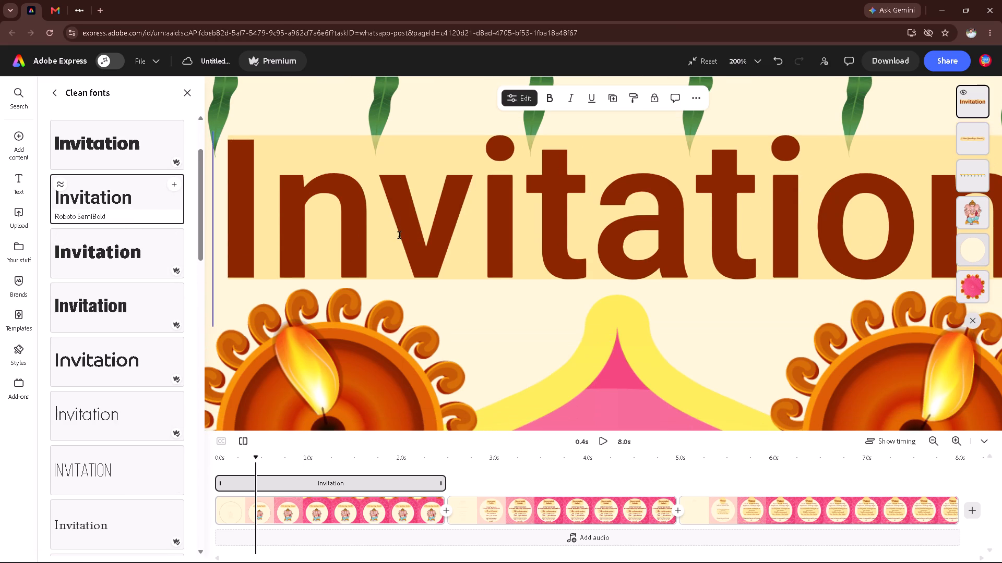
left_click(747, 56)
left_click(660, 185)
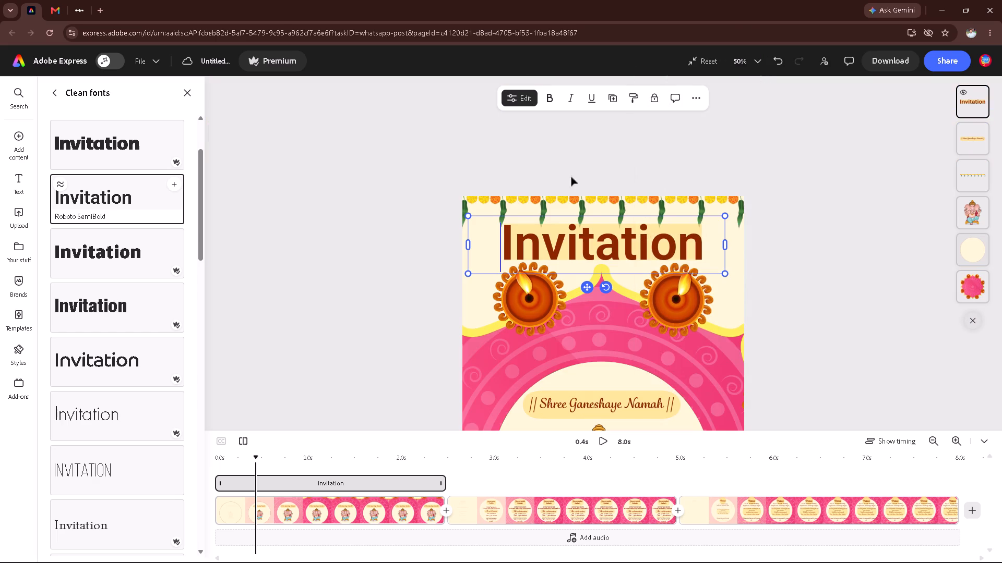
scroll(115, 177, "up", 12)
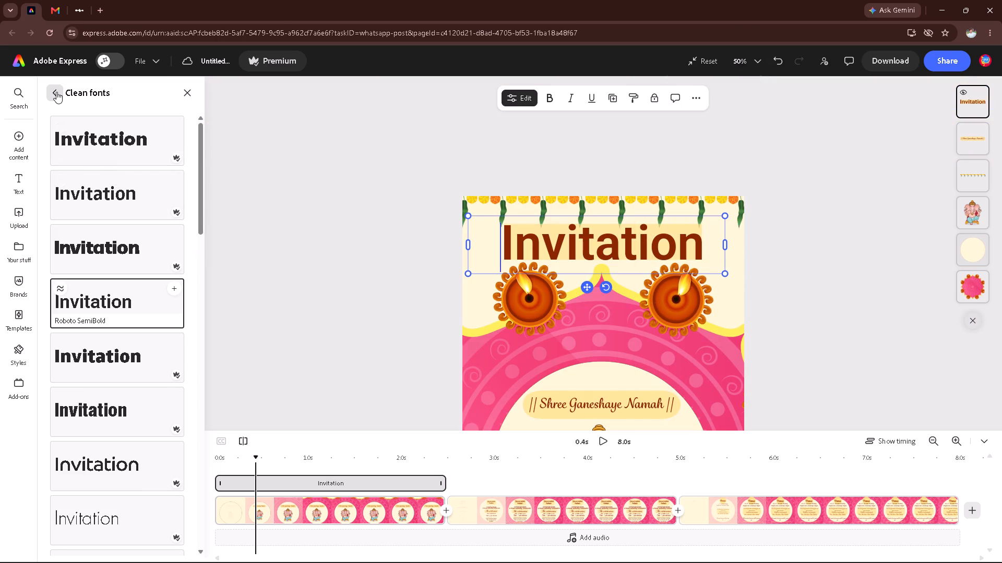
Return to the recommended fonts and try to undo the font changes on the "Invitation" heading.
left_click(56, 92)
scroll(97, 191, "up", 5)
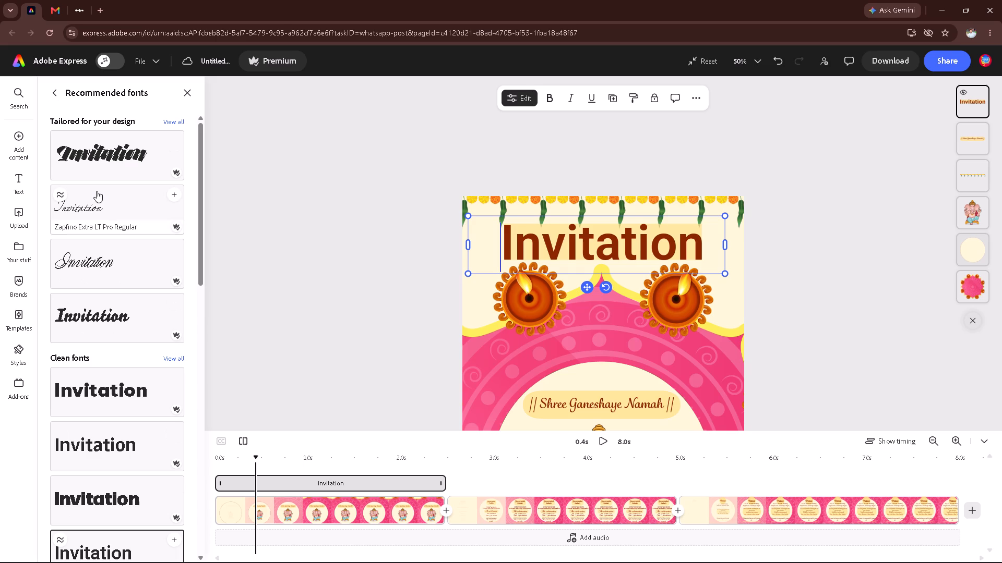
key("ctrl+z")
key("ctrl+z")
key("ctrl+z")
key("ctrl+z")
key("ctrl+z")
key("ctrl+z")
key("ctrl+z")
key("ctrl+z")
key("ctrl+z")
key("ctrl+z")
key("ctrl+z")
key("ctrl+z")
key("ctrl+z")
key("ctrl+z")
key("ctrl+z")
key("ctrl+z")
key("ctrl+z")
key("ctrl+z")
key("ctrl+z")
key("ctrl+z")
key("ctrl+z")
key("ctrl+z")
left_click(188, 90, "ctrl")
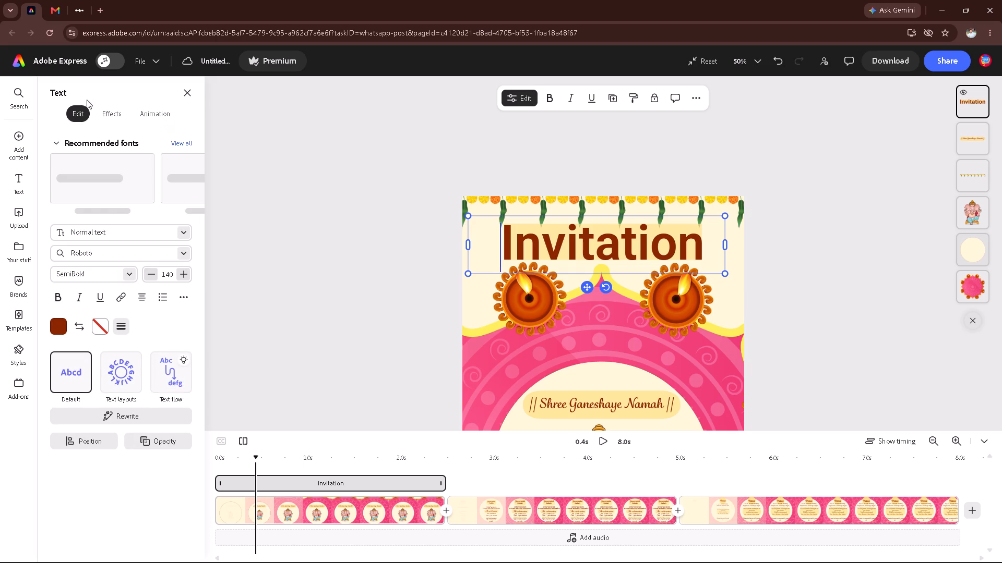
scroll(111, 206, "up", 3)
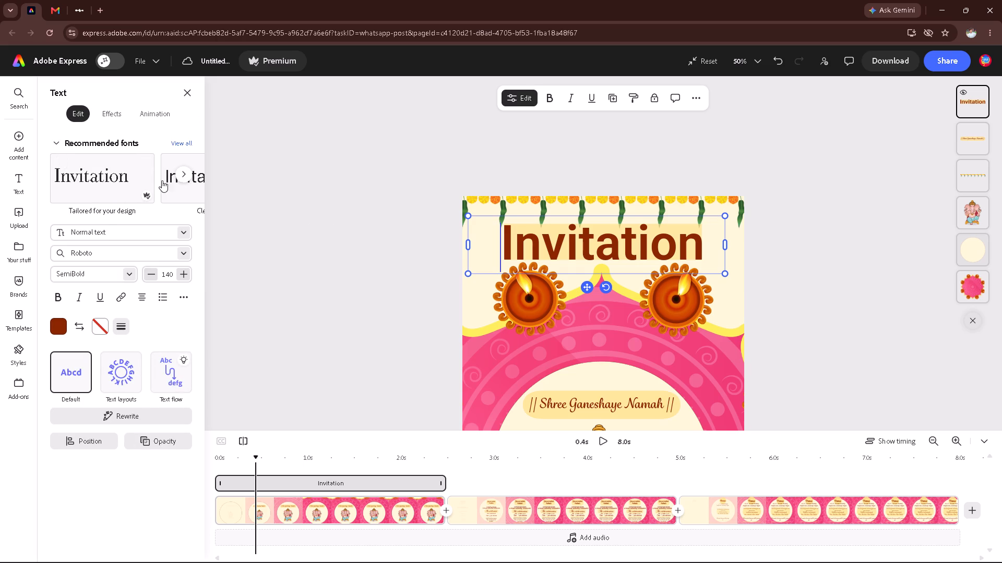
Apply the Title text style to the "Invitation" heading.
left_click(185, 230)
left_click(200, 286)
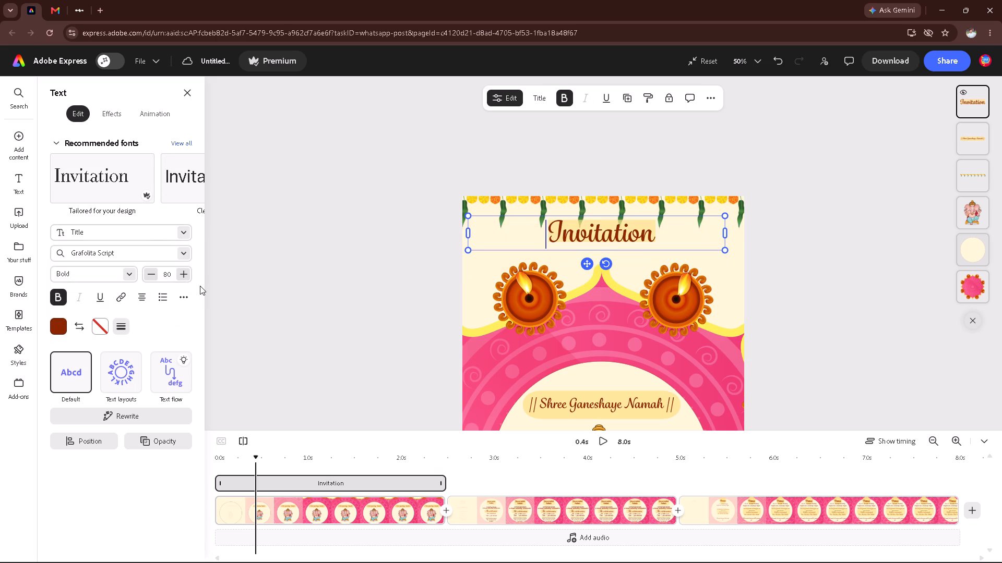
Apply the Heading text style to the "Invitation" heading.
left_click(185, 234)
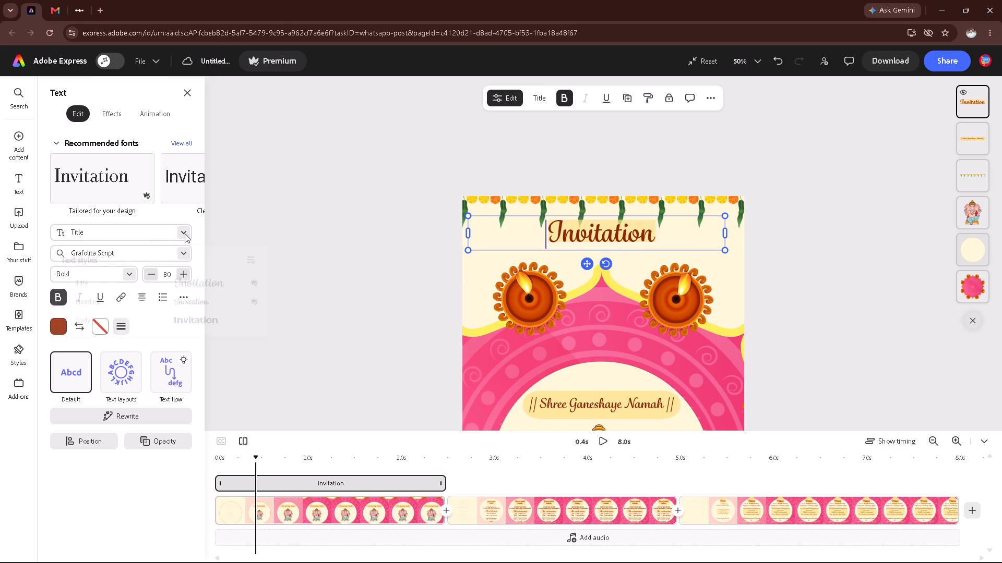
left_click(185, 303)
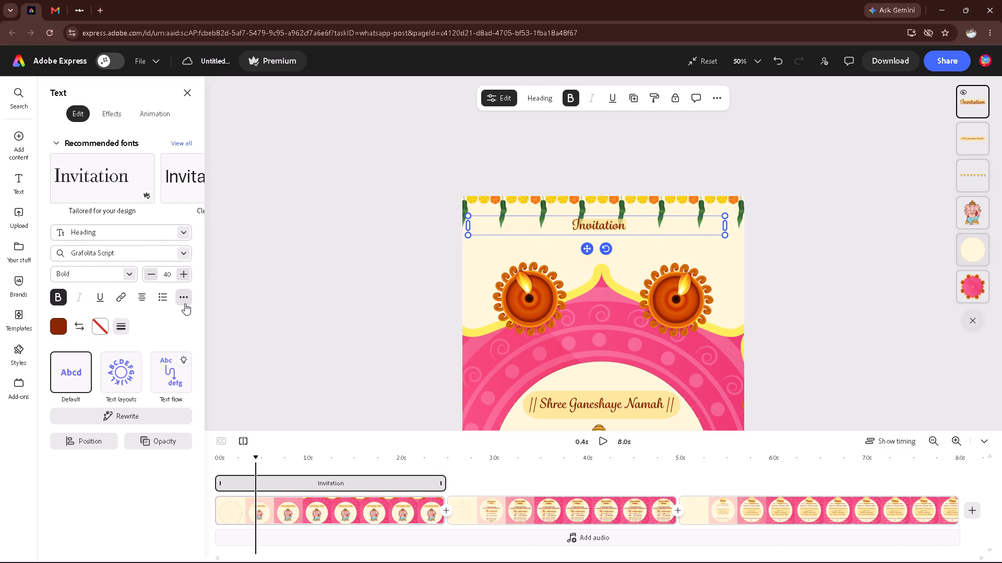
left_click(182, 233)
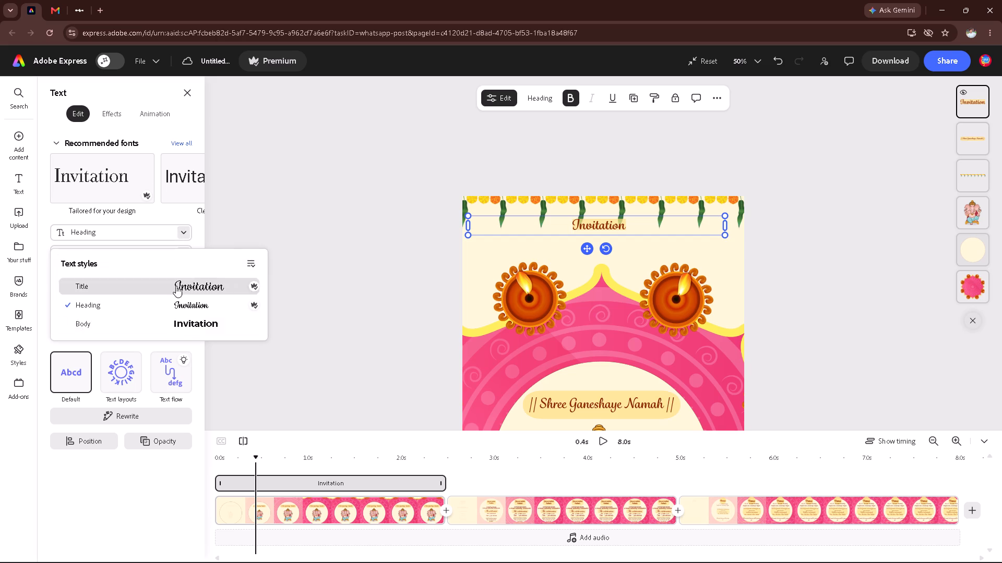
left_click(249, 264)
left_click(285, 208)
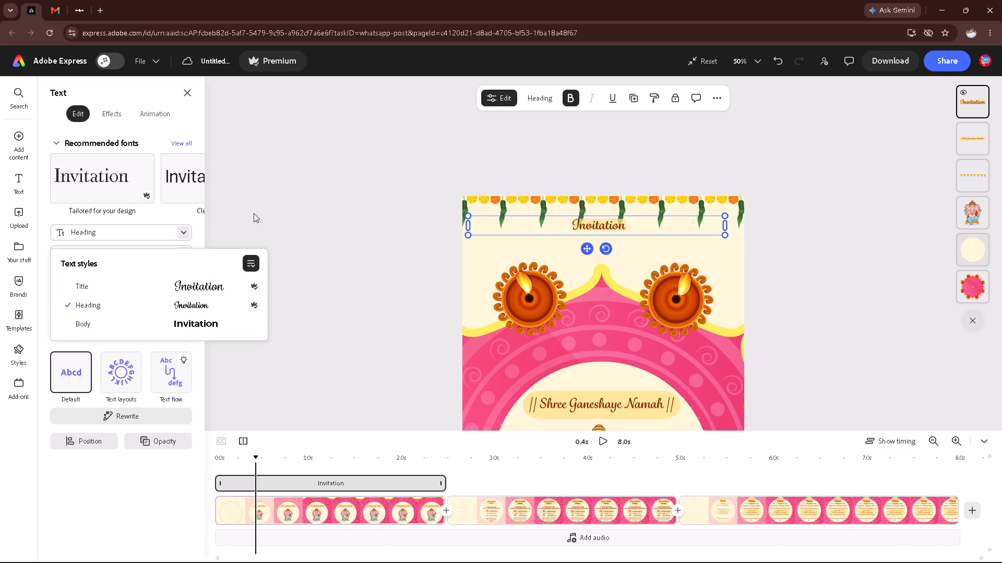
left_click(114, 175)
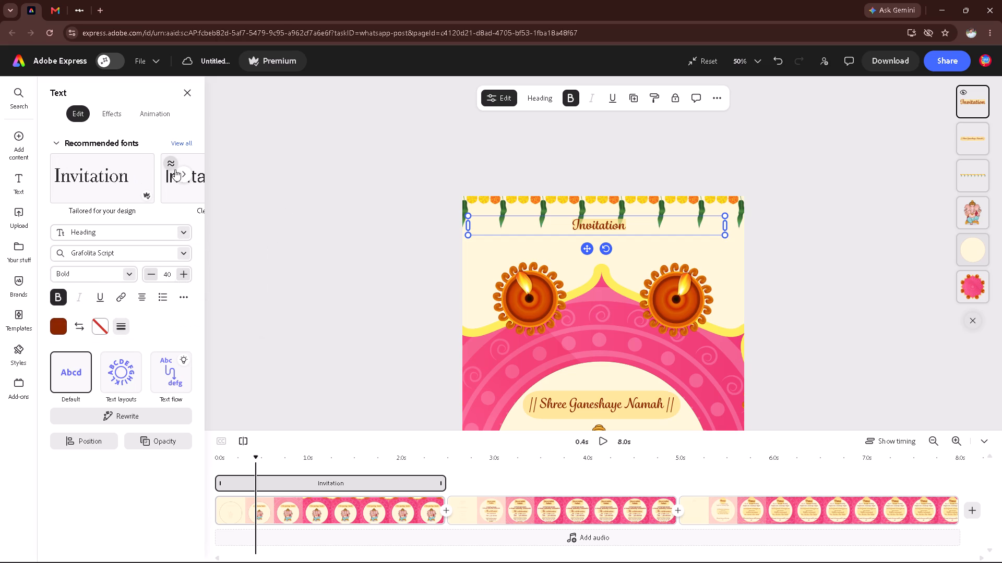
Apply the Chapman Black Italic font suggested under Sympathy and condolences to the "Invitation" heading, comparing it with Aptos SemiBold.
left_click(178, 170)
left_click(184, 172)
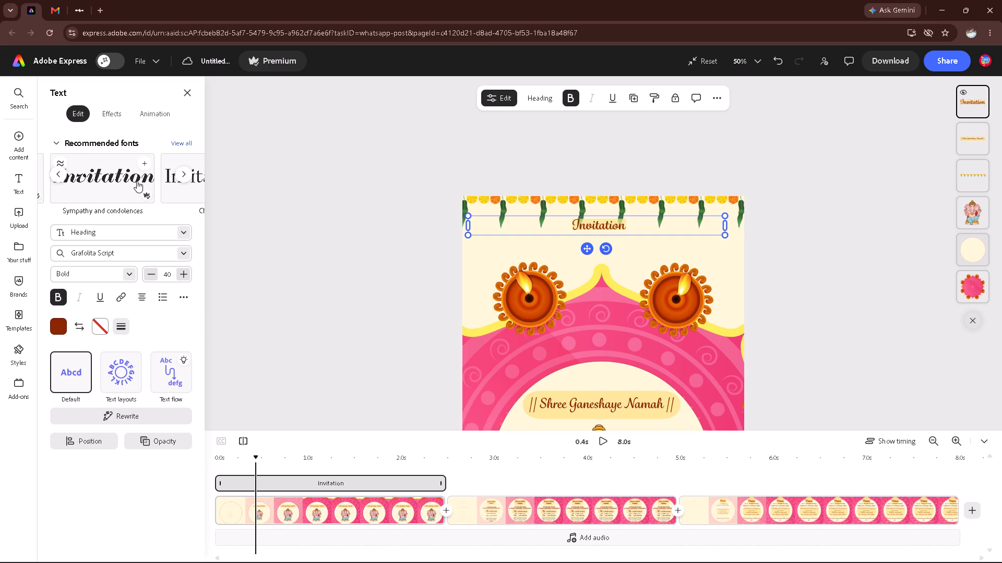
left_click(137, 181)
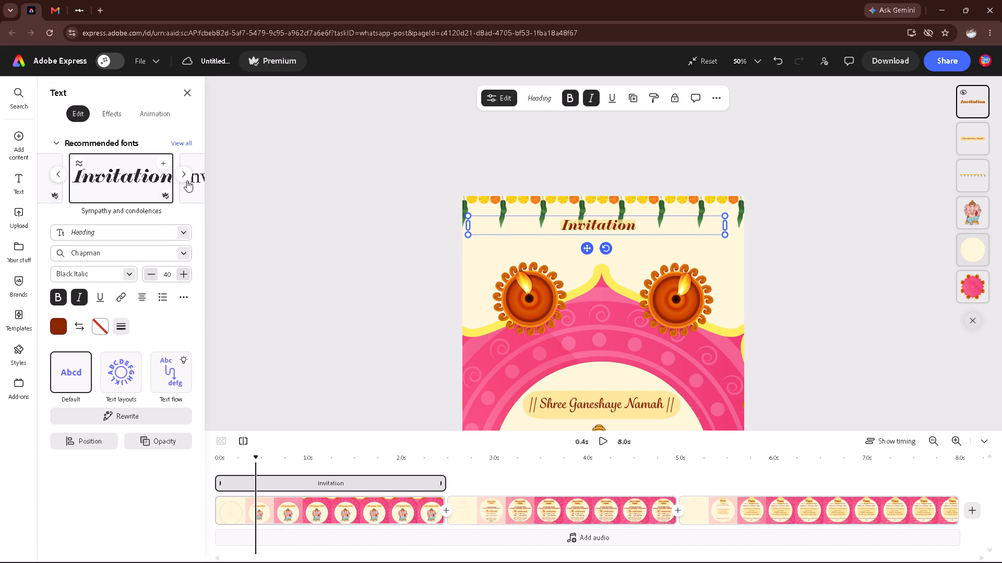
triple_click(189, 172)
left_click(189, 172)
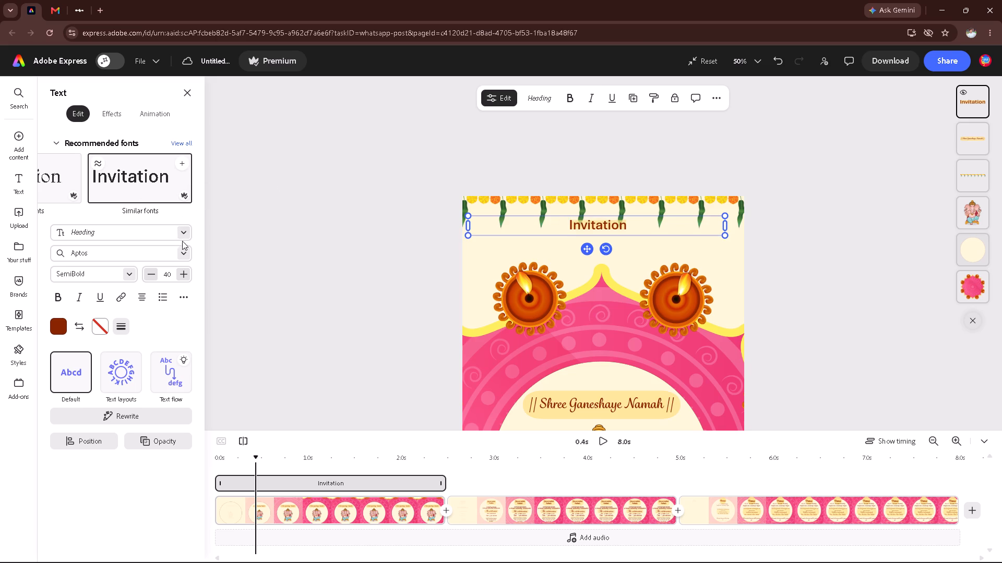
left_click(50, 175)
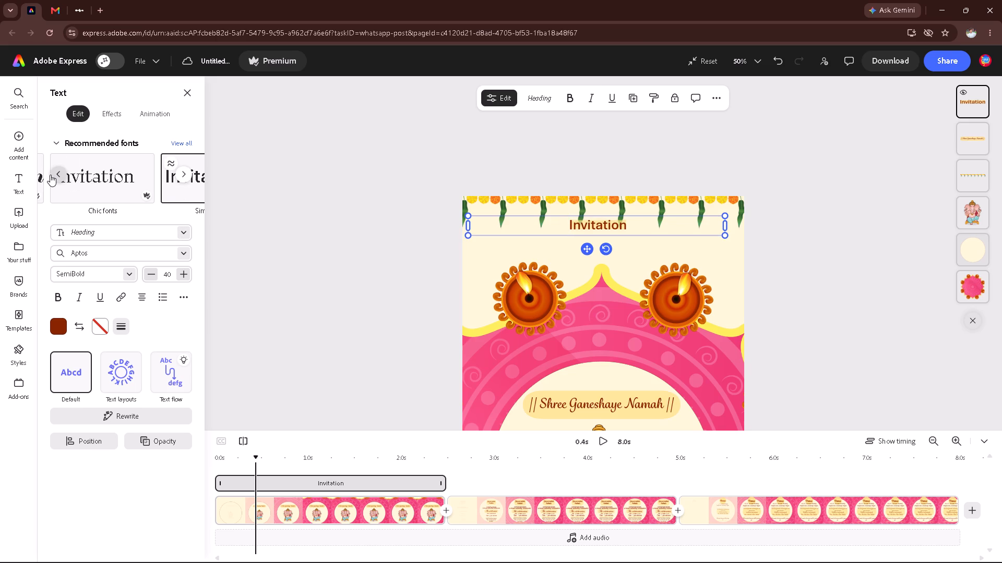
left_click(50, 175)
left_click(90, 186)
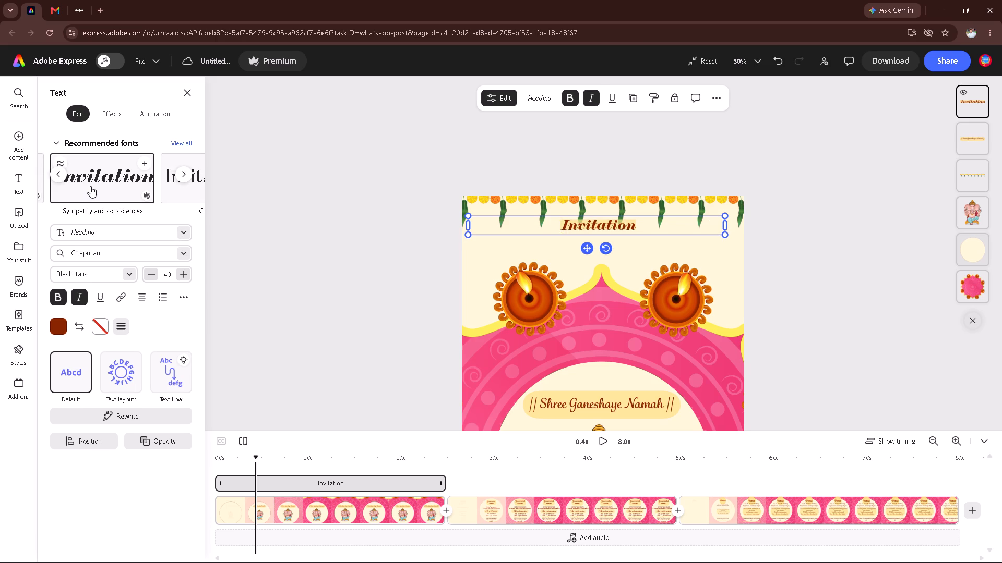
Increase the "Invitation" heading's font size to 106.
triple_click(182, 279)
left_click(182, 278)
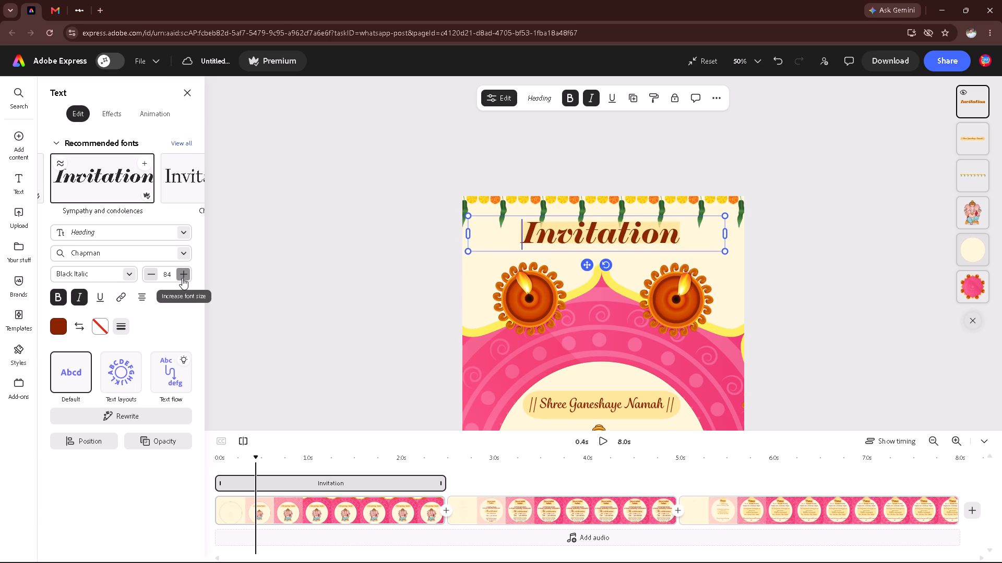
left_click(182, 278)
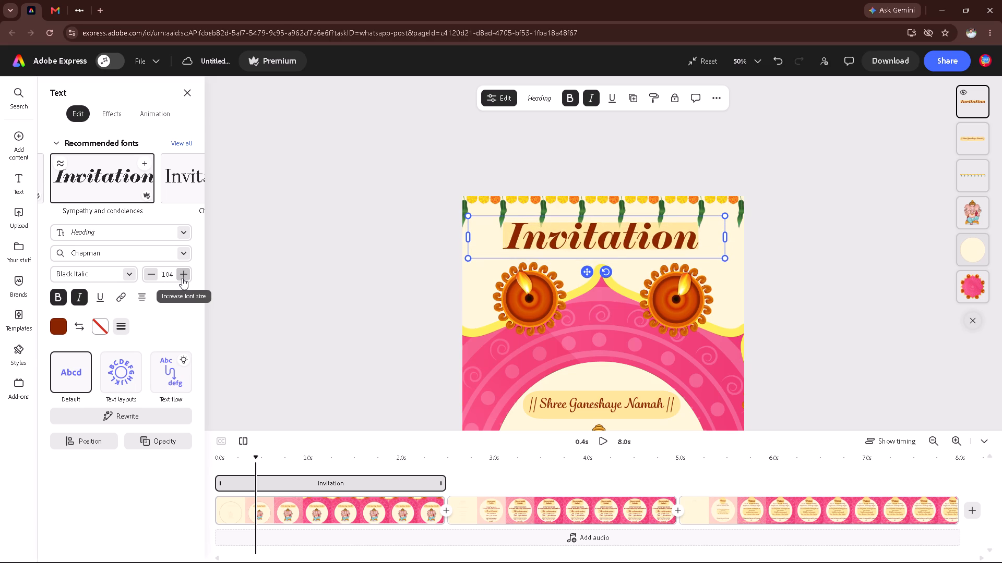
left_click(182, 278)
left_click(182, 278)
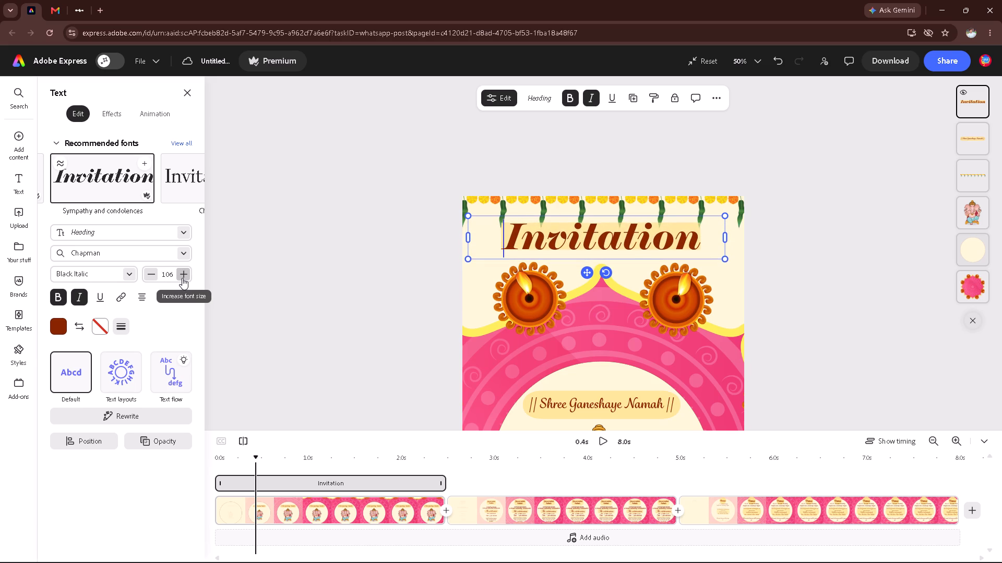
Nudge the "Invitation" heading slightly down, so it sits just above the two diya lamps.
left_click_drag(587, 277, 588, 281)
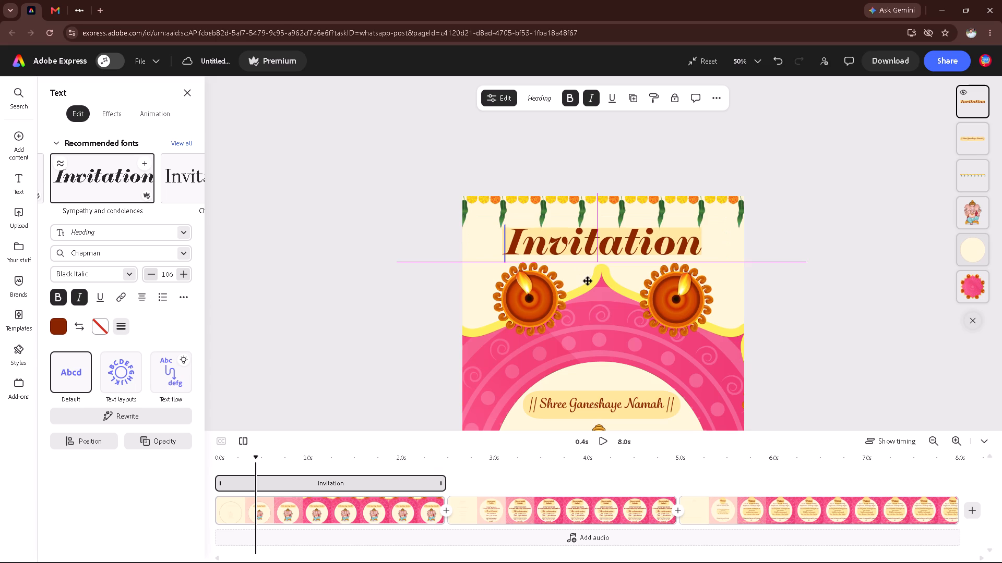
left_click_drag(588, 281, 588, 283)
left_click_drag(588, 283, 589, 283)
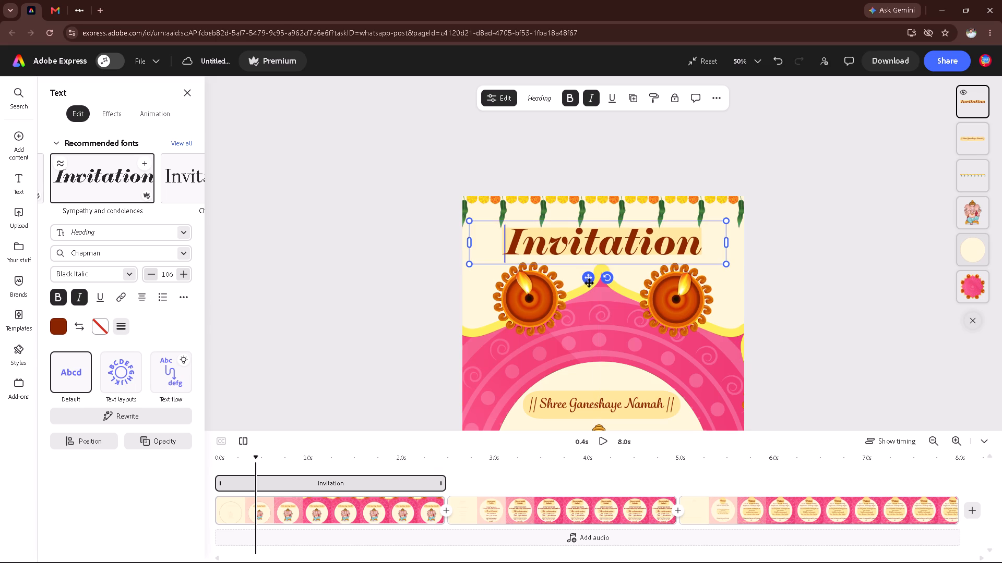
Apply the Ciclo Display Regular font suggested under Chic fonts to the "Invitation" heading and check it against the rest of the scene.
scroll(592, 287, "up", 3)
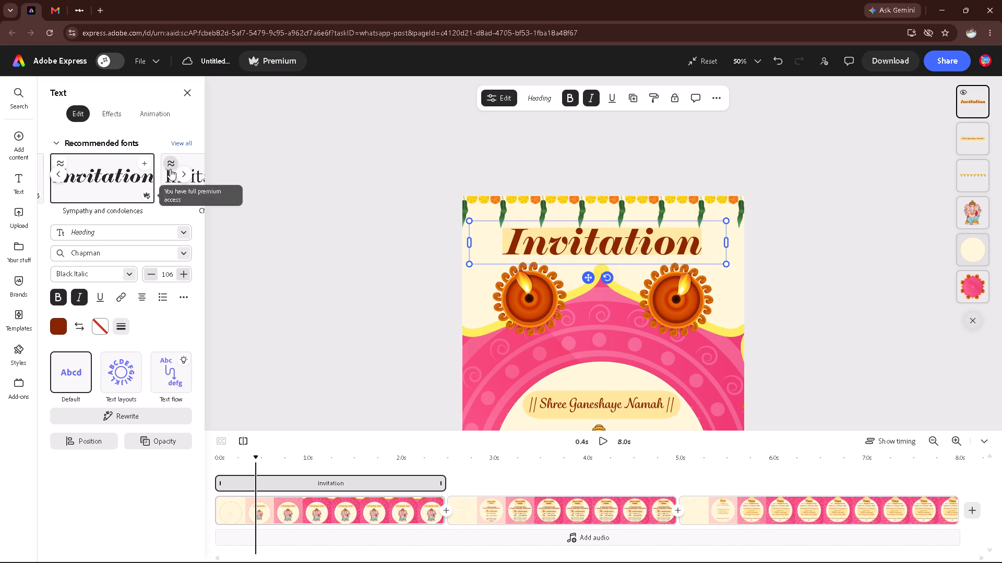
left_click(189, 173)
left_click(121, 183)
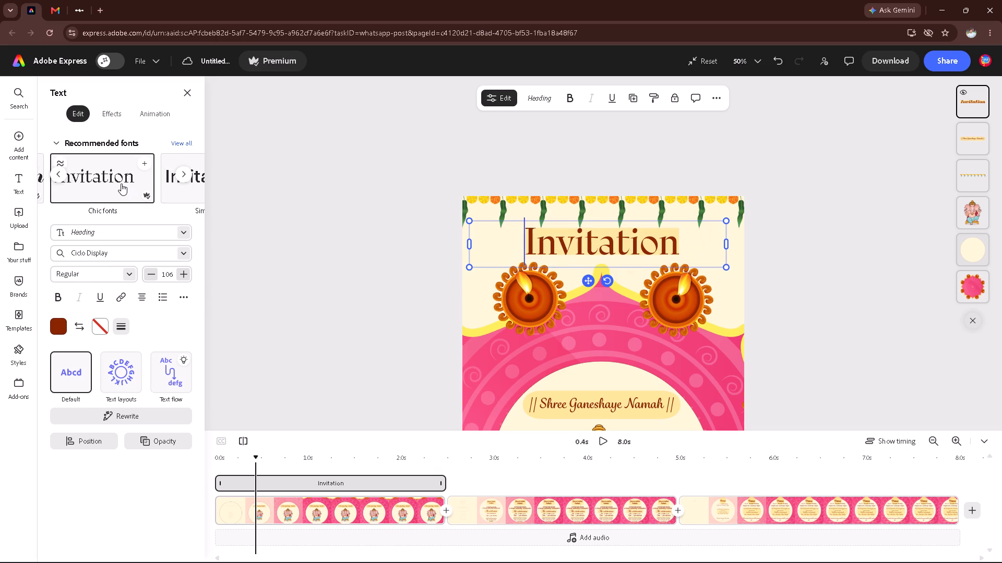
scroll(507, 244, "down", 2)
scroll(501, 292, "down", 4)
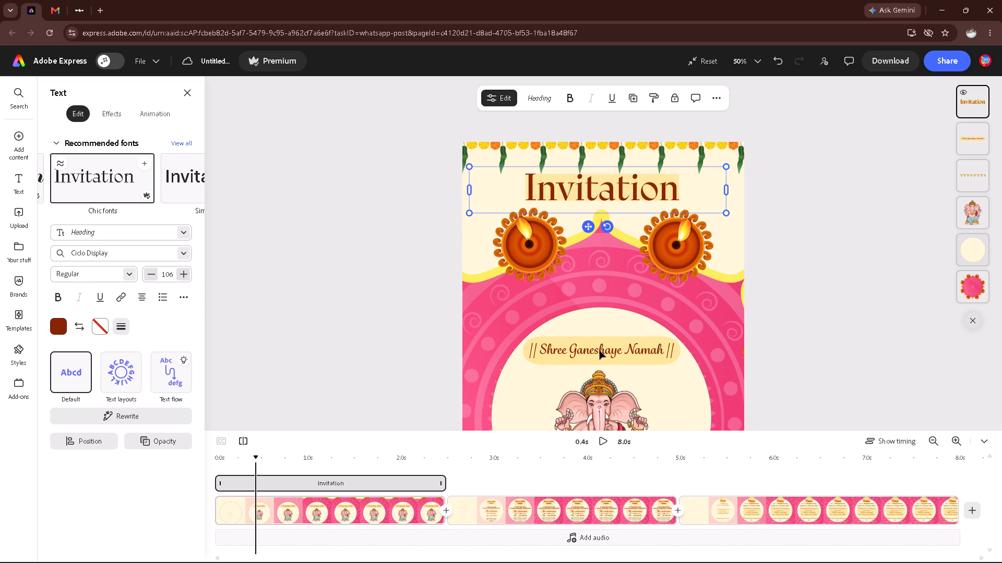
scroll(576, 288, "up", 8)
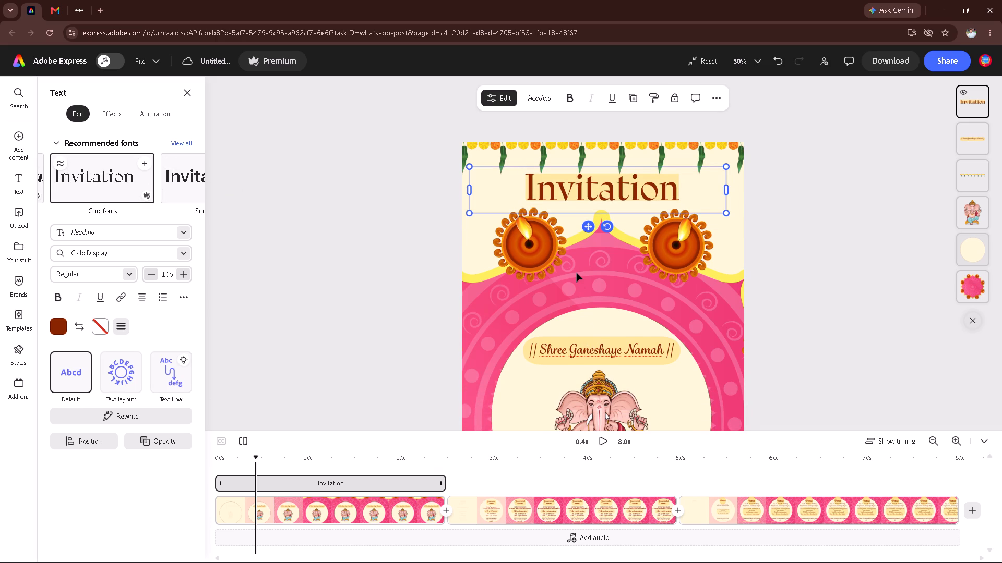
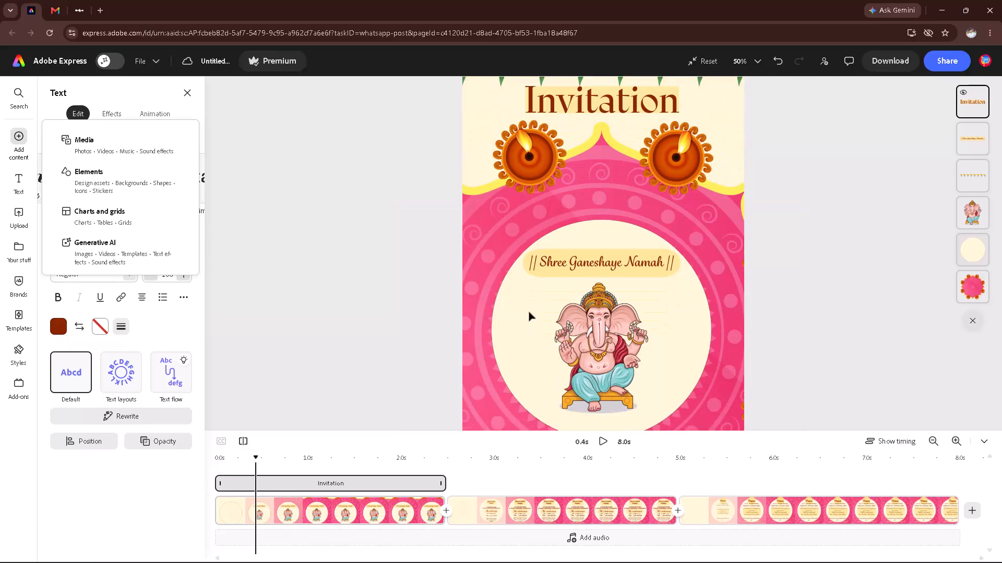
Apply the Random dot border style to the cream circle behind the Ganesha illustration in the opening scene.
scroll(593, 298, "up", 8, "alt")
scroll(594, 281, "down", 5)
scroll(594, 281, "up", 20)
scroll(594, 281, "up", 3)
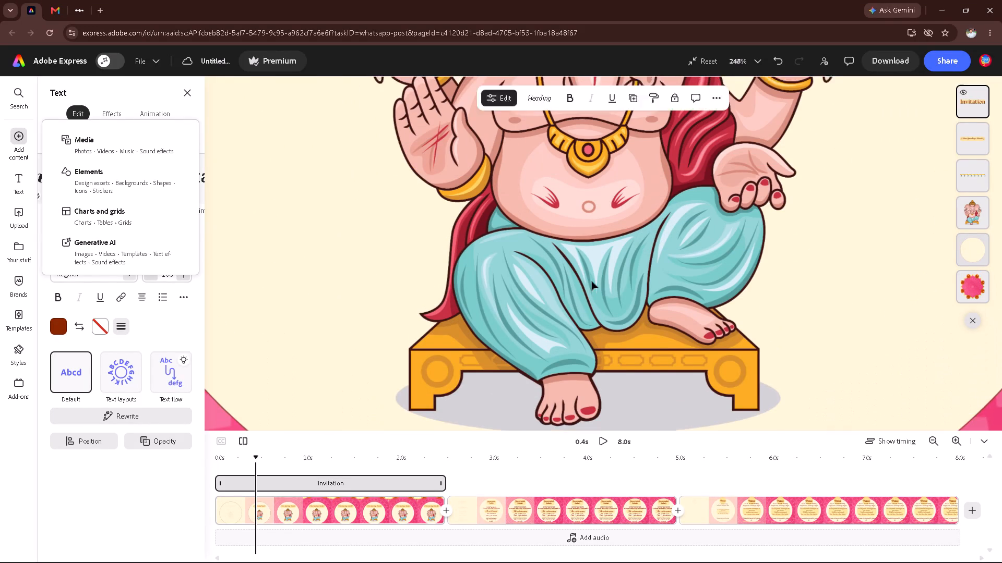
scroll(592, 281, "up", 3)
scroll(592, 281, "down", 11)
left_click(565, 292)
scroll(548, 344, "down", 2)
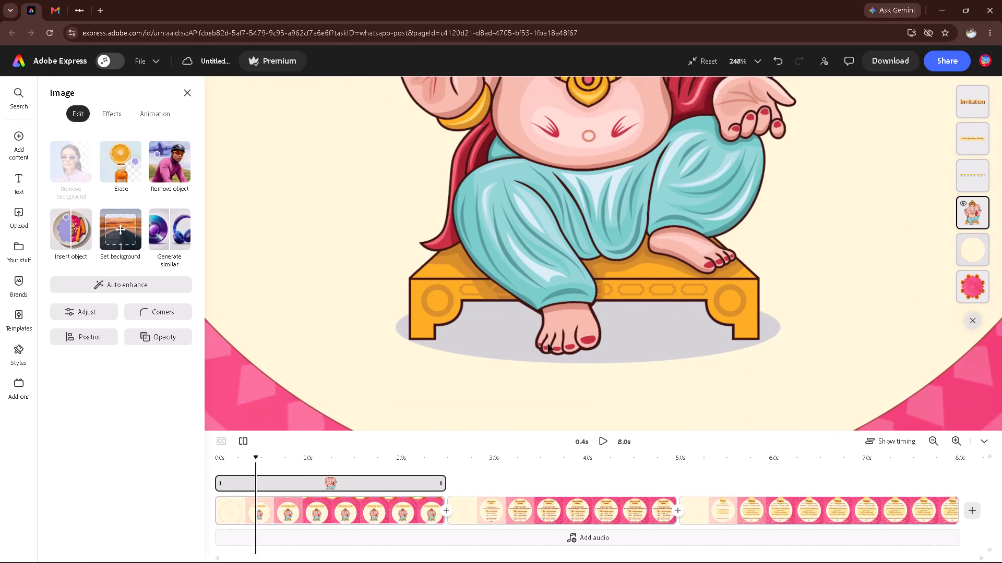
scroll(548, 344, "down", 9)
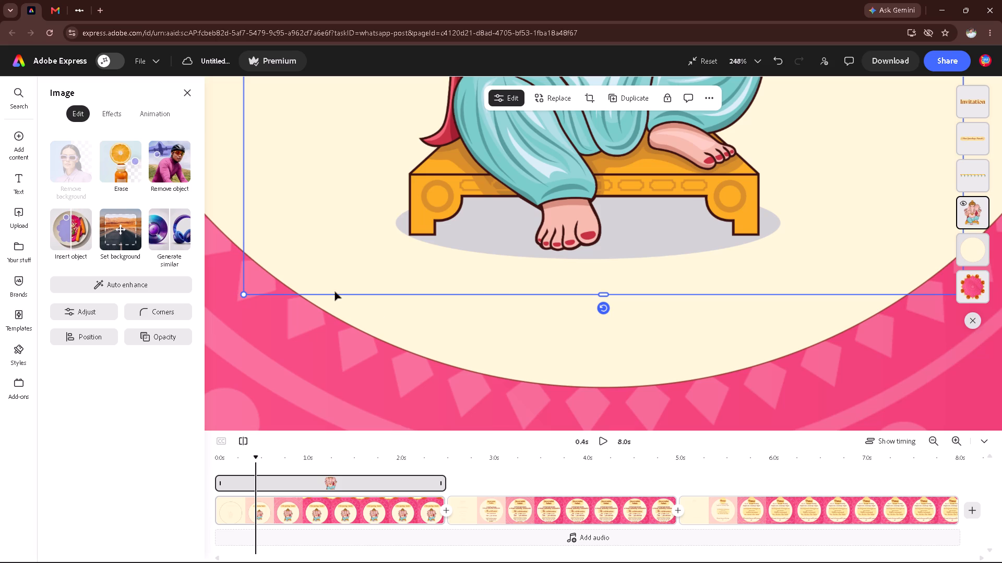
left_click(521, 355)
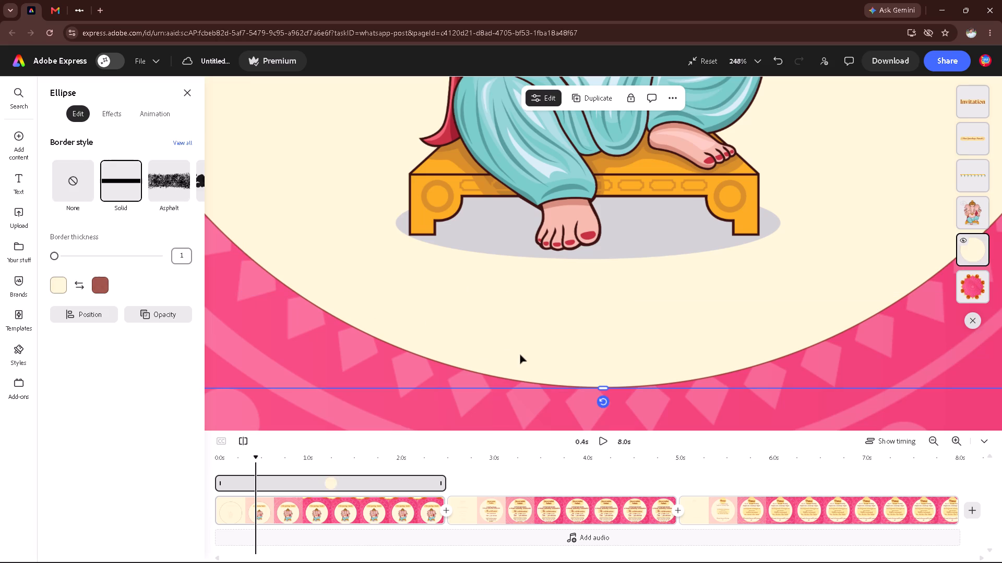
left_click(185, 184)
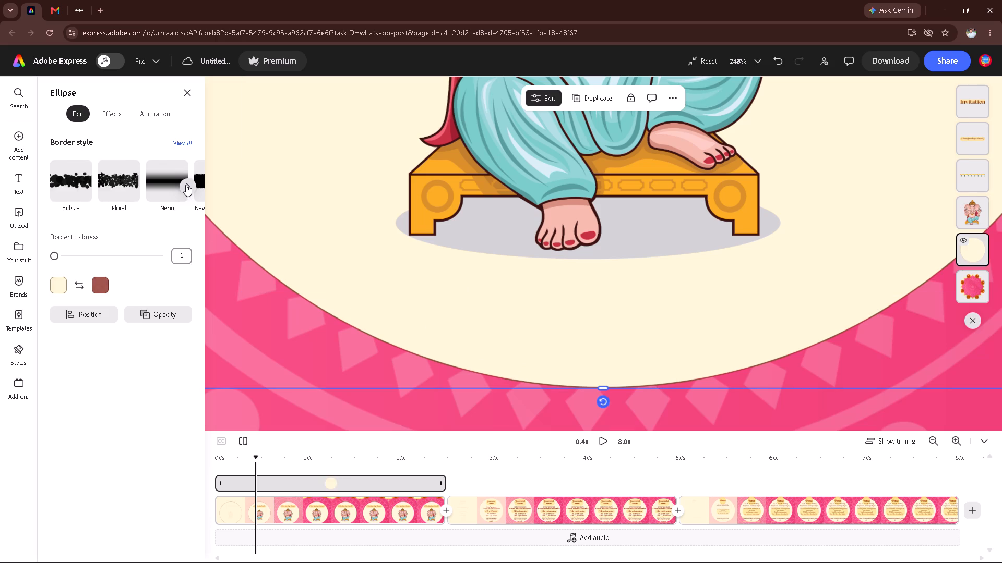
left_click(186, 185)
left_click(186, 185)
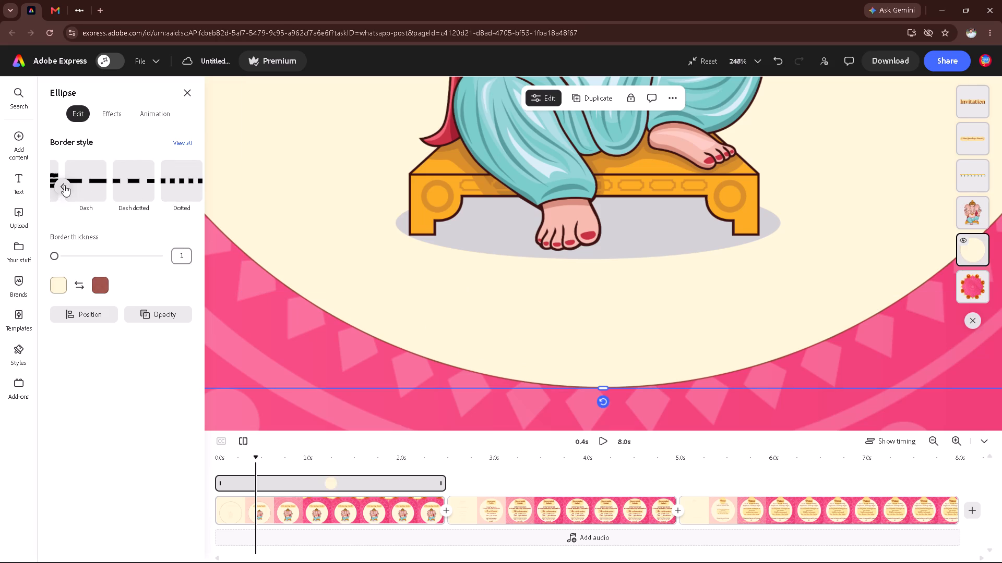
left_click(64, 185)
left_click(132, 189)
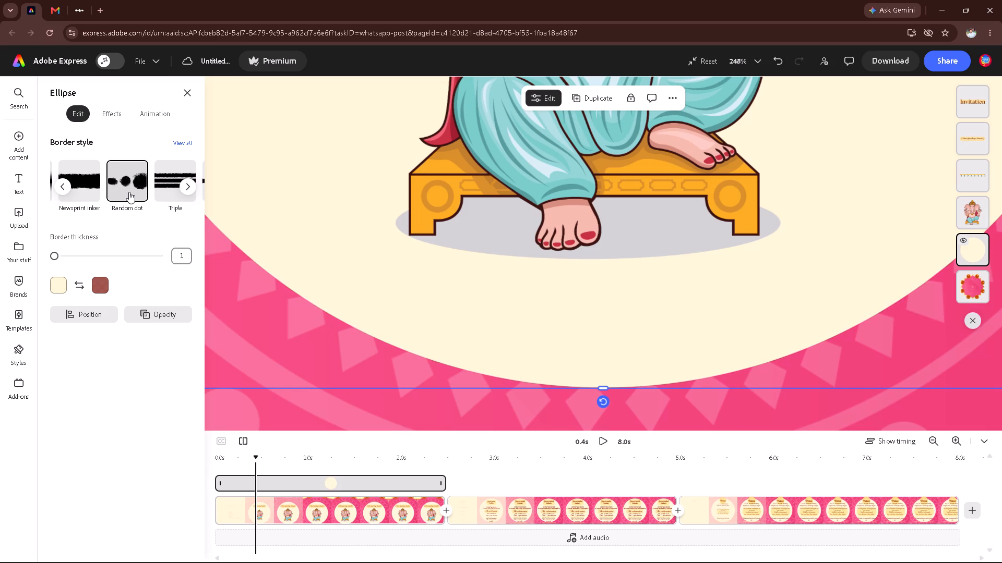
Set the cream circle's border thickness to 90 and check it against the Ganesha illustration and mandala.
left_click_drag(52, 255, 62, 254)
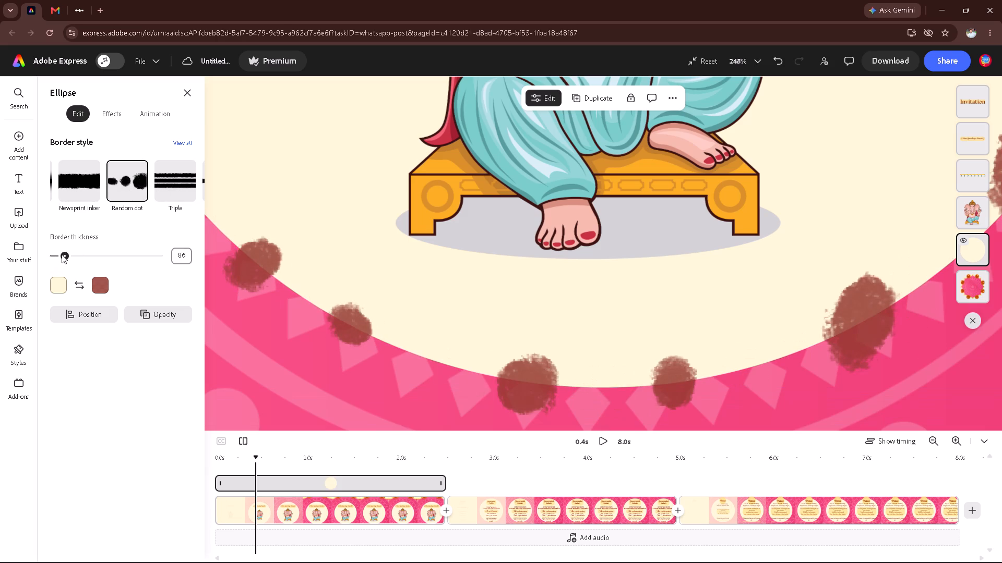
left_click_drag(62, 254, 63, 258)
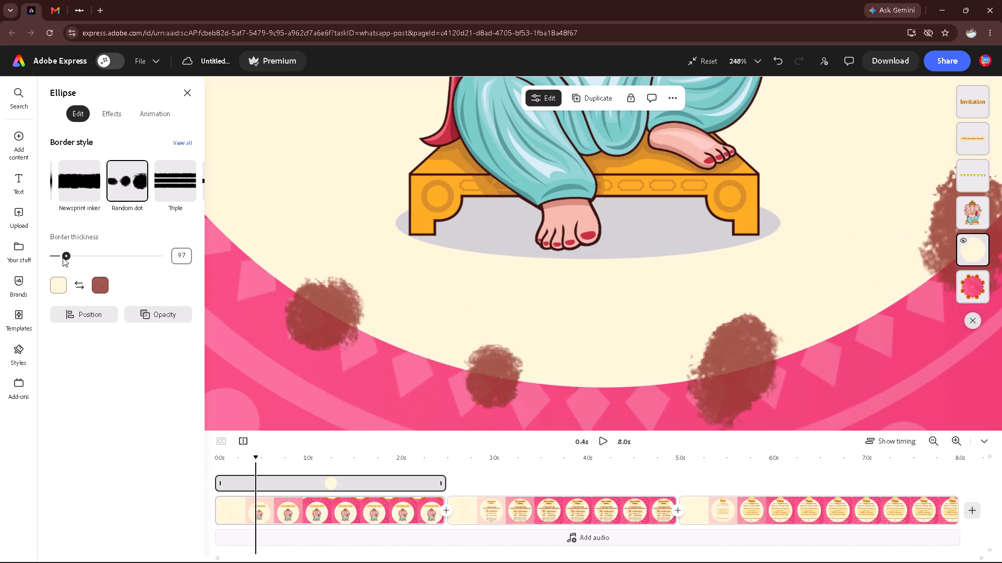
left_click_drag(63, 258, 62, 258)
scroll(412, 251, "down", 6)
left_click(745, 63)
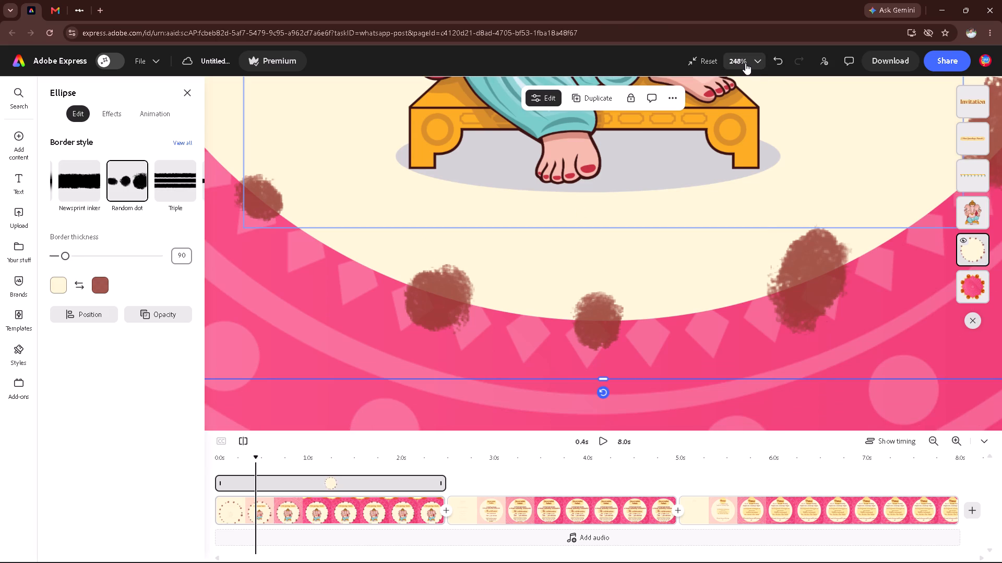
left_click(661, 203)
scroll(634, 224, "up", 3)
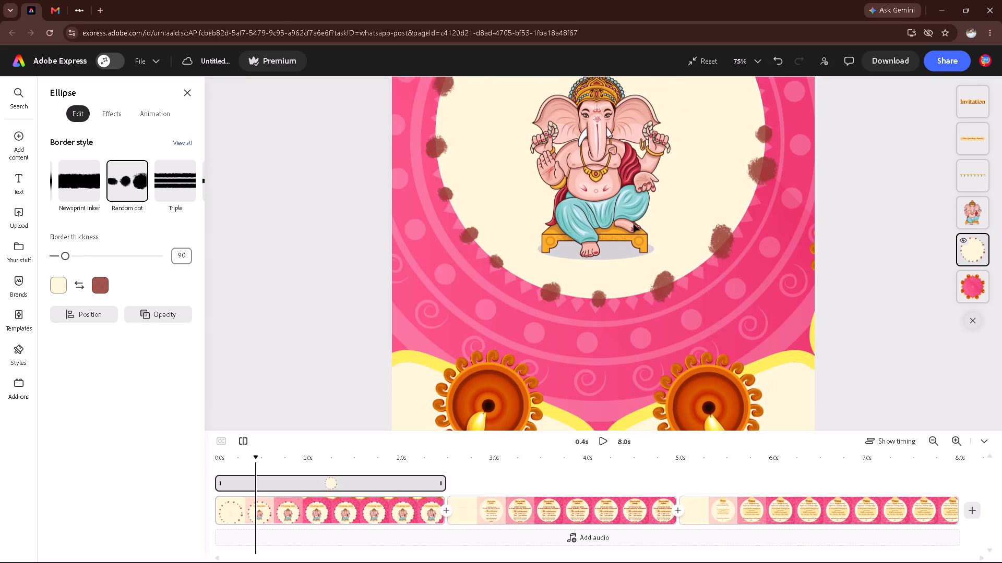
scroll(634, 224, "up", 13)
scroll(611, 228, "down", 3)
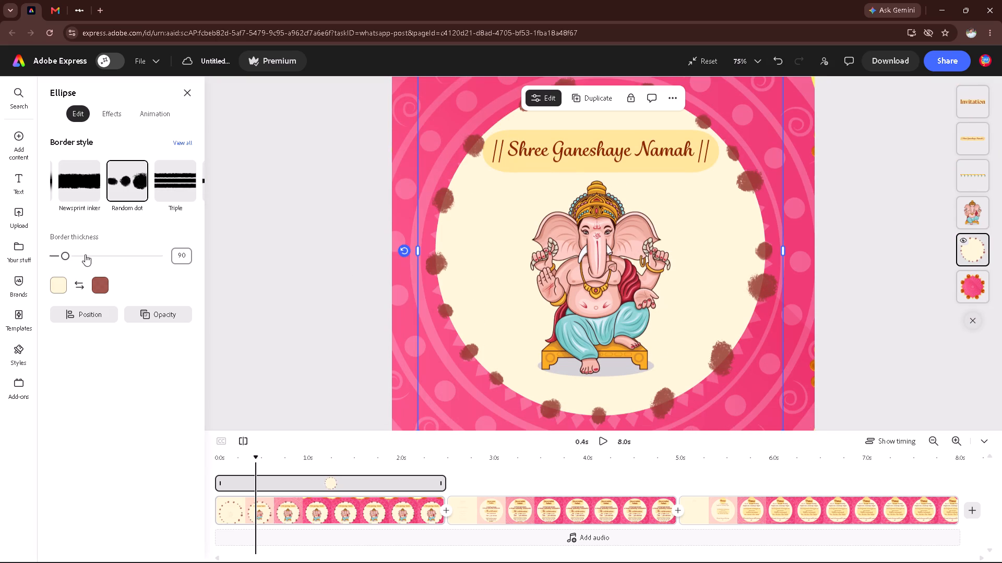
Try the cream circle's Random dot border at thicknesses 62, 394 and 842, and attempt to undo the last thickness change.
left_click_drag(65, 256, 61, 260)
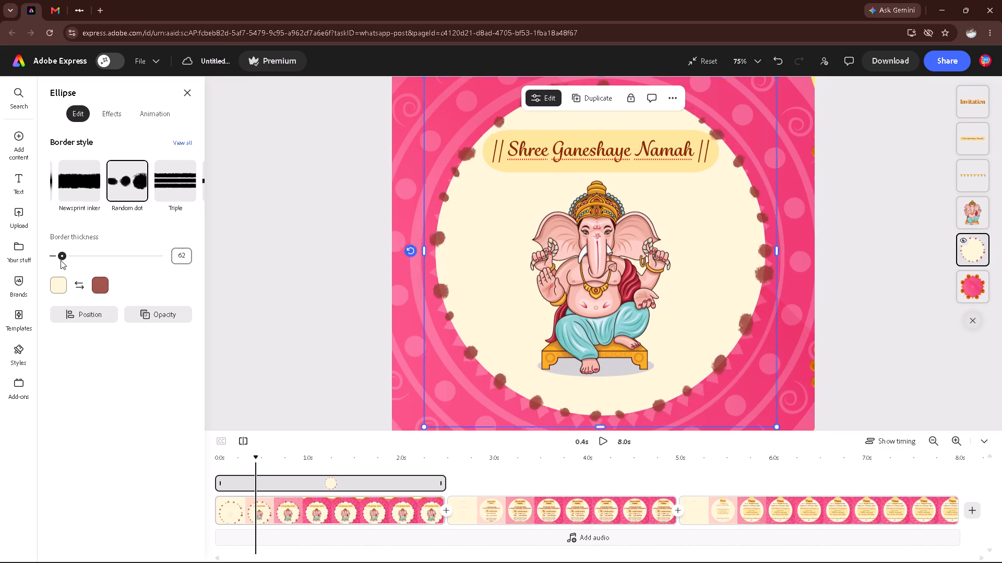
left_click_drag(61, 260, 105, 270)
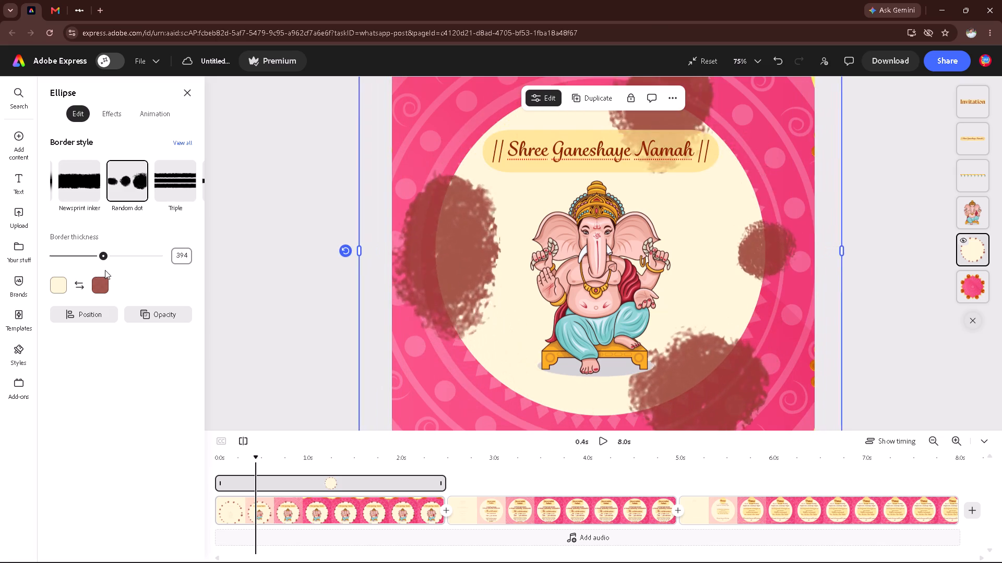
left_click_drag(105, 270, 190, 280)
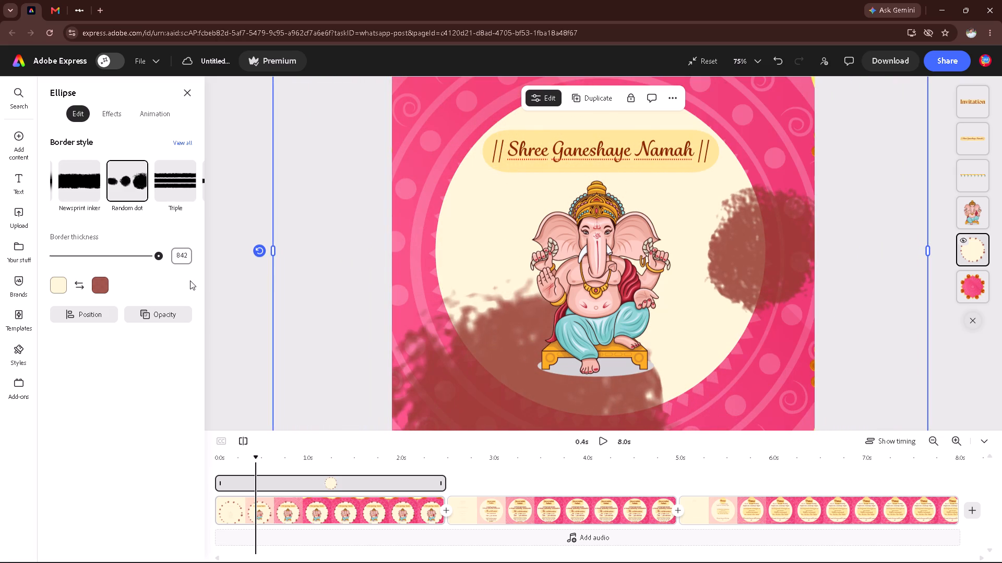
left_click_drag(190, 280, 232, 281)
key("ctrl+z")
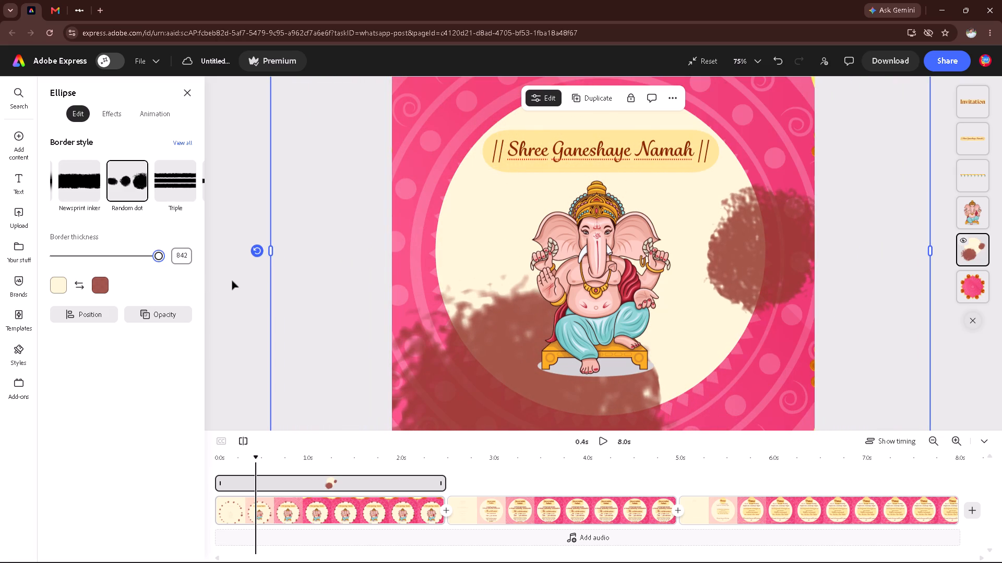
Open the full set of border styles for the cream circle.
scroll(128, 209, "up", 2)
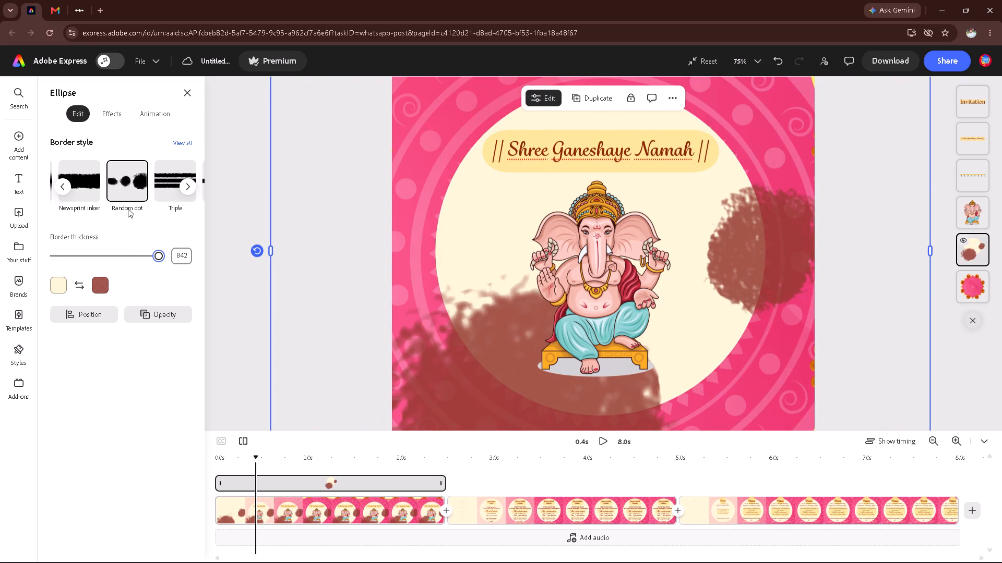
scroll(128, 209, "up", 1)
left_click(184, 137)
left_click(184, 141)
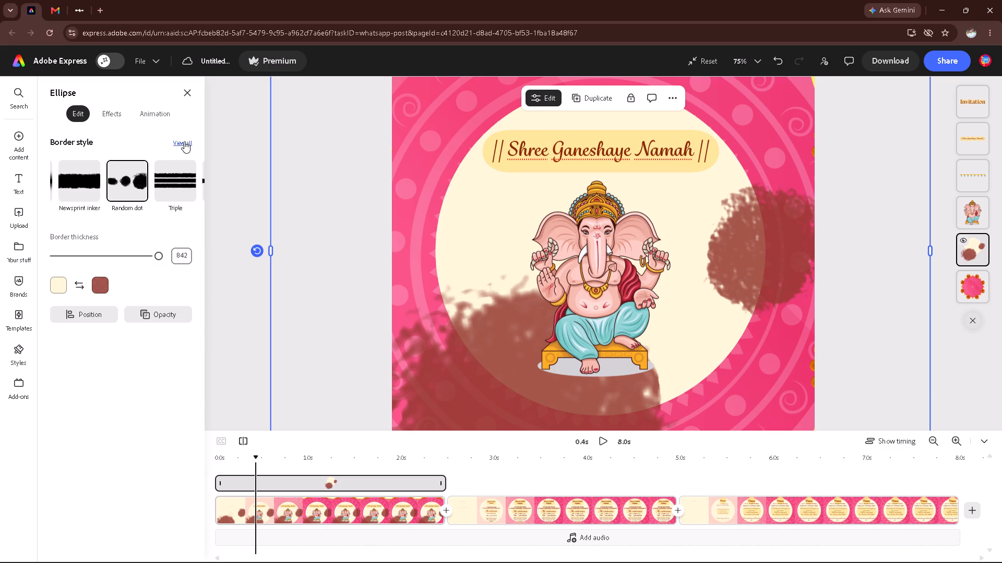
scroll(141, 258, "down", 3)
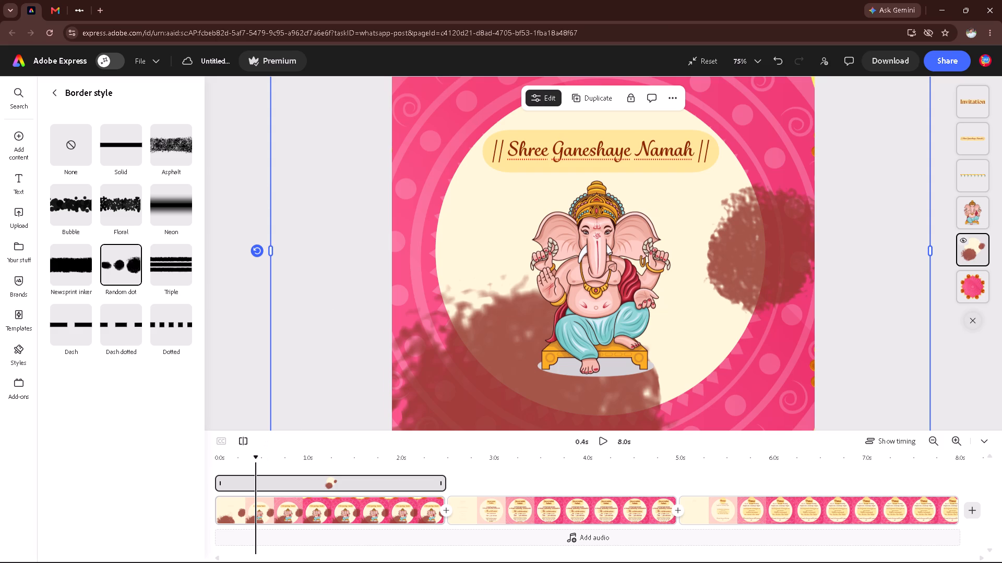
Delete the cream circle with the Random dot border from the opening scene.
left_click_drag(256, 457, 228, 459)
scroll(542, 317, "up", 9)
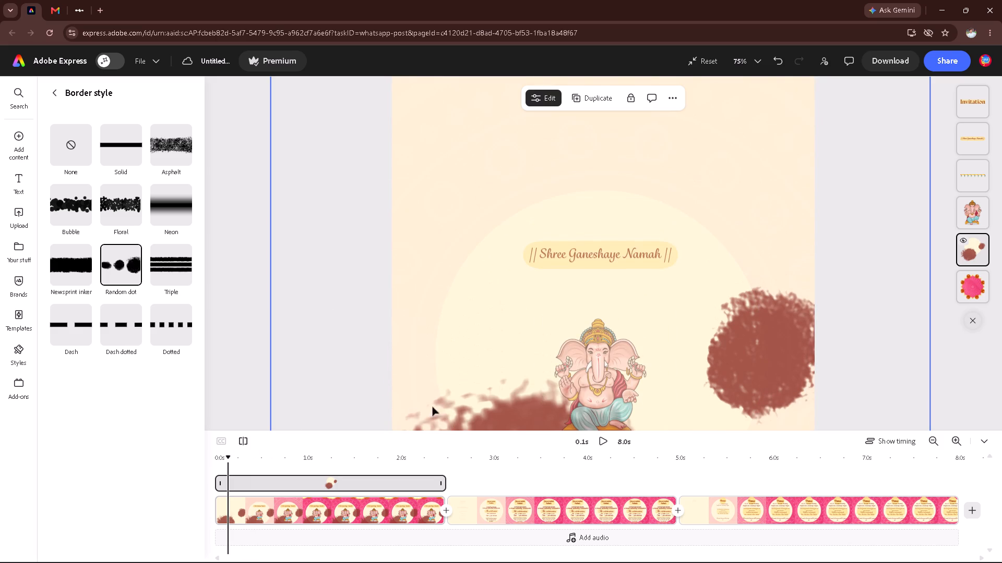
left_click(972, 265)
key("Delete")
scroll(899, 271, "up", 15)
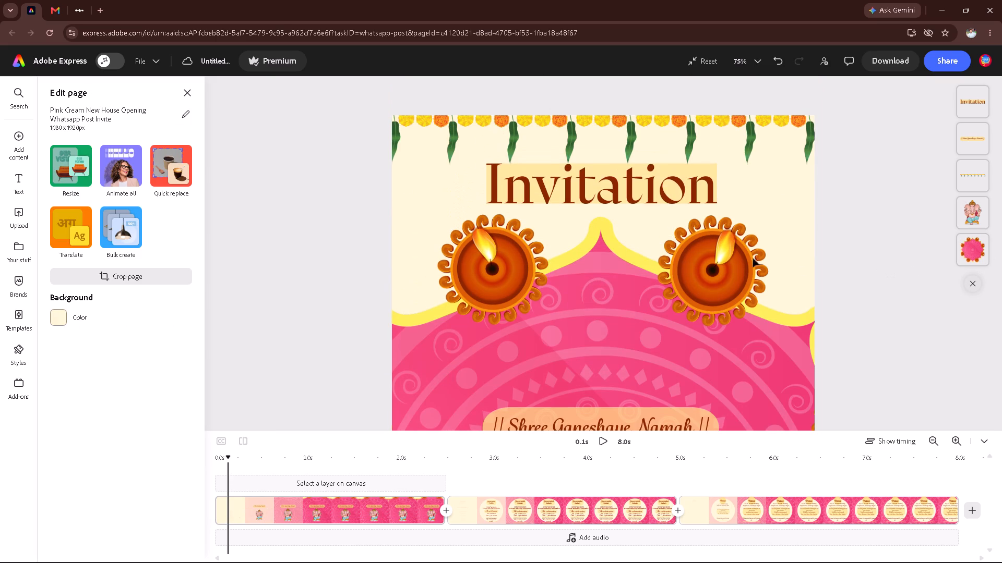
Undo the cream circle's deletion, its border style and thickness changes, and the "Invitation" heading's Ciclo Display font.
key("ctrl+z")
key("ctrl+z")
key("ctrl+z")
key("ctrl+z")
key("ctrl+z")
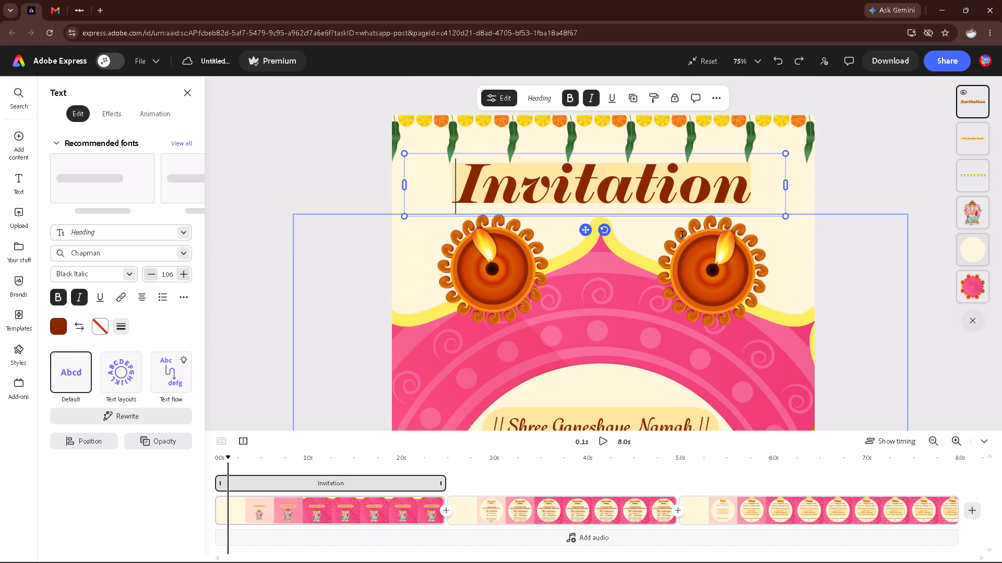
Undo the "Invitation" heading's downward nudge and its font size increases step by step, taking the size back to 46.
key("ctrl+z")
key("ctrl+z")
key("ctrl+z")
key("ctrl+z")
key("ctrl+z")
key("ctrl+z")
key("ctrl+z")
key("ctrl+z")
key("ctrl+z")
key("ctrl+z")
key("ctrl+z")
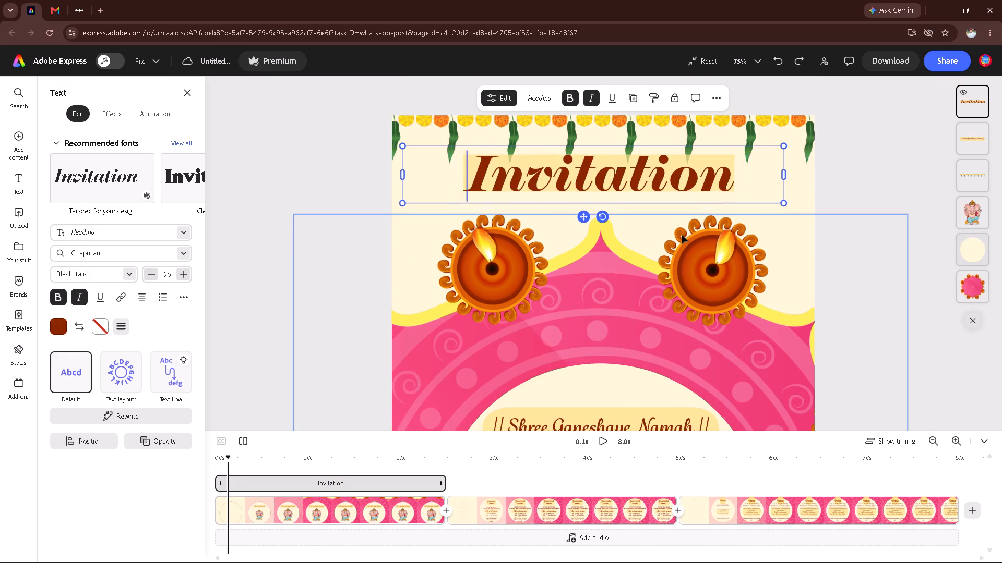
key("ctrl+z")
key("ctrl+z")
key("ctrl+z")
key("ctrl+z")
key("ctrl+z")
key("ctrl+z")
key("ctrl+z")
key("ctrl+z")
key("ctrl+z")
key("ctrl+z")
key("ctrl+z")
key("ctrl+z")
key("ctrl+z")
key("ctrl+z")
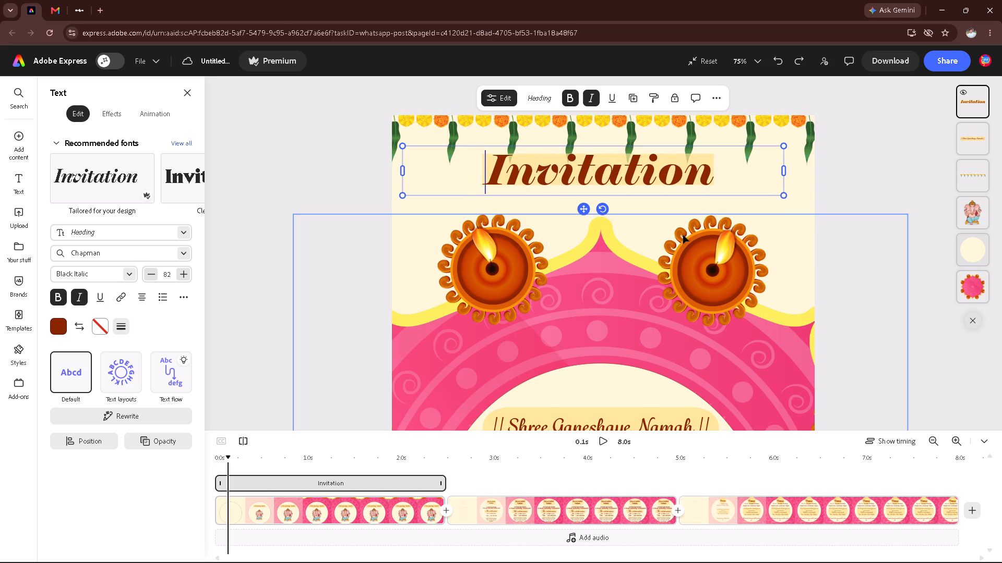
key("ctrl+z")
key("ctrl+z")
key("ctrl+z")
key("ctrl+z")
key("ctrl+z")
key("ctrl+z")
key("ctrl+z")
key("ctrl+z")
key("ctrl+z")
key("ctrl+z")
key("ctrl+z")
key("ctrl+z")
key("ctrl+z")
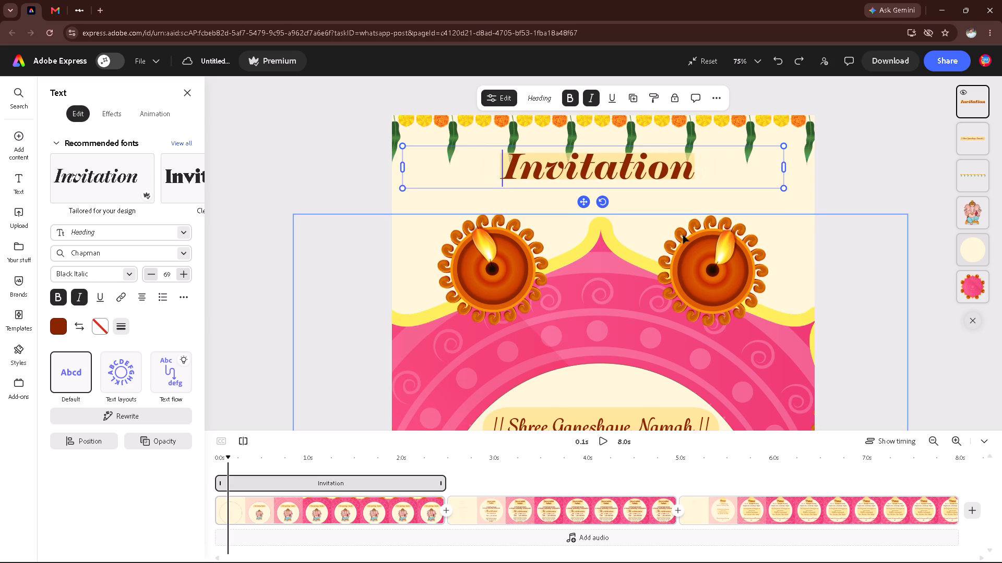
key("ctrl+z")
key("ctrl+z")
key("ctrl+z")
key("ctrl+z")
key("ctrl+z")
key("ctrl+z")
key("ctrl+z")
key("ctrl+z")
key("ctrl+z")
key("ctrl+z")
key("ctrl+z")
key("ctrl+z")
key("ctrl+z")
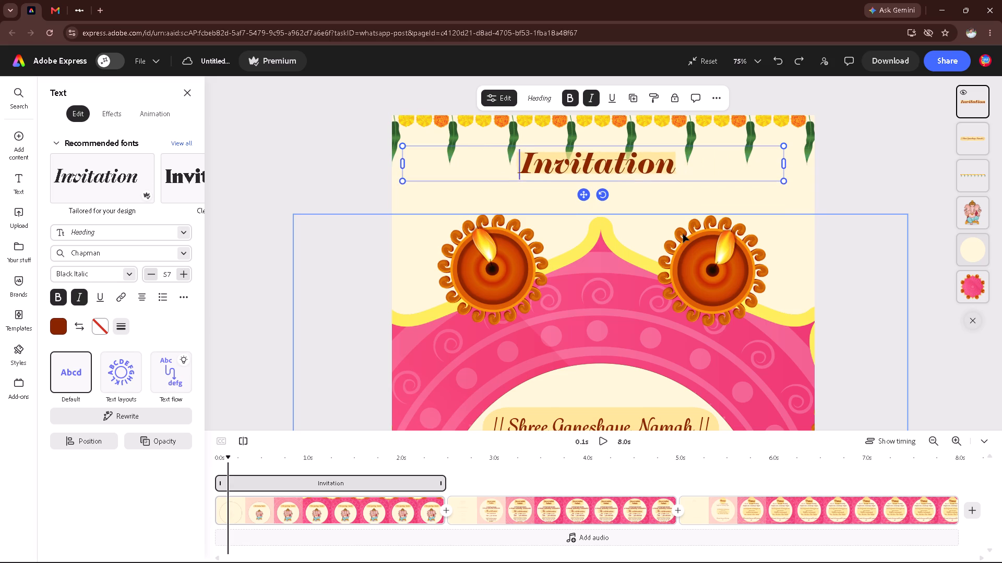
key("ctrl+z")
key("ctrl+z")
key("ctrl+z")
key("ctrl+z")
key("ctrl+z")
key("ctrl+z")
key("ctrl+z")
key("ctrl+z")
key("ctrl+z")
key("ctrl+z")
key("ctrl+z")
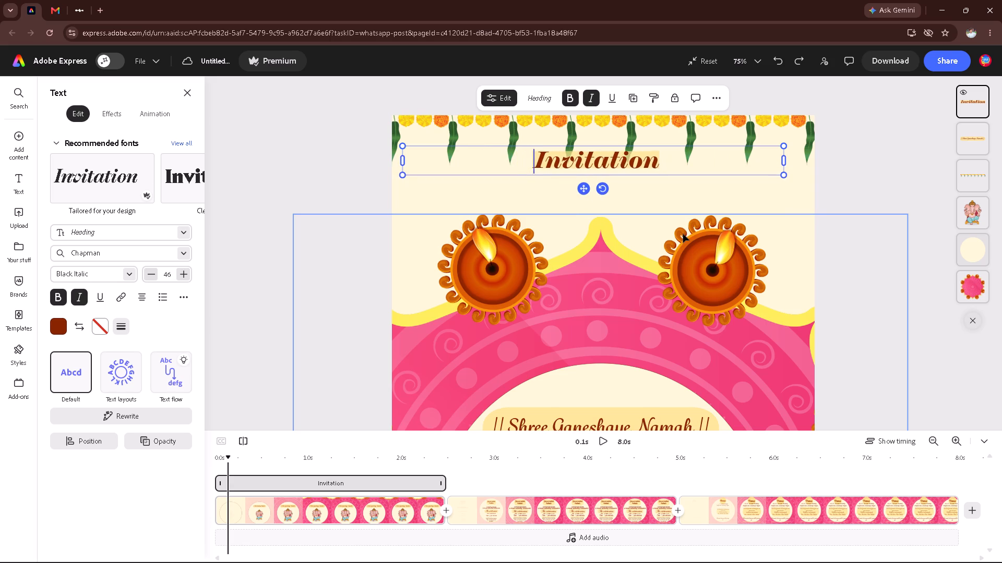
Undo the remaining heading size increases, the Chapman, Grafolita Script and Bello Script Pro font changes, and the cream circle's border colour change.
key("ctrl+z")
key("ctrl+z")
key("ctrl+z")
key("ctrl+z")
key("ctrl+z")
key("ctrl+z")
key("ctrl+z")
key("ctrl+z")
key("ctrl+z")
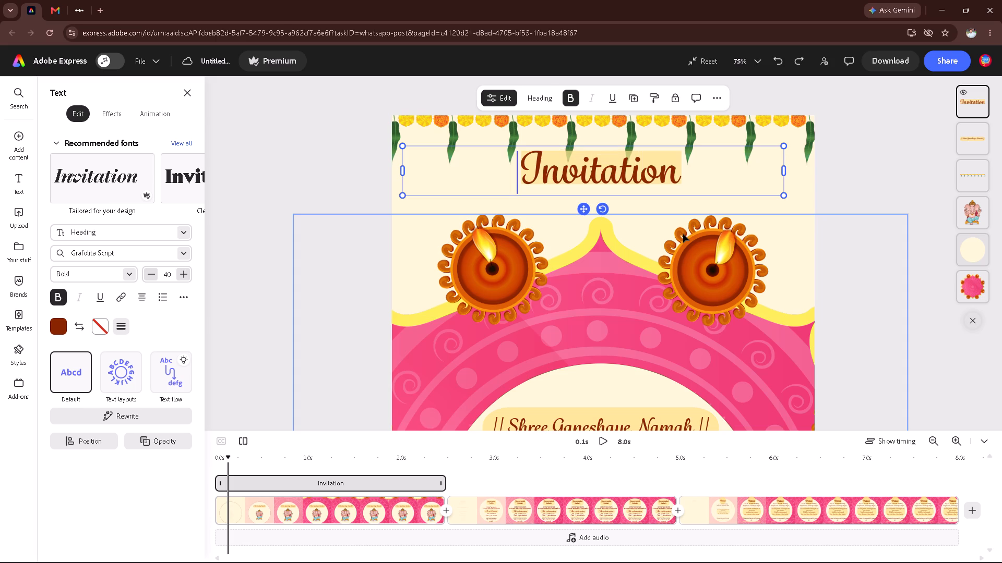
key("ctrl+z")
key("ctrl+z")
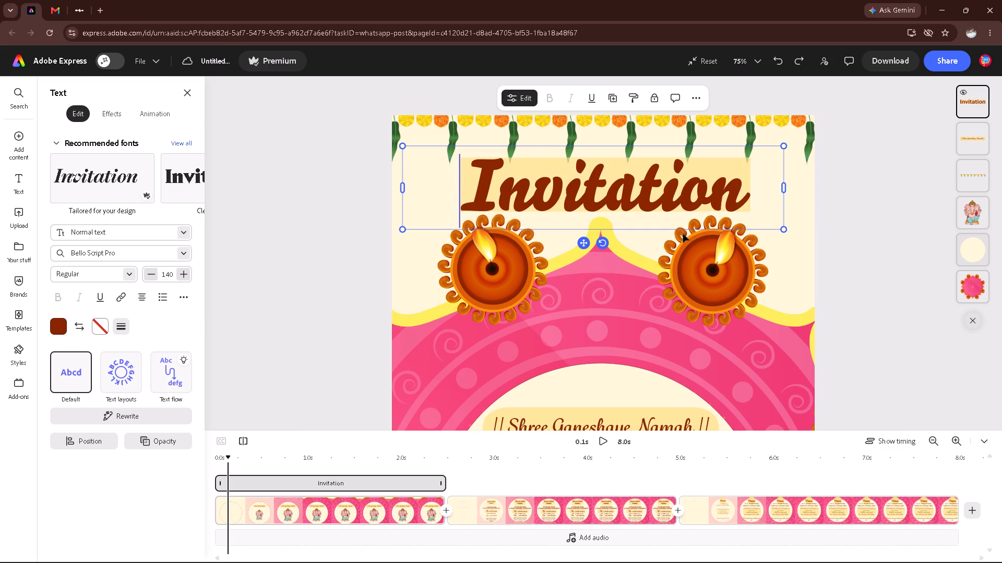
key("ctrl+z")
key("ctrl+z")
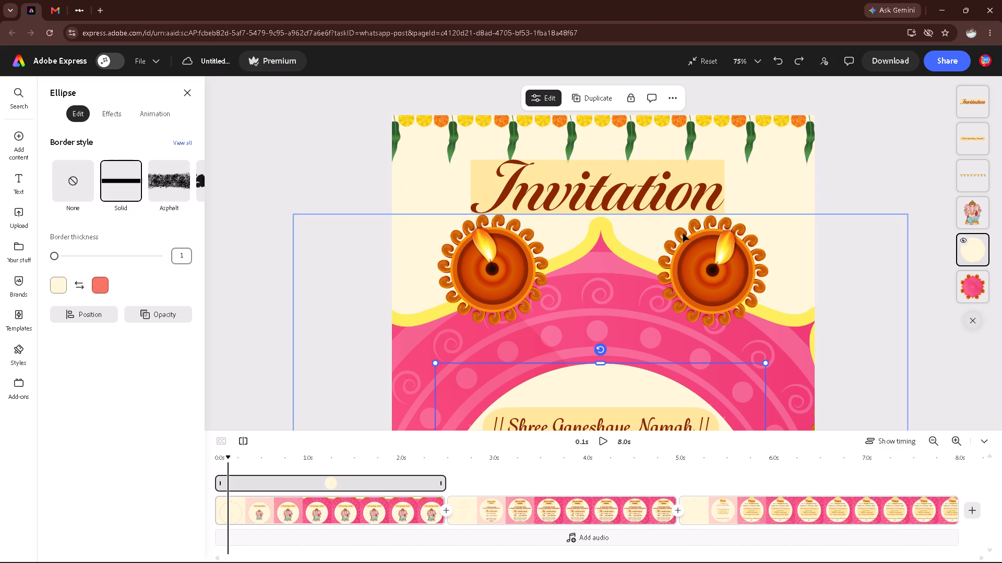
Examine the opening scene from the heading to the lower diyas, and the lower part of the Venue scene at 6.2 s.
scroll(683, 234, "down", 10)
scroll(684, 233, "up", 1)
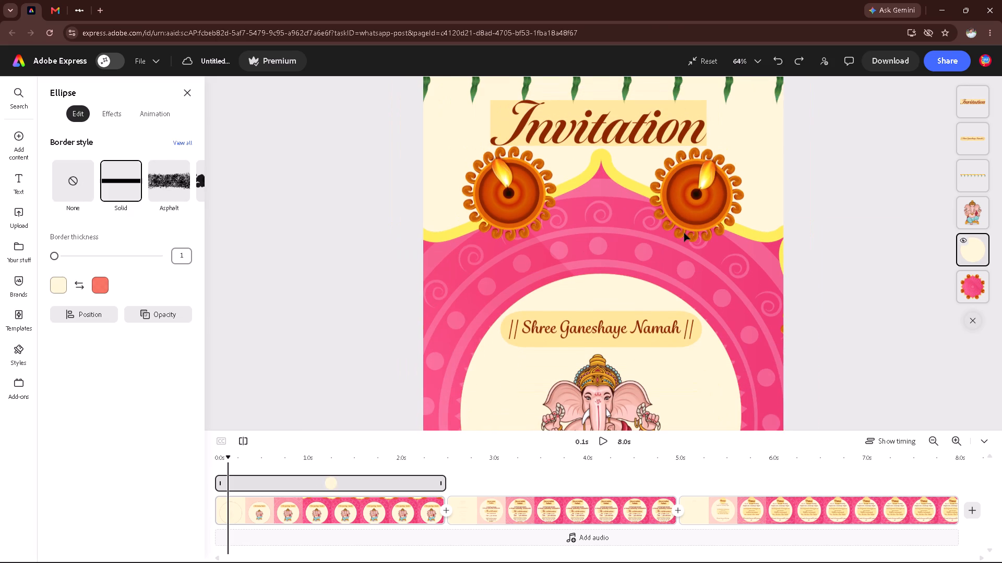
scroll(684, 233, "down", 8)
scroll(684, 233, "up", 1)
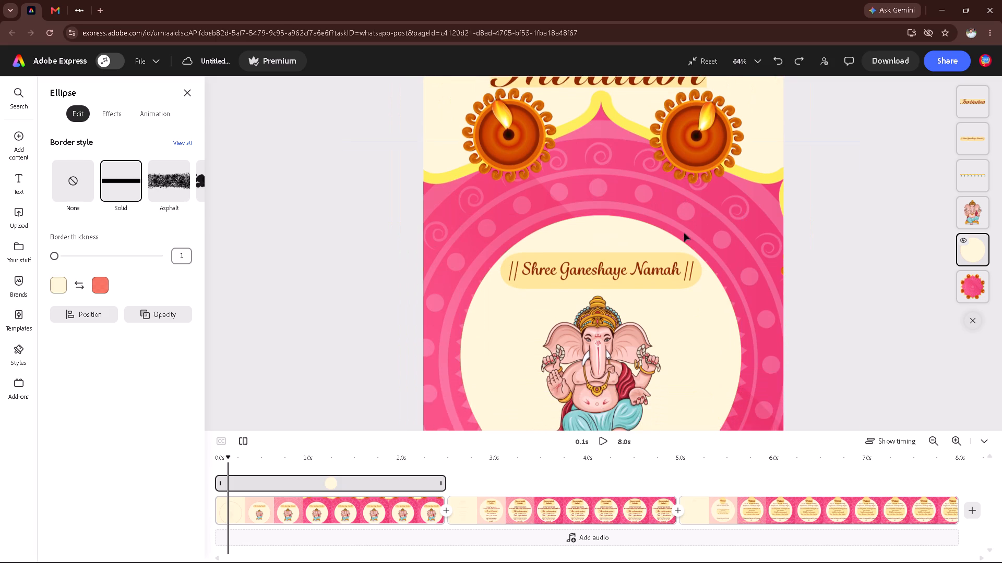
scroll(684, 233, "down", 20)
scroll(684, 233, "down", 10)
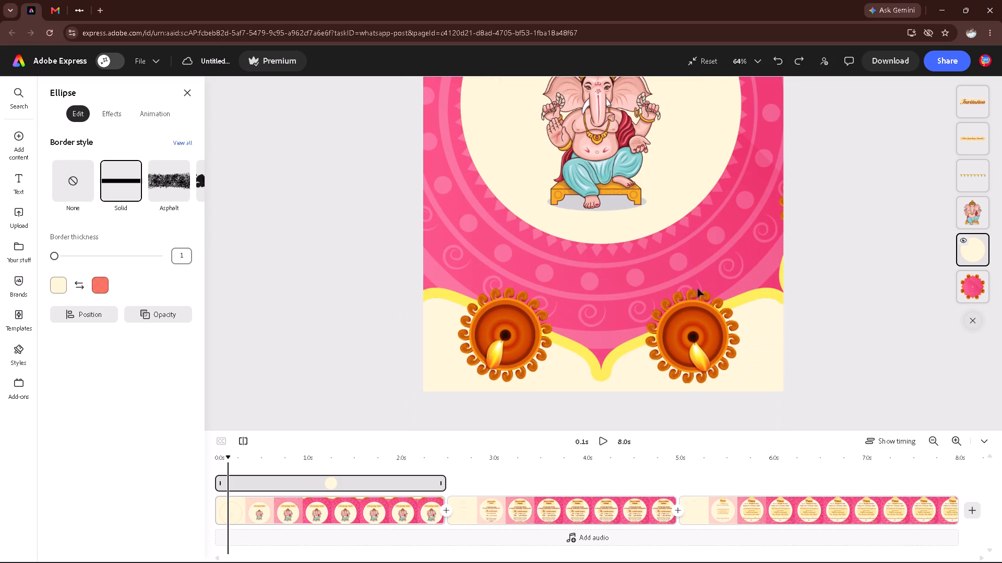
scroll(698, 289, "down", 1)
left_click(788, 457)
scroll(668, 317, "down", 4)
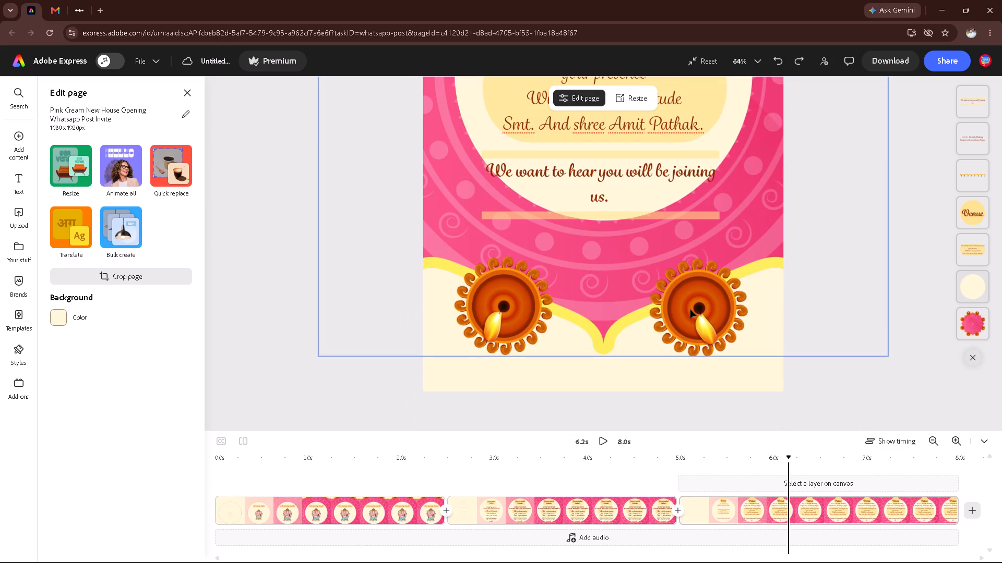
Move the playhead to 7.2 s and examine the Venue scene from the address text down to the lower diyas.
left_click_drag(790, 457, 911, 473)
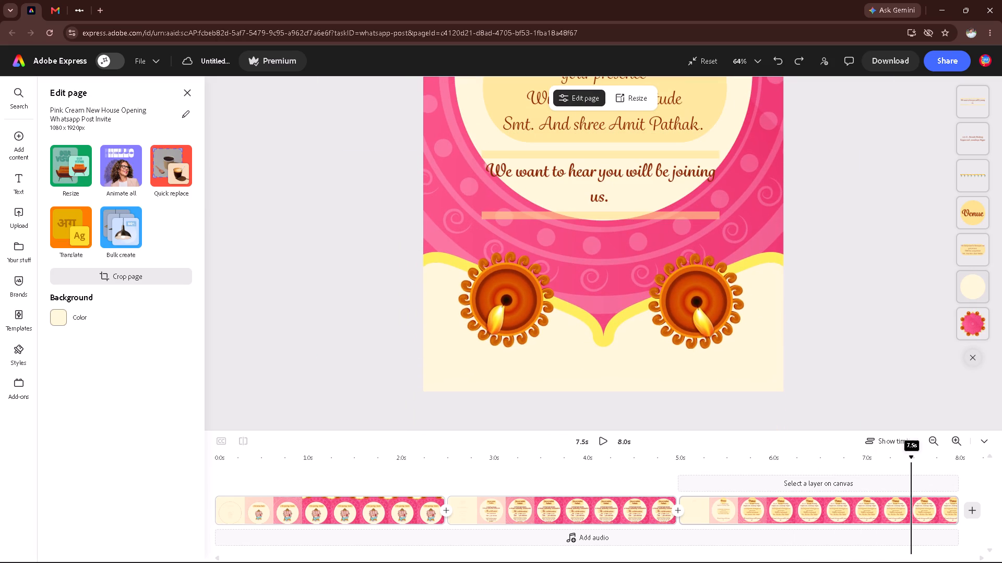
left_click_drag(911, 473, 888, 486)
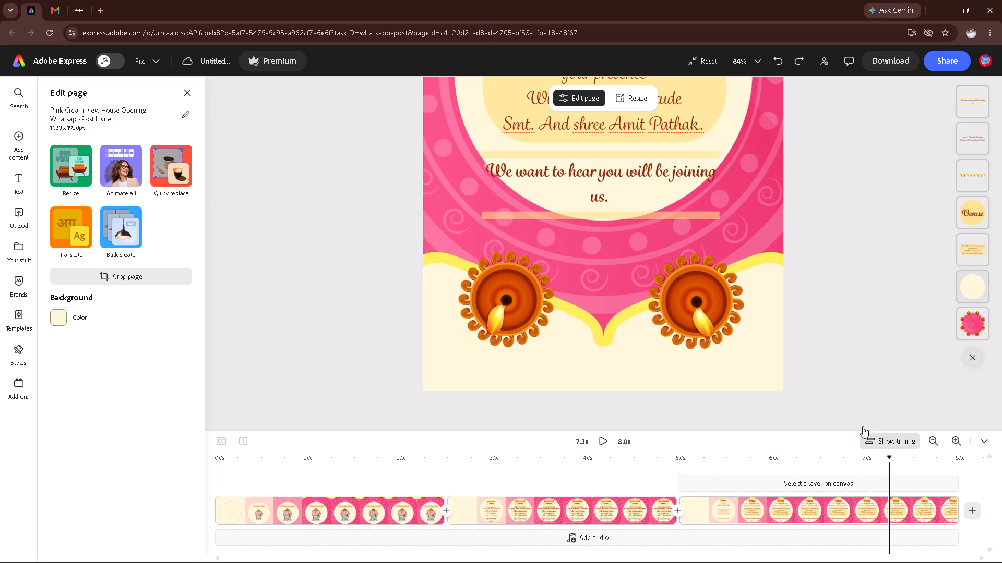
scroll(824, 356, "down", 5)
scroll(798, 327, "up", 13)
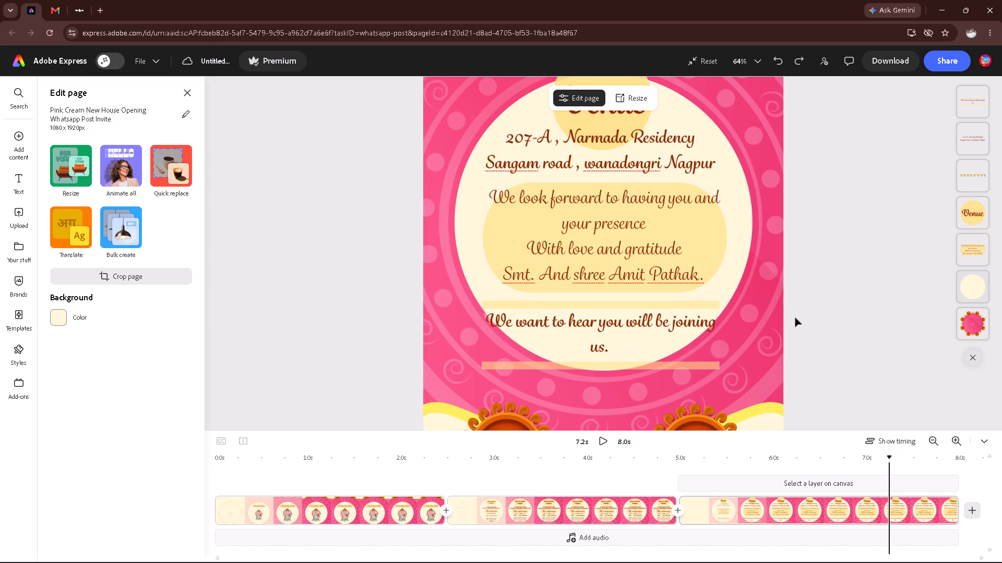
scroll(820, 325, "down", 8)
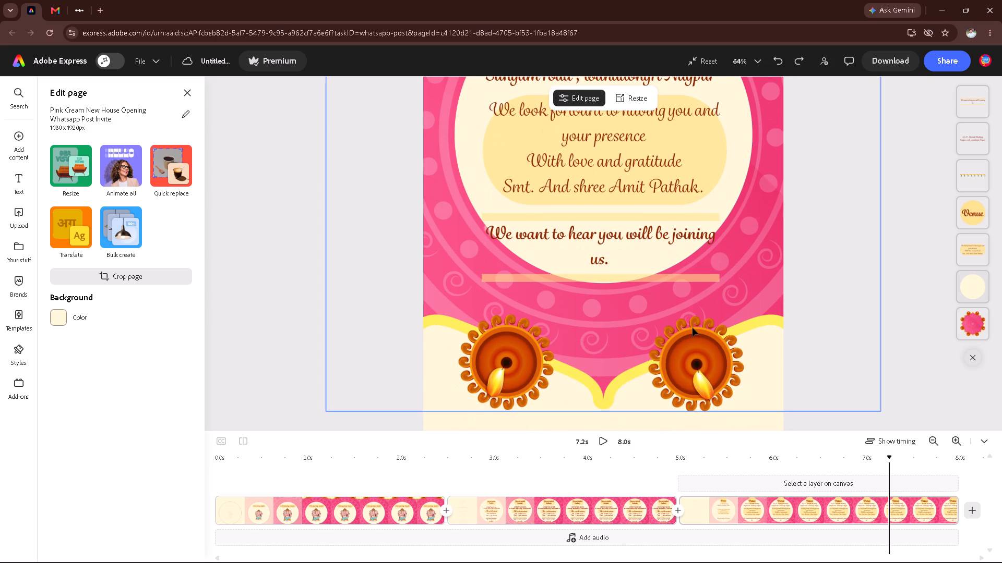
scroll(695, 327, "up", 3)
scroll(695, 327, "down", 1)
scroll(695, 327, "up", 4)
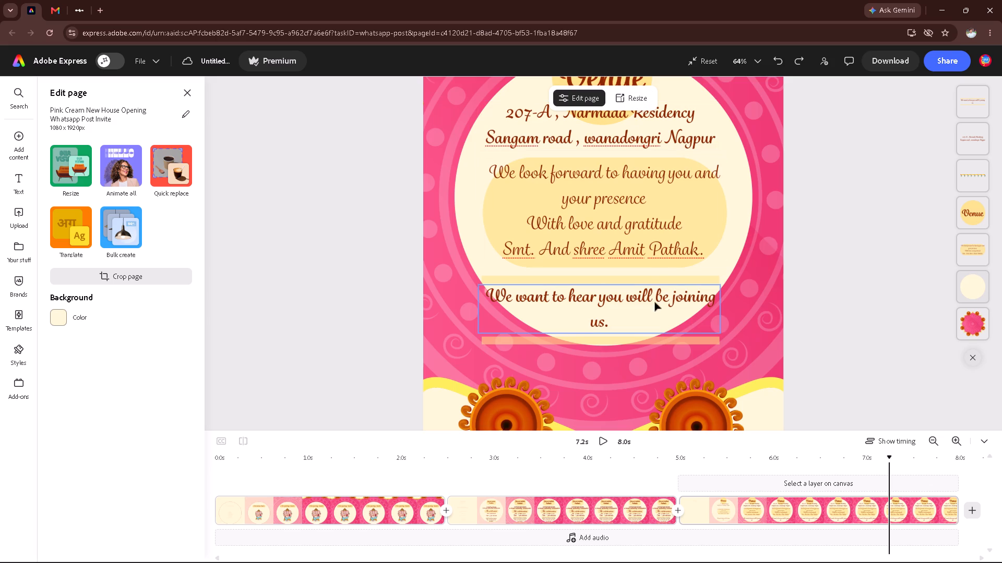
scroll(734, 330, "down", 2)
scroll(735, 331, "up", 1)
scroll(735, 331, "down", 7)
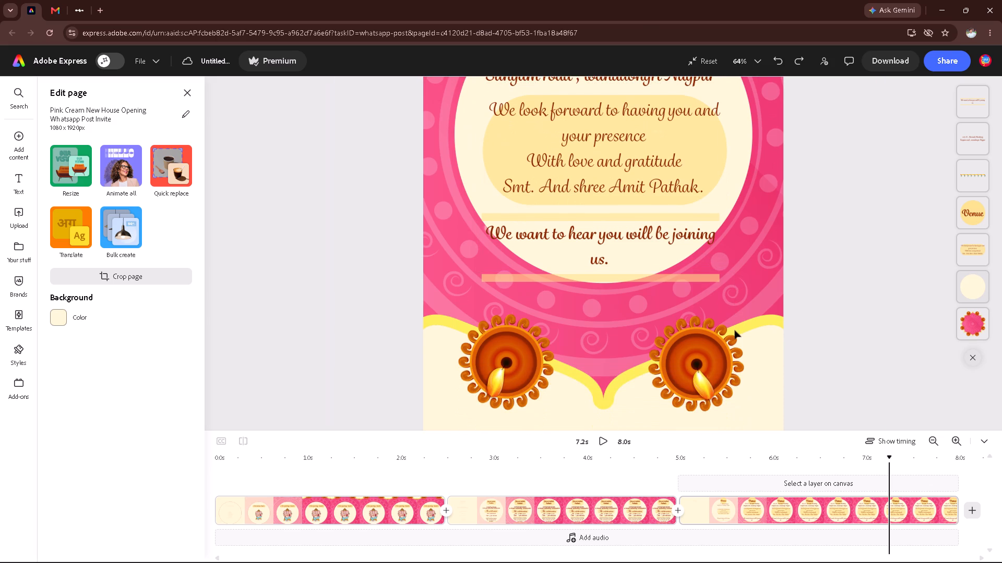
scroll(735, 331, "up", 2)
Select the "We look forward to having you" message and examine its placement between the Venue heading and the diyas.
left_click(638, 179)
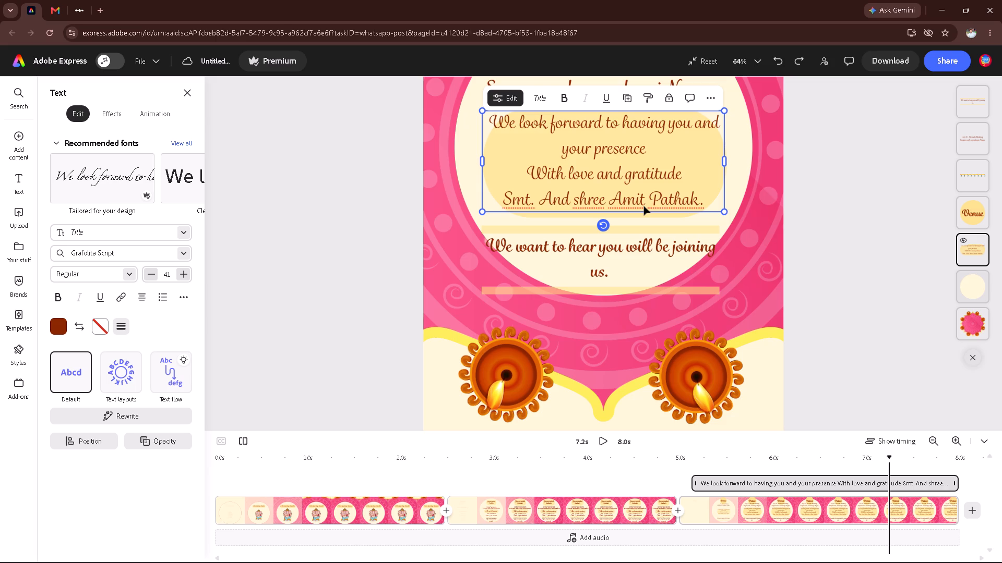
scroll(389, 190, "down", 4)
scroll(402, 207, "up", 2)
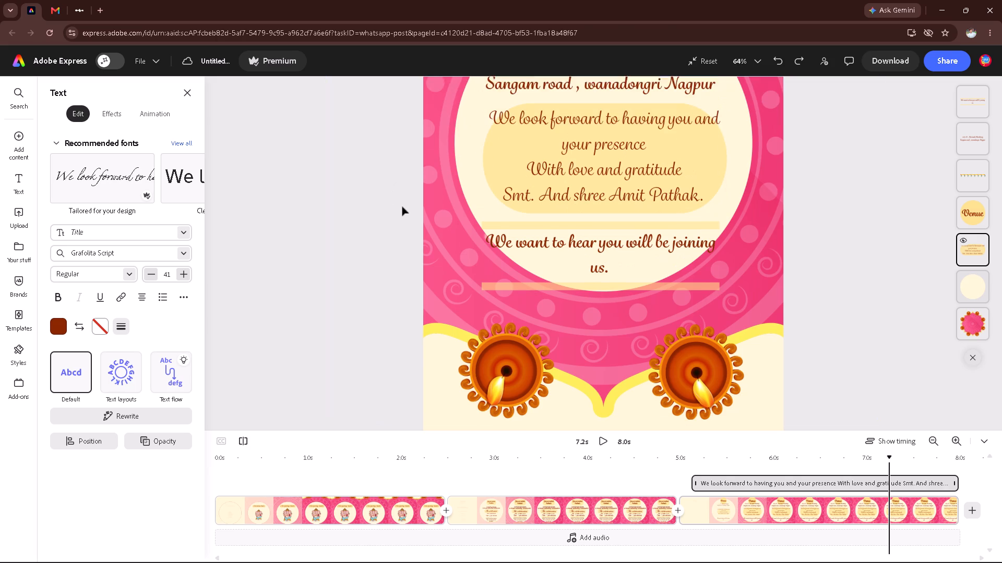
scroll(402, 207, "up", 8)
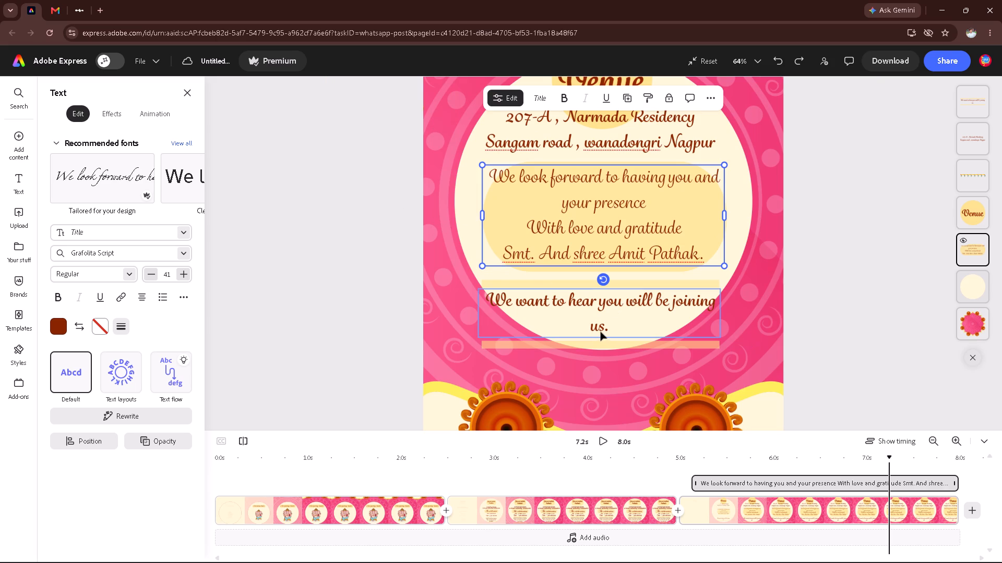
scroll(598, 222, "up", 7)
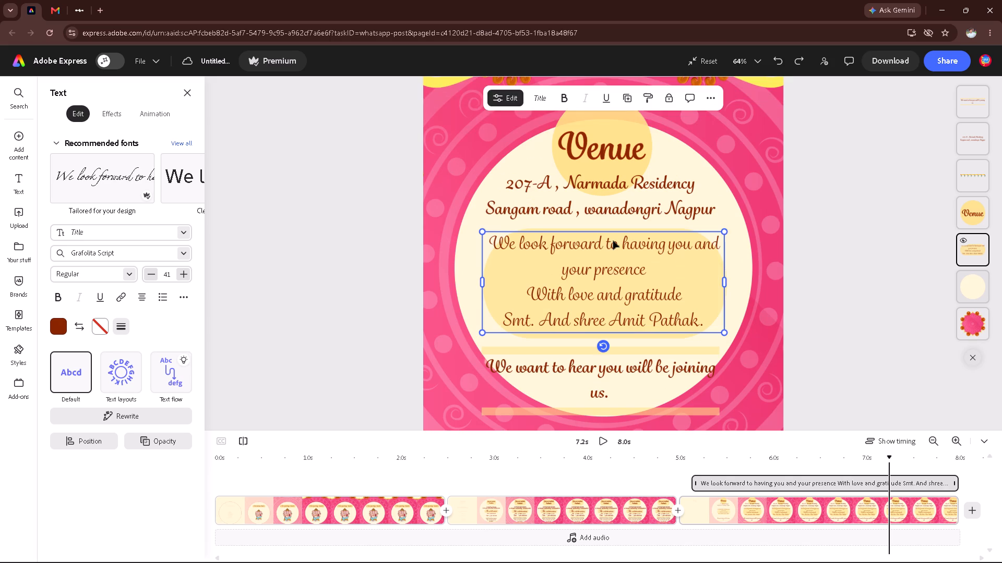
scroll(613, 241, "down", 4)
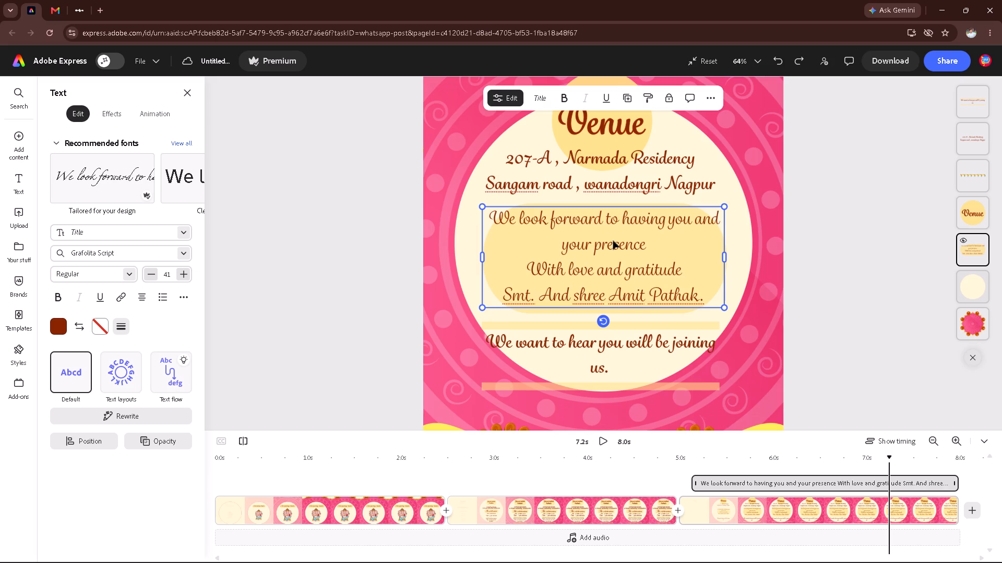
scroll(631, 236, "down", 5)
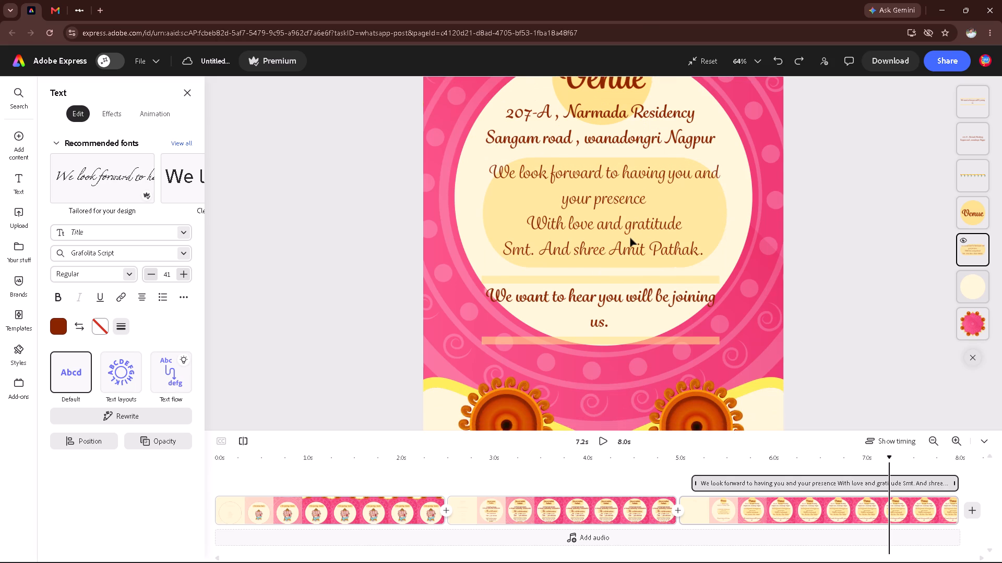
Examine the closing message's lettering up close, from the address line above it to the "We want to hear" line below.
scroll(622, 247, "up", 5)
scroll(618, 250, "up", 4, "alt")
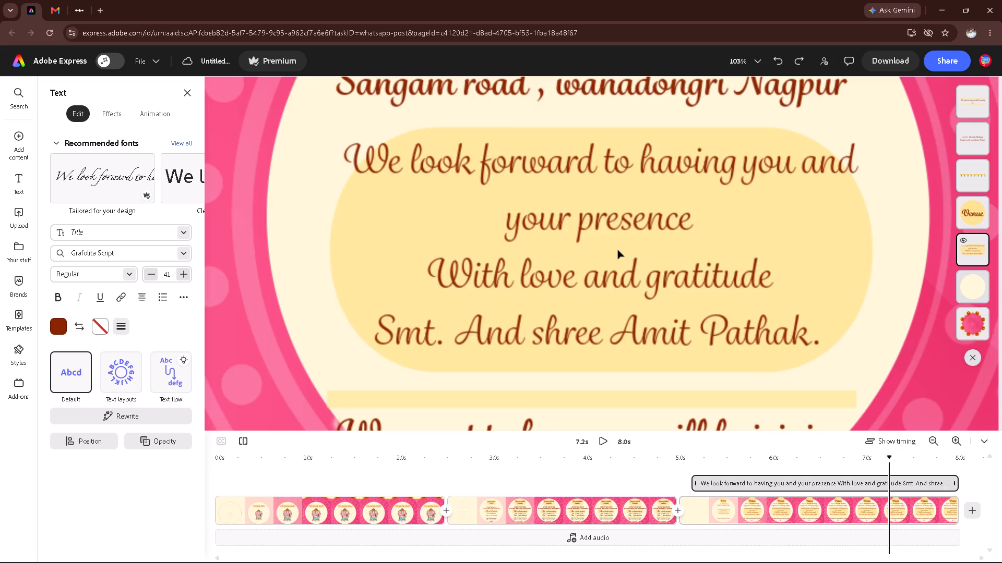
scroll(618, 250, "down", 2, "alt")
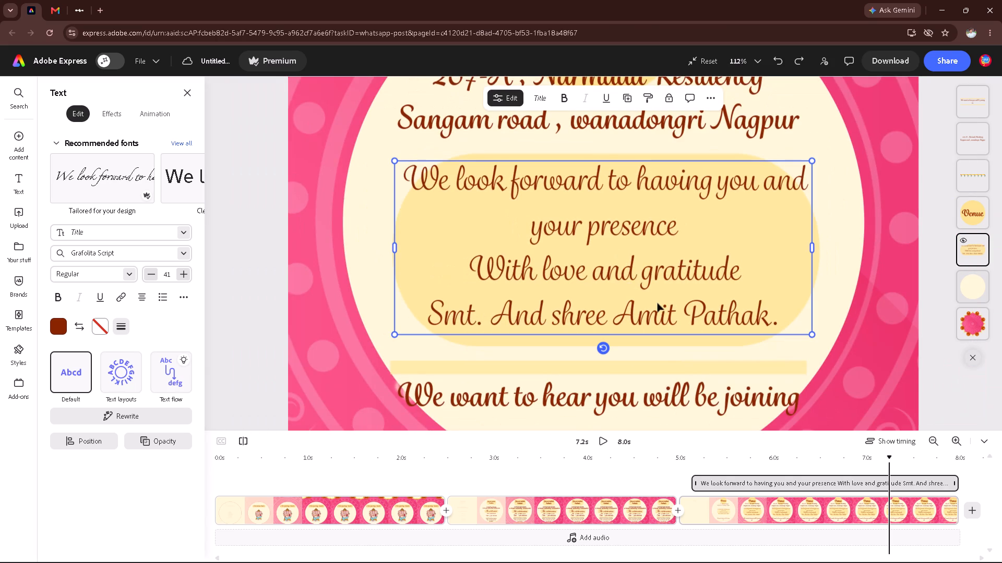
scroll(658, 303, "up", 4, "alt")
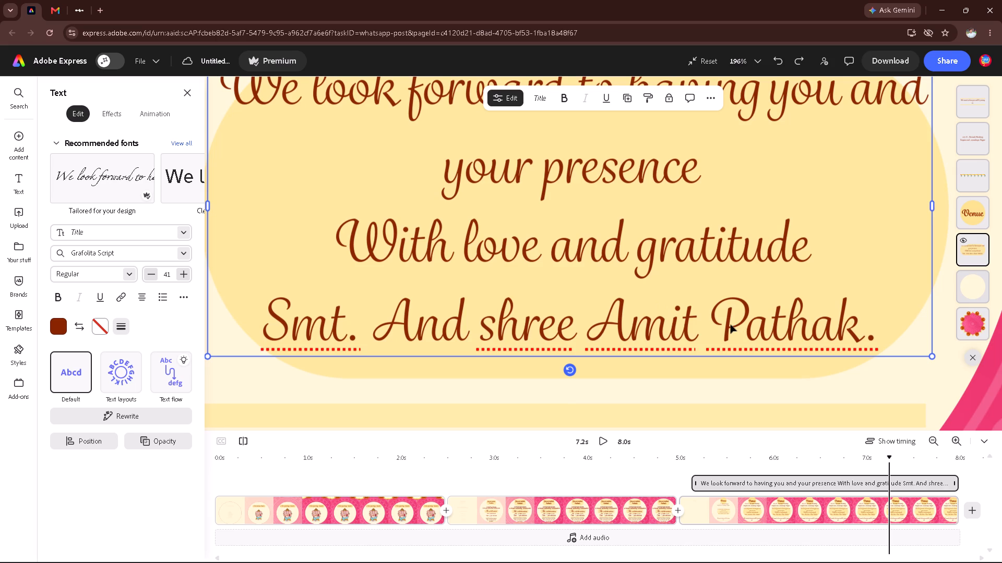
scroll(645, 257, "up", 9)
scroll(558, 281, "up", 3)
scroll(493, 274, "down", 1)
scroll(474, 270, "up", 4)
scroll(511, 261, "down", 1)
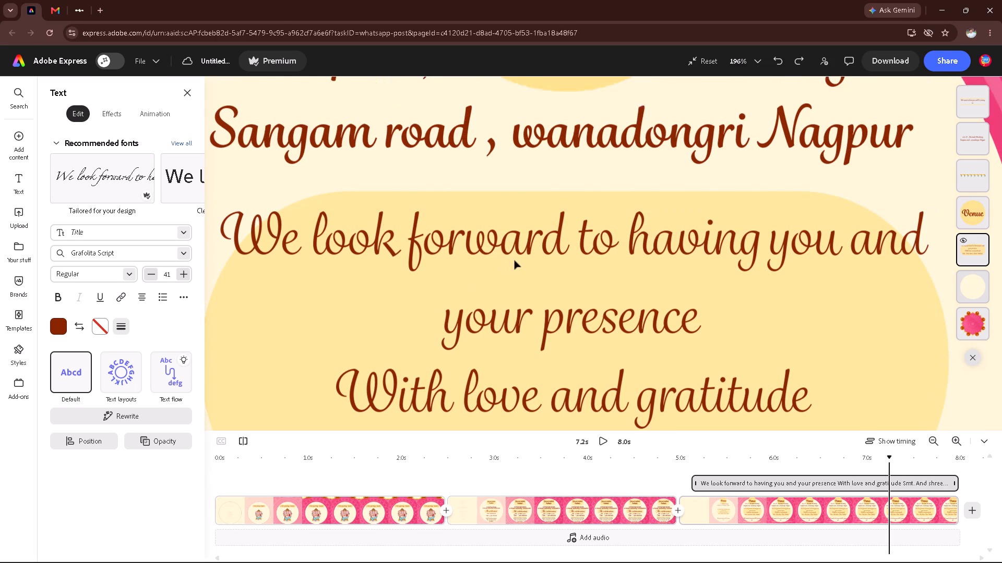
scroll(516, 260, "down", 10)
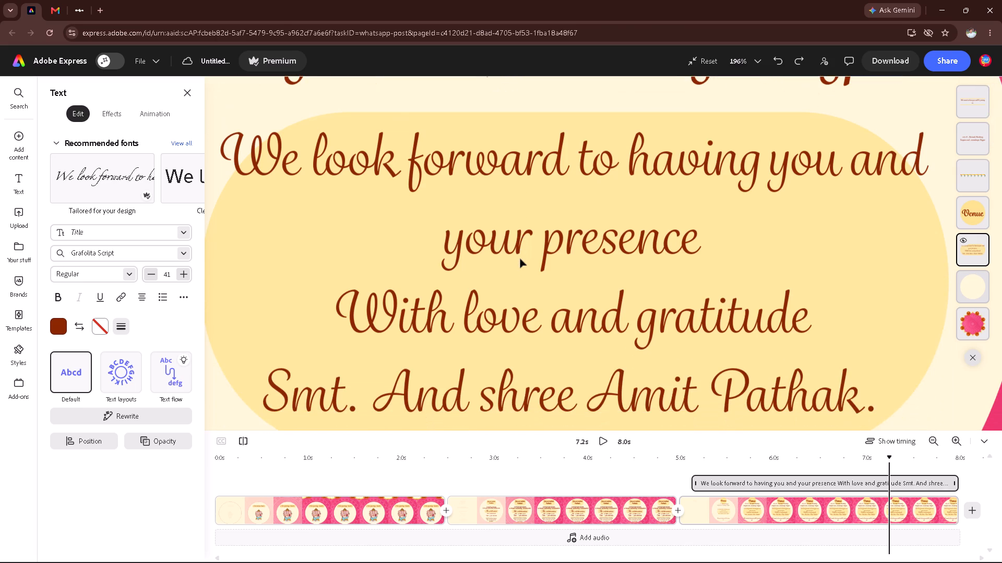
scroll(520, 259, "down", 1)
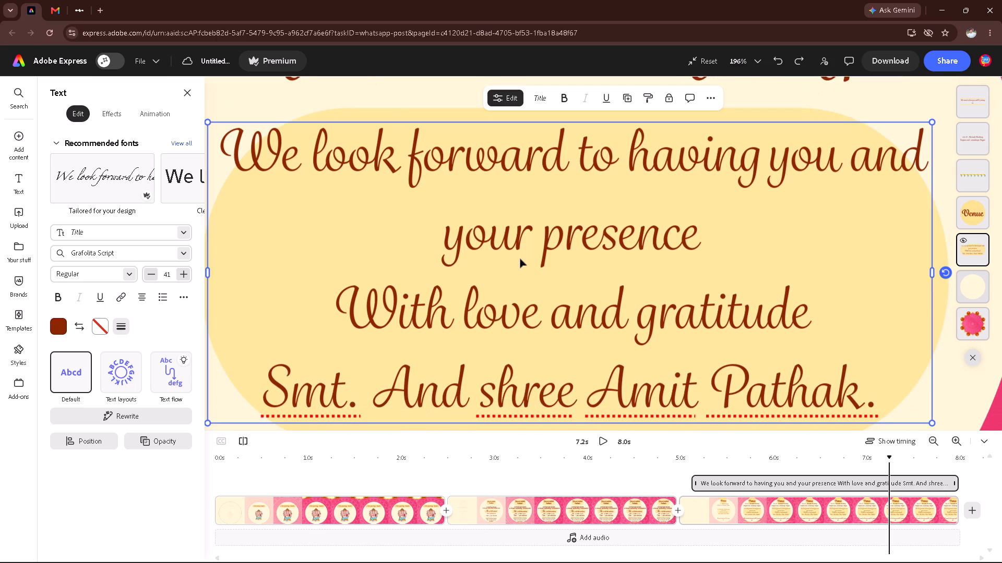
scroll(520, 259, "down", 12)
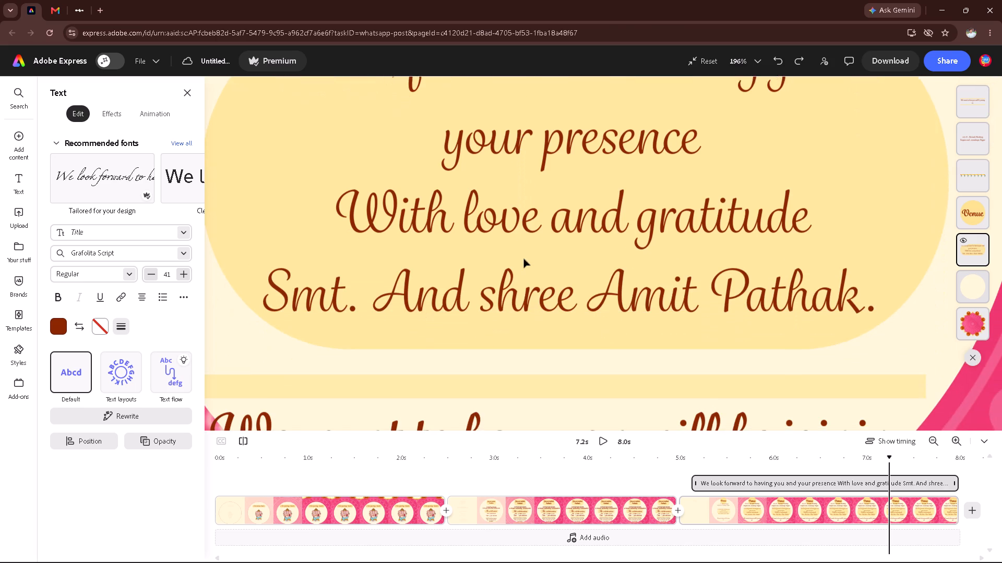
scroll(524, 259, "down", 1)
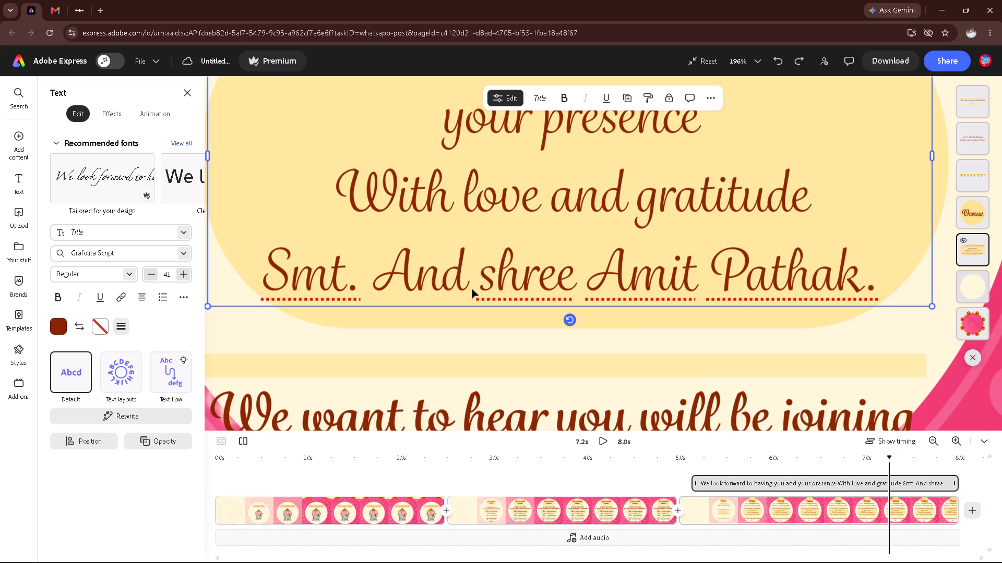
scroll(472, 289, "down", 2)
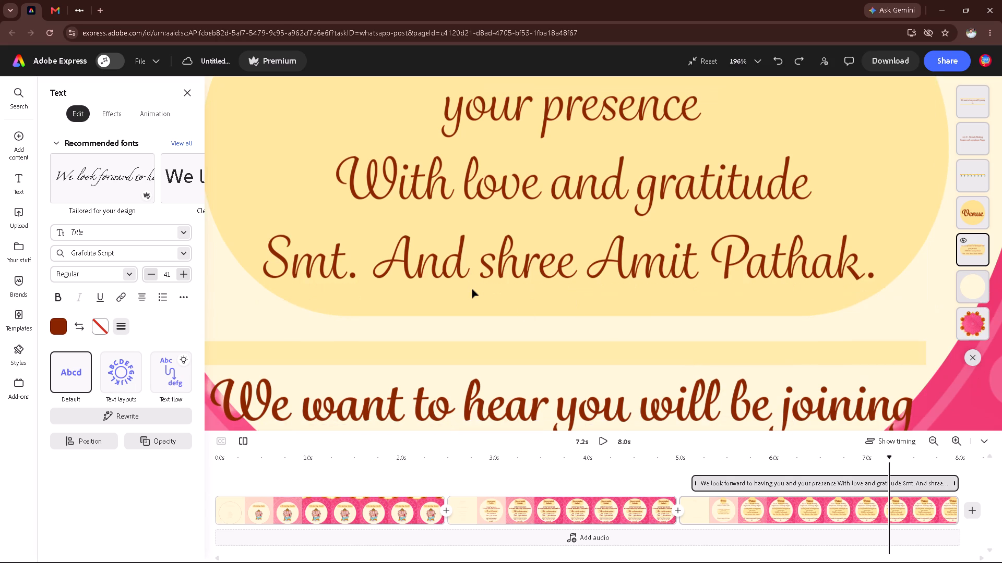
Check how the whole closing message fits its yellow rounded background and the spacing to the neighbouring text lines.
scroll(472, 289, "up", 1)
scroll(475, 289, "down", 3, "alt")
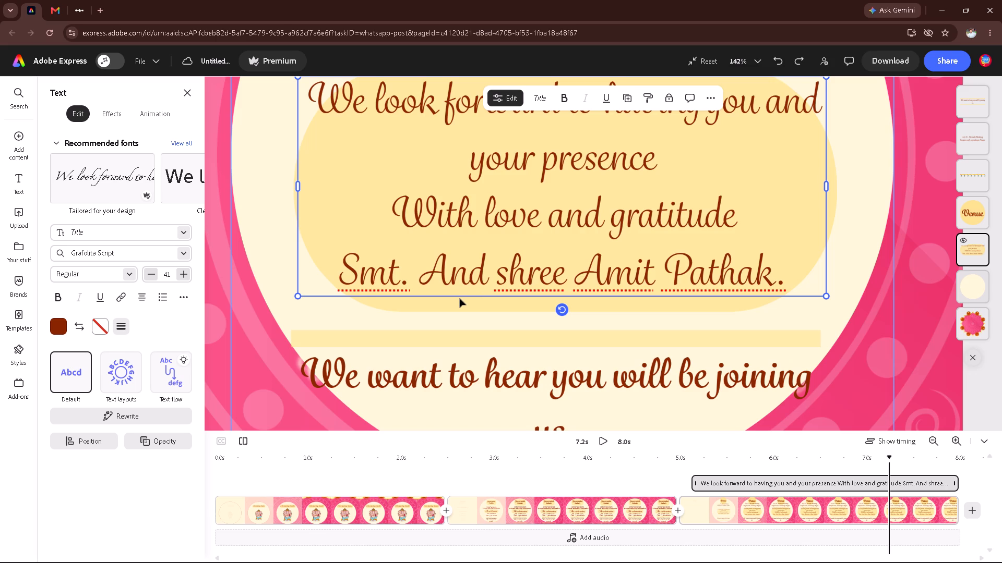
scroll(510, 242, "down", 4)
scroll(510, 242, "up", 2)
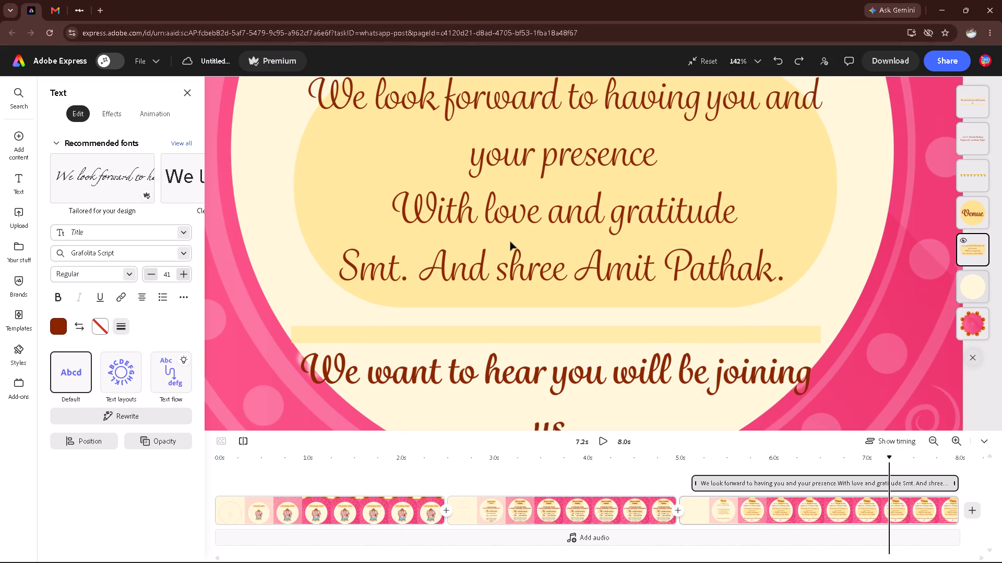
scroll(510, 242, "up", 8)
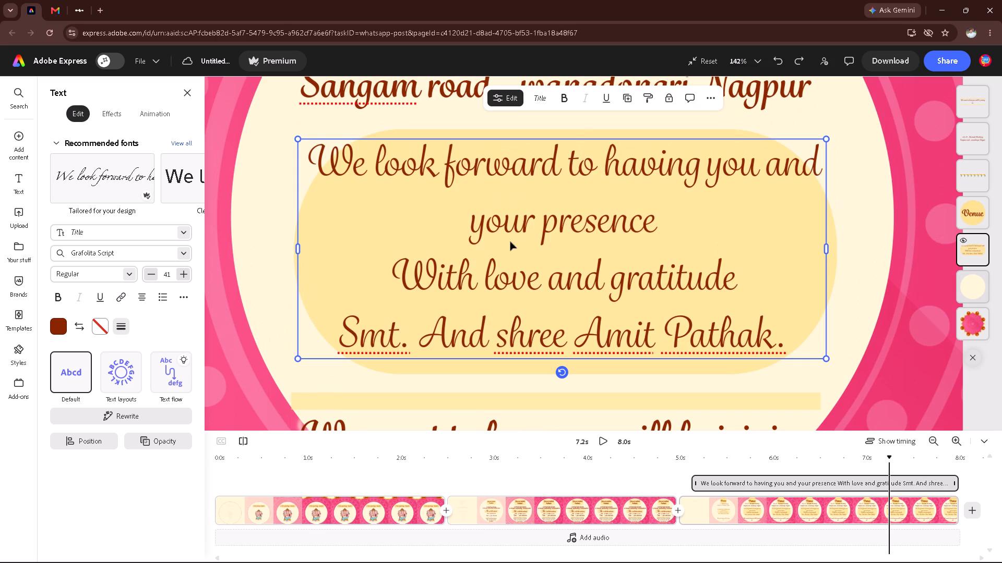
scroll(499, 164, "down", 2)
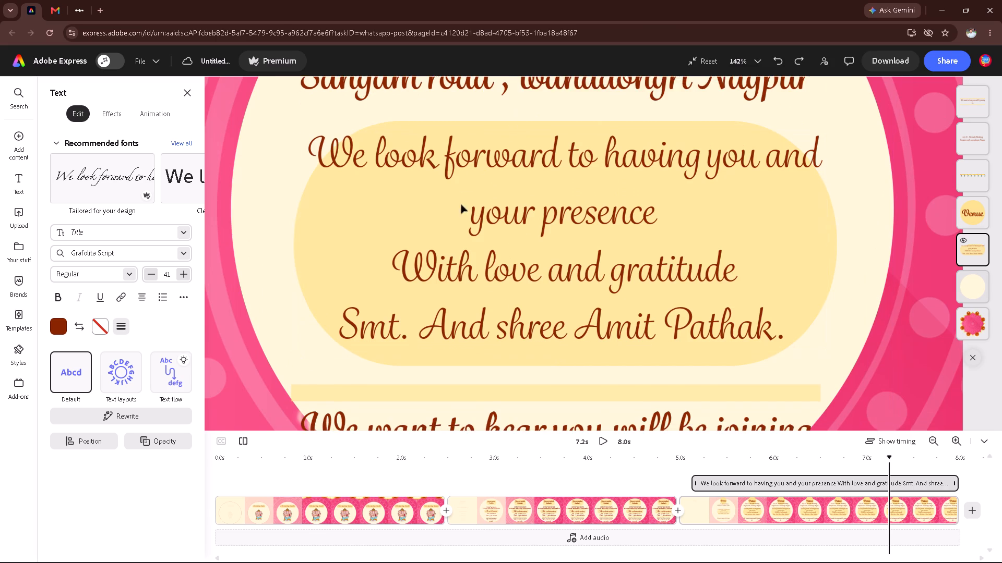
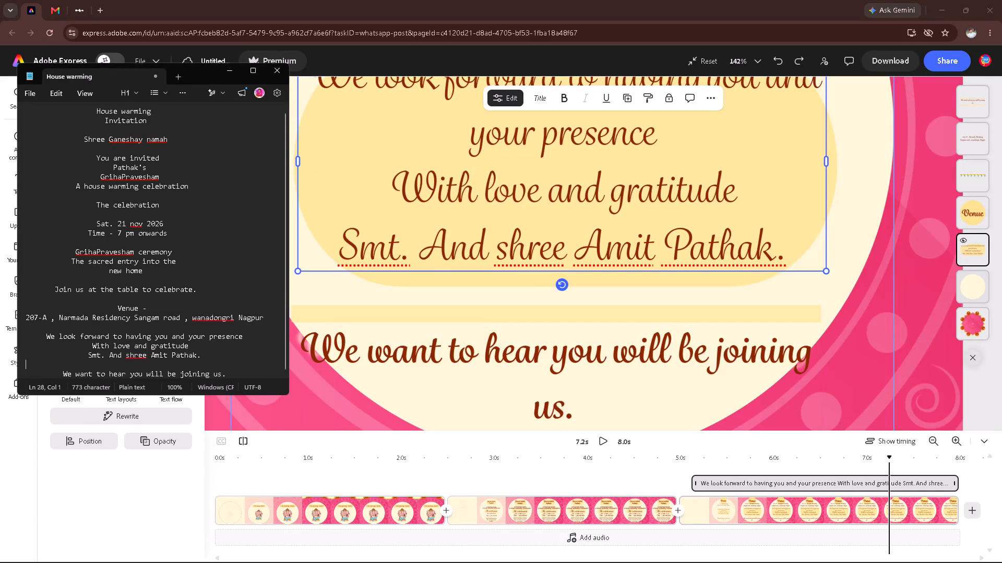
In the House warming note, paste the revised closing message several lines below "We want to hear you will be joining us.".
left_click(230, 373)
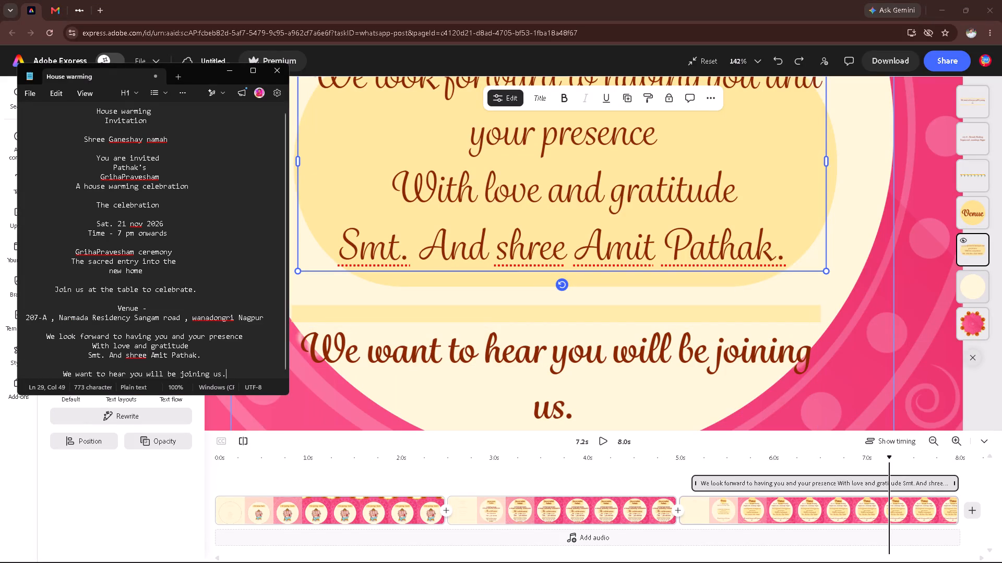
key("Return")
key("Return")
key("Return")
key("Return")
key("Return")
key("Return")
key("ctrl+v")
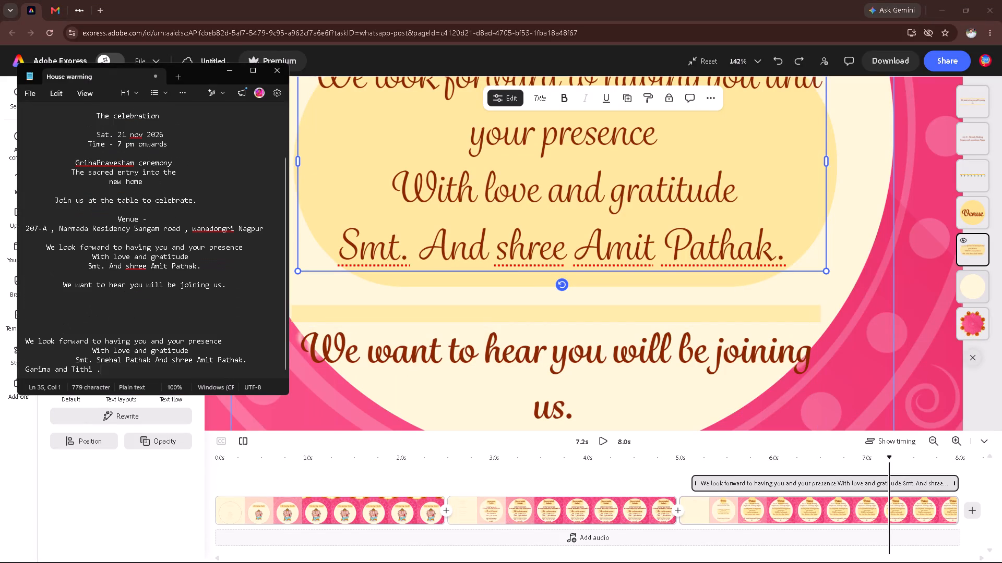
Add a block of blank lines below the pasted closing message in the note.
scroll(157, 237, "down", 5)
scroll(132, 342, "down", 5)
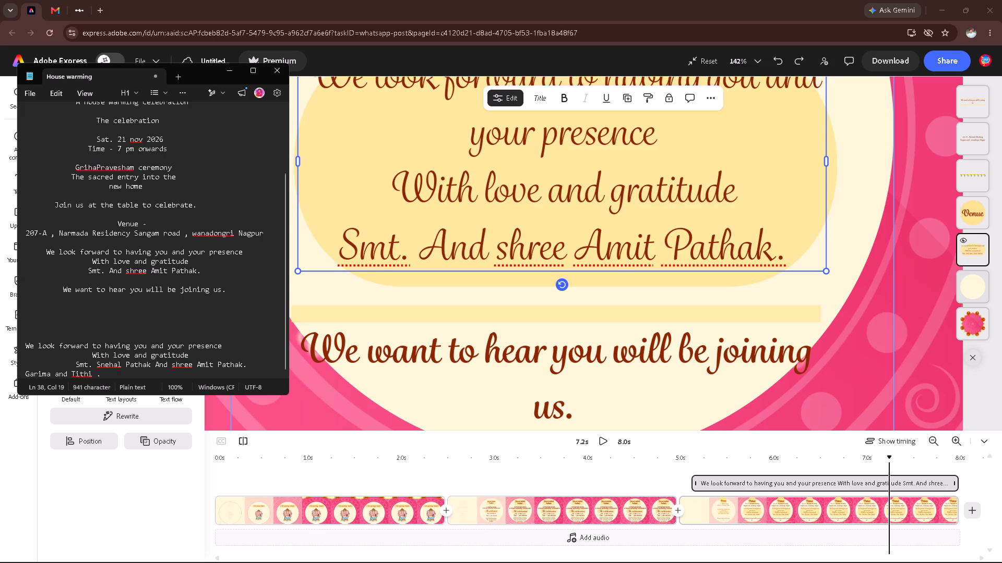
key("space")
key("space")
key("Return")
key("Return")
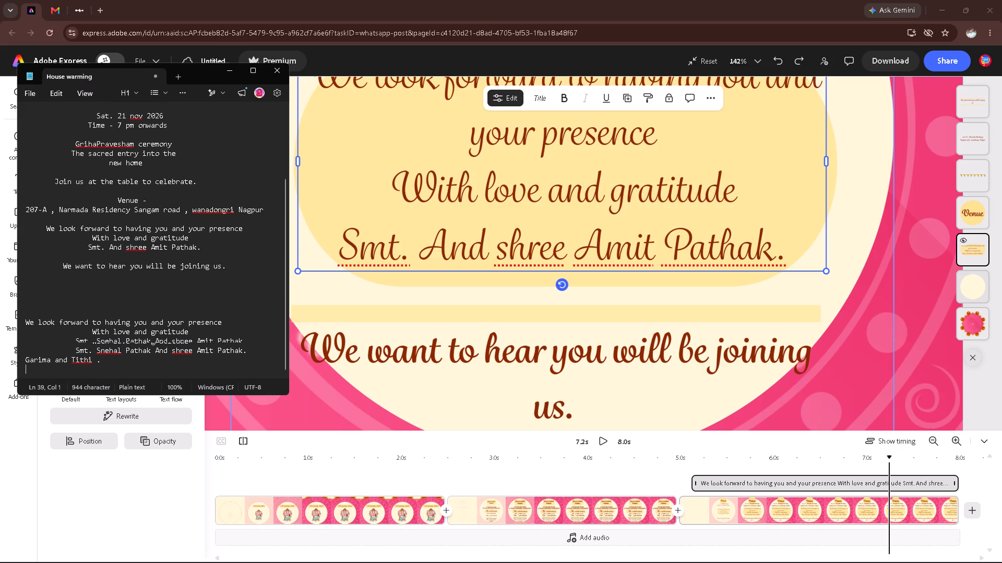
key("Return")
key("Return")
key("Return")
key("Return")
key("Return")
key("Return")
key("Return")
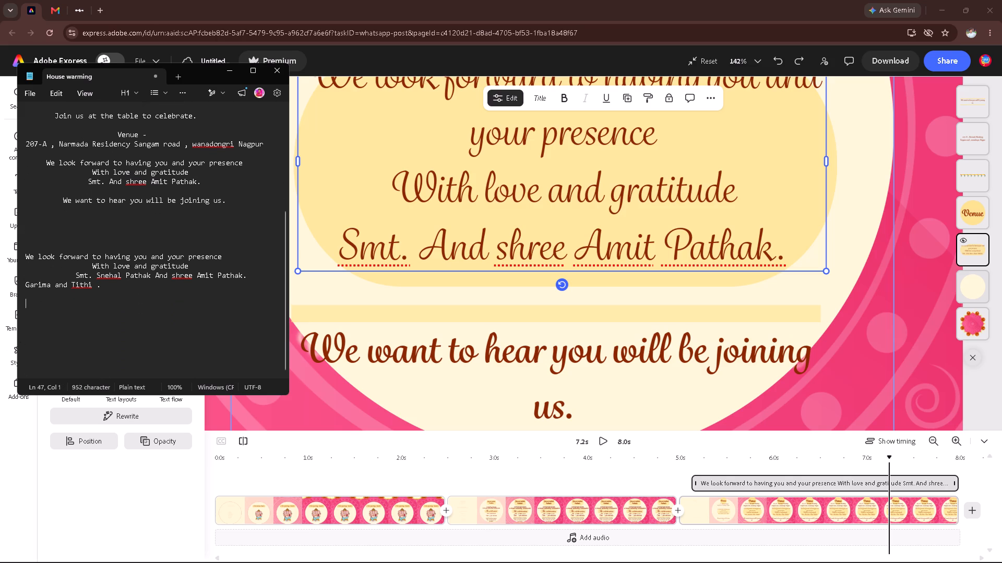
left_click(82, 304)
left_click(29, 238)
Back in Adobe Express, examine the Venue scene's closing message from the address lines down to the hosts' names.
scroll(446, 222, "up", 16)
scroll(392, 279, "up", 4)
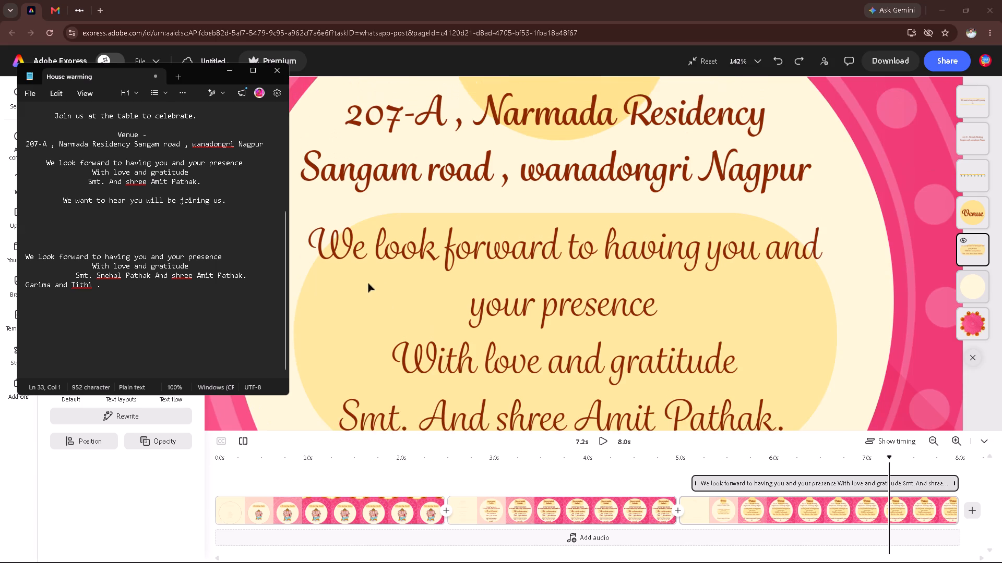
scroll(368, 276, "up", 1)
scroll(413, 279, "down", 2)
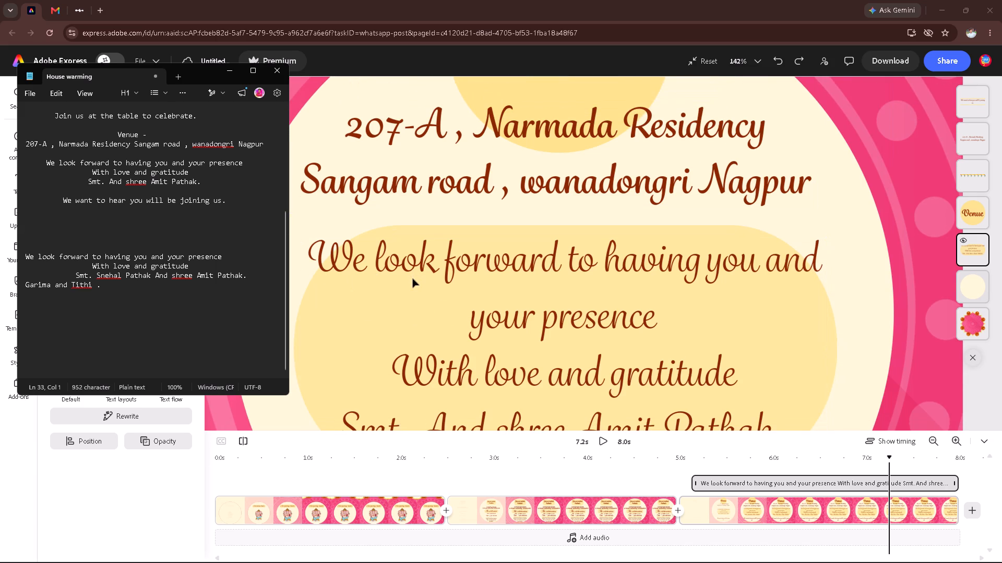
scroll(408, 278, "down", 2)
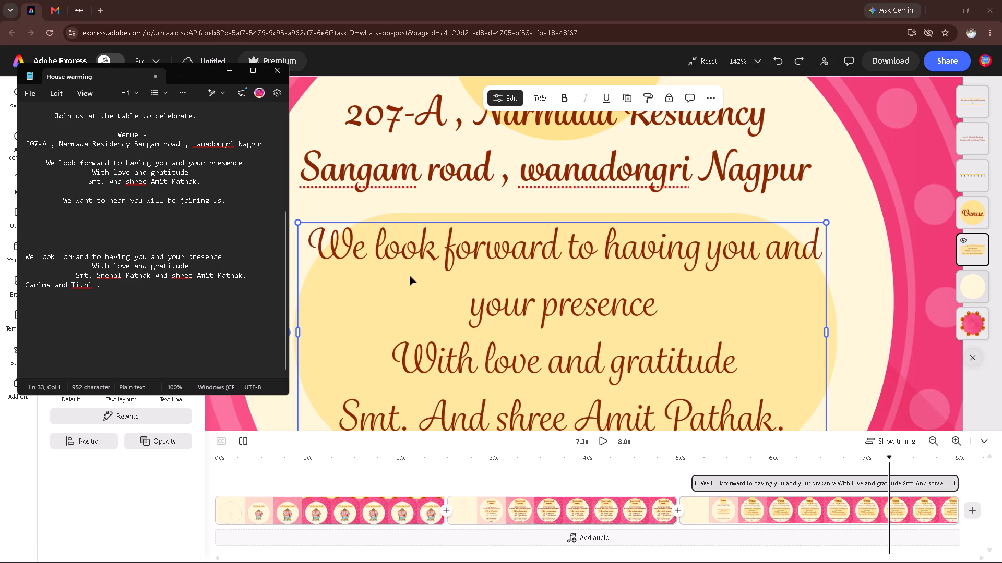
scroll(410, 276, "down", 5)
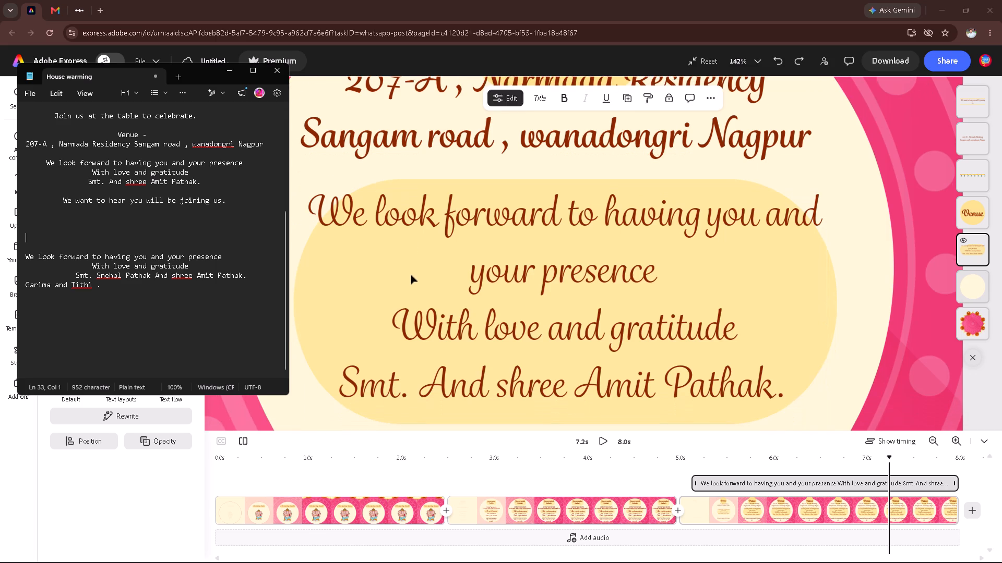
scroll(411, 275, "up", 7)
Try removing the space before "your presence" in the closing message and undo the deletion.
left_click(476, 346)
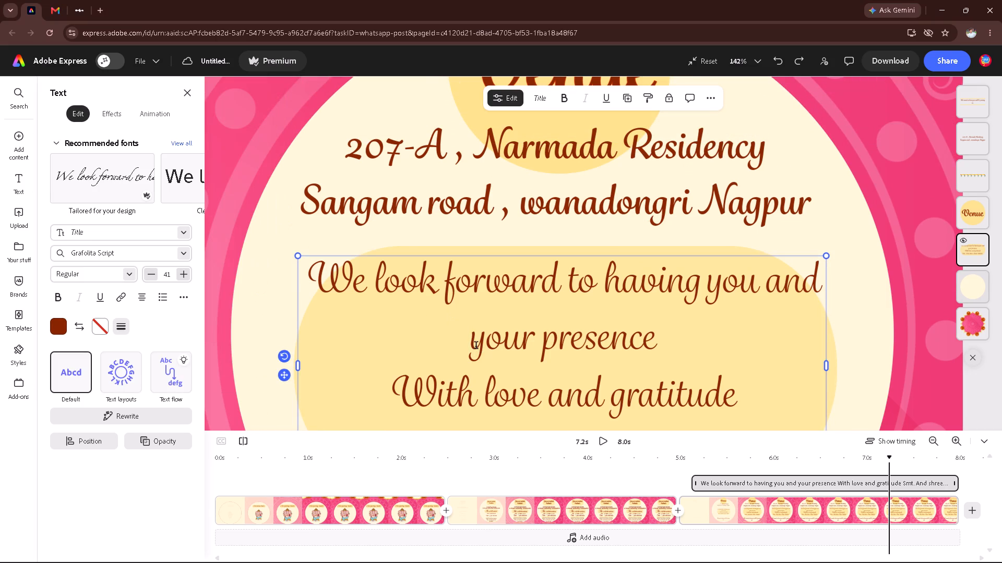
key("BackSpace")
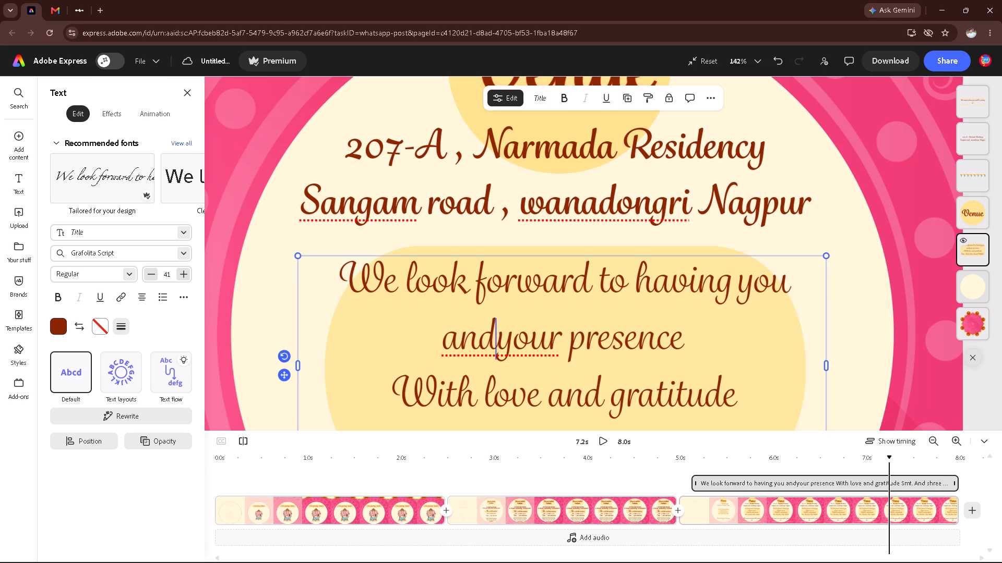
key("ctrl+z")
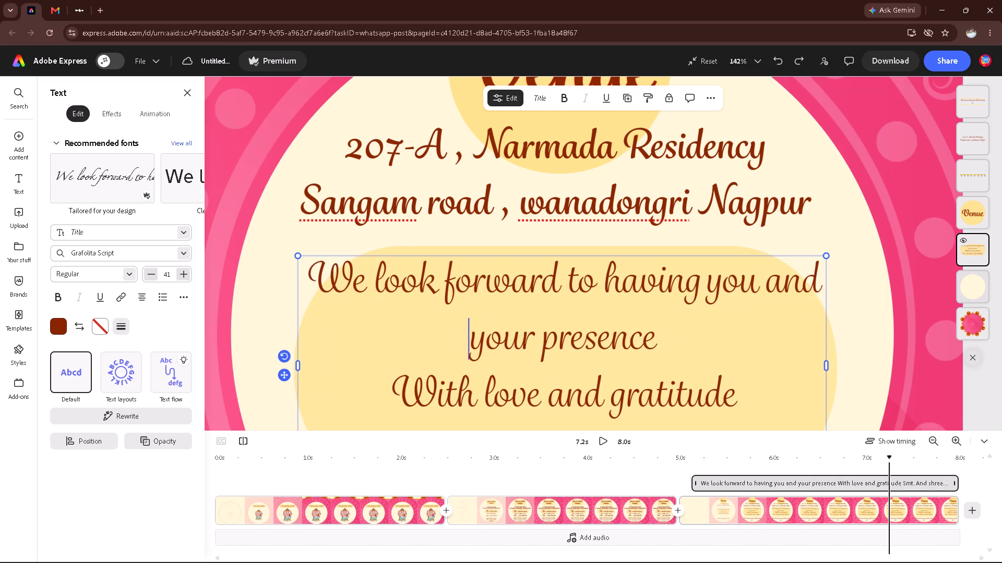
Reduce the closing message's font size to 30 and check its spacing against the "We want to hear" line below.
scroll(485, 342, "down", 8)
left_click(502, 321)
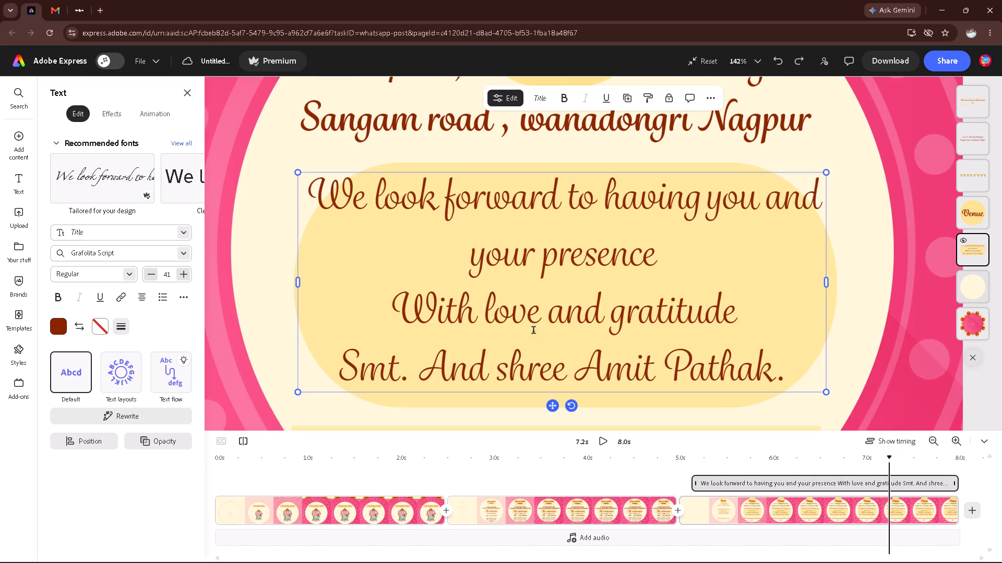
left_click(186, 274)
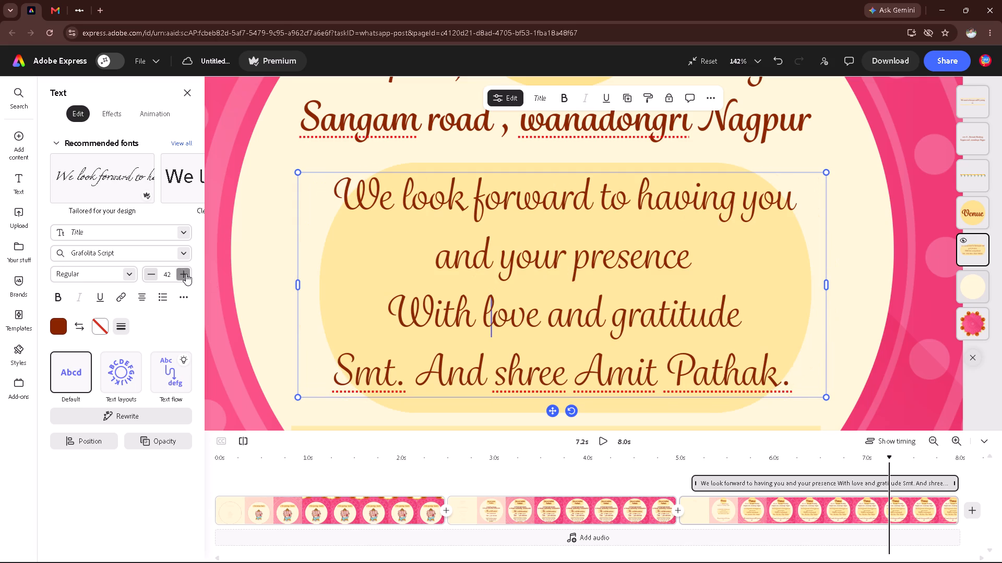
triple_click(151, 274)
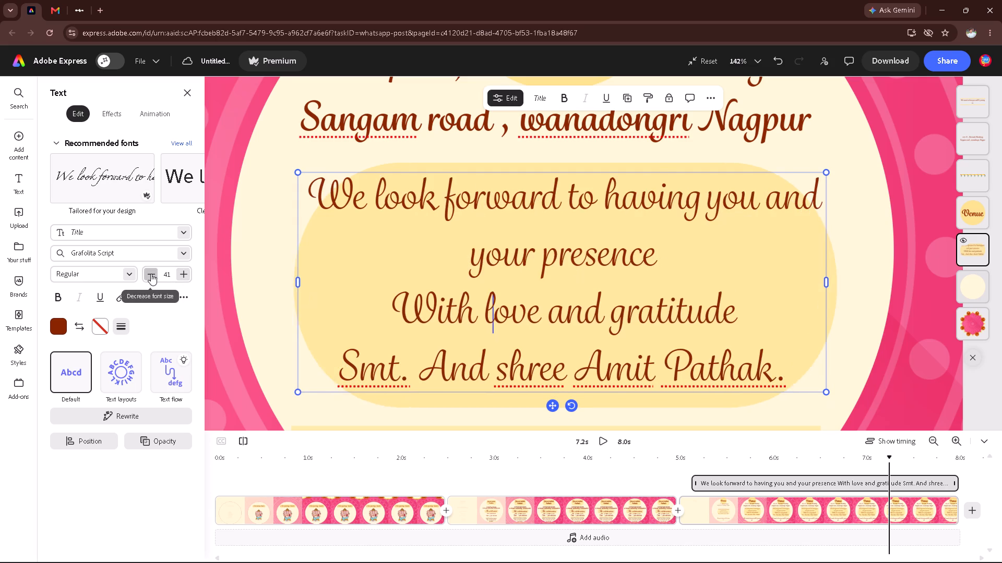
left_click(151, 274)
left_click(151, 274)
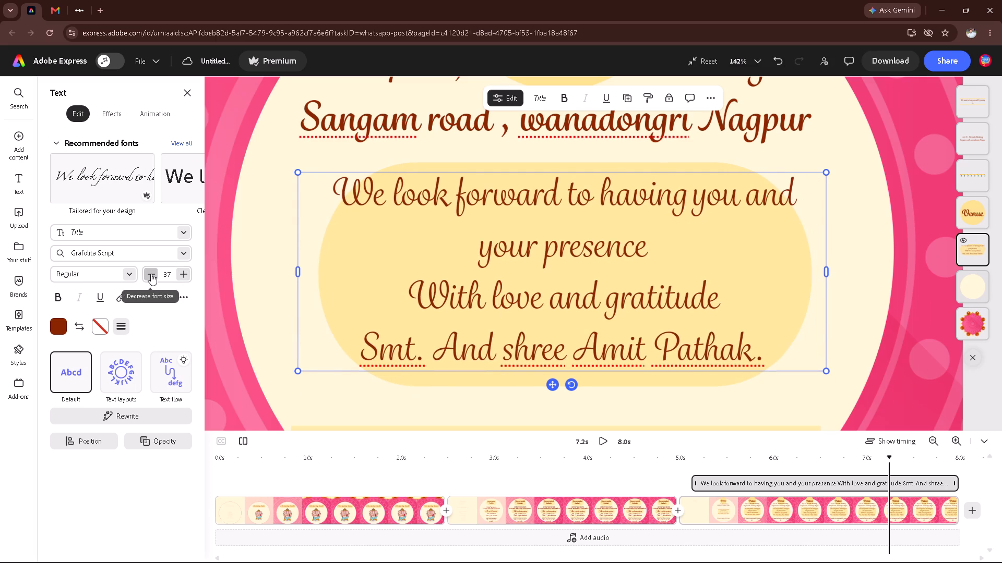
left_click(151, 274)
left_click(151, 274)
left_click(151, 274)
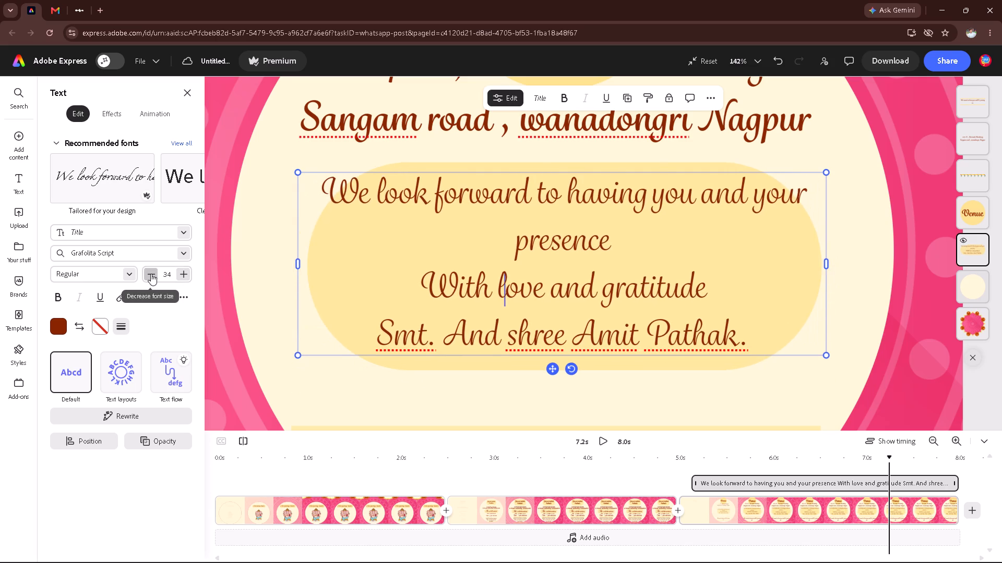
left_click(151, 274)
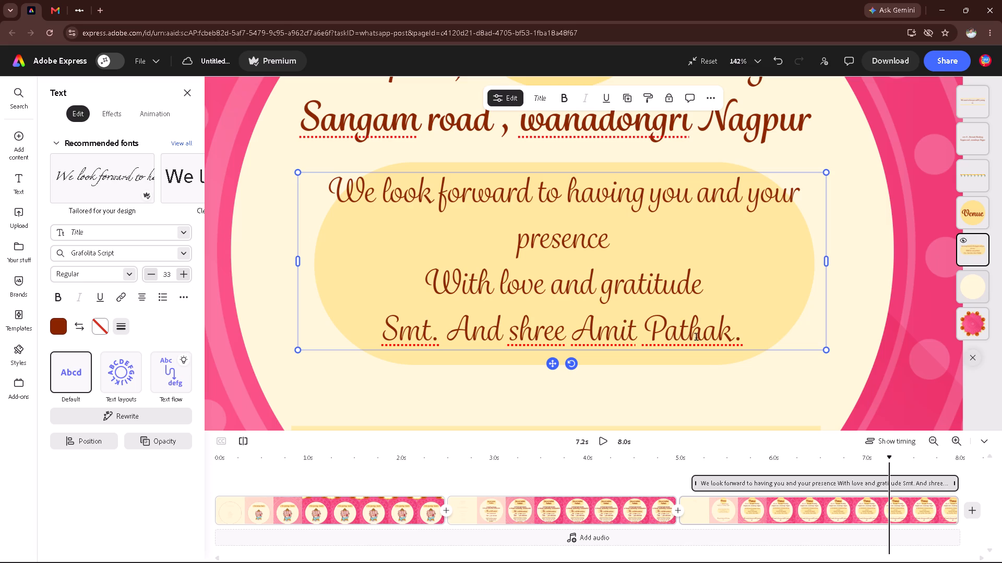
left_click(698, 338)
left_click(625, 264)
double_click(151, 279)
left_click(151, 279)
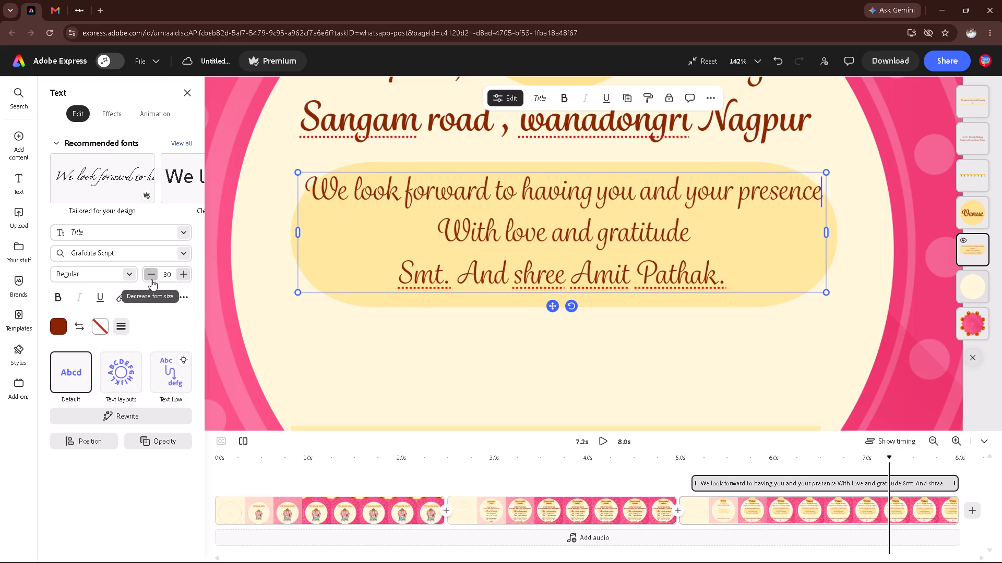
scroll(518, 270, "up", 3)
scroll(541, 272, "down", 12)
scroll(548, 286, "up", 2)
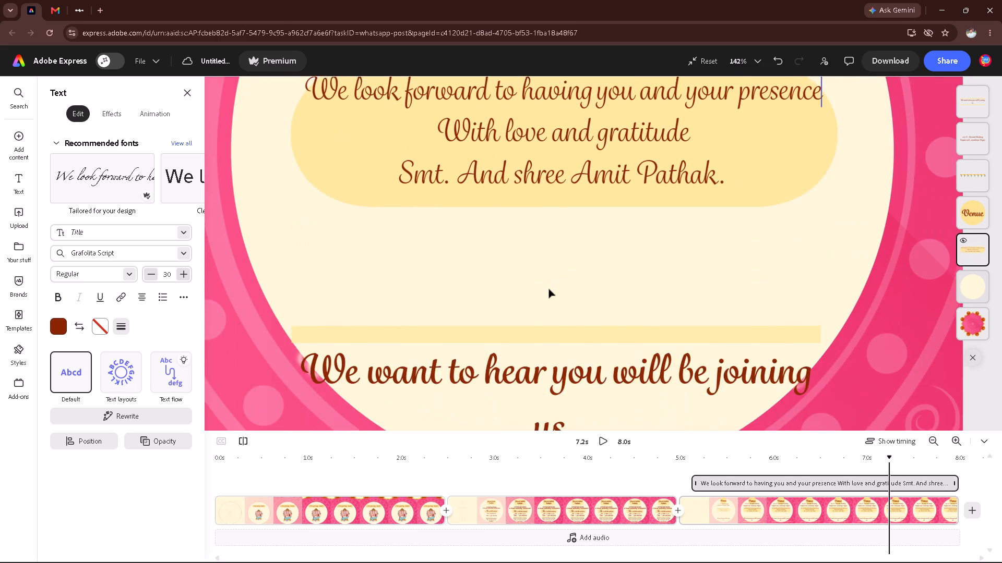
scroll(549, 289, "up", 7)
Replace the hosts' names line in the closing message with the revised names line copied from the House warming note in Notepad.
left_click(651, 275)
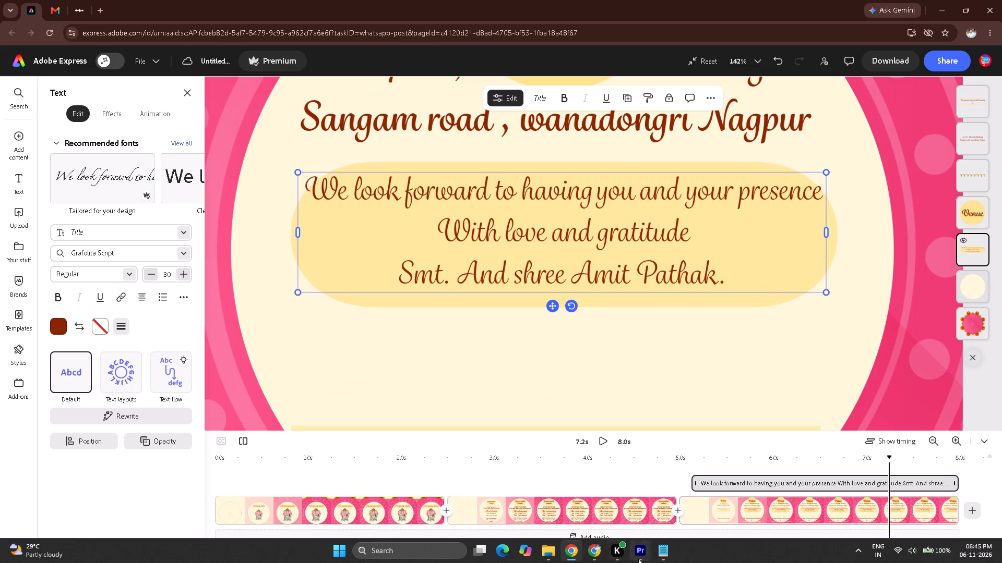
left_click(660, 559)
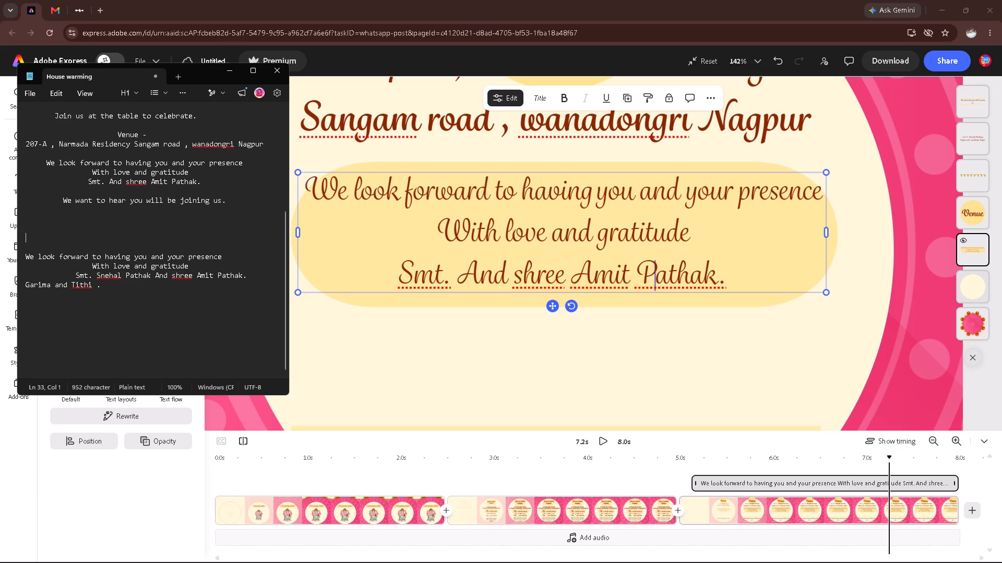
left_click_drag(76, 271, 212, 267)
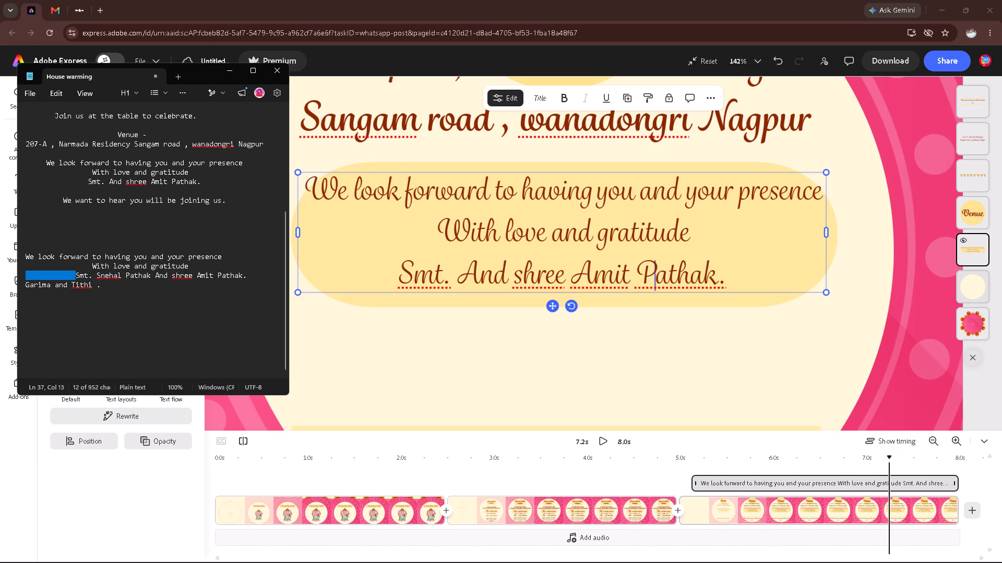
left_click_drag(212, 267, 244, 275)
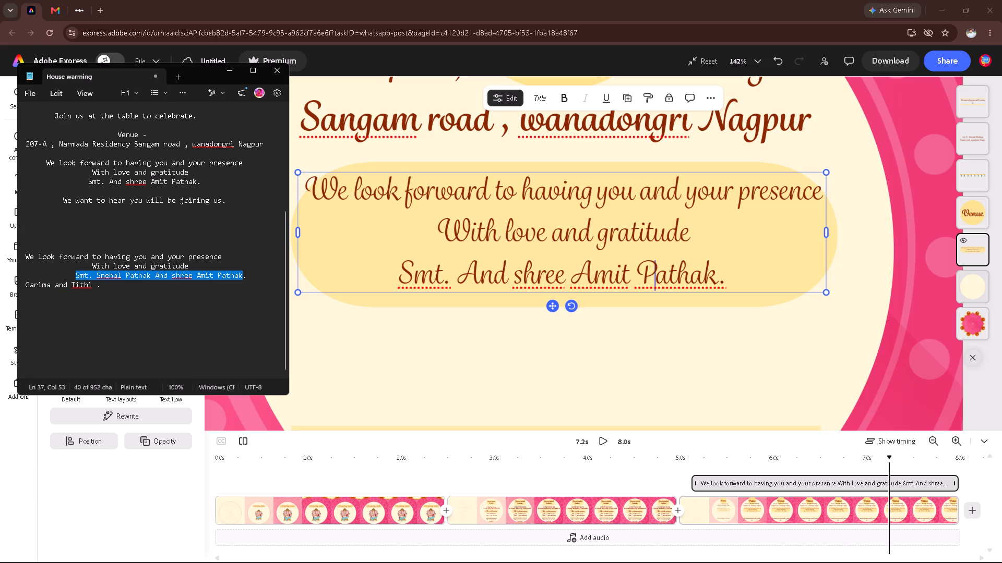
left_click_drag(244, 275, 247, 276)
key("ctrl+c")
key("ctrl+c")
key("ctrl+c")
left_click(449, 271)
left_click_drag(404, 276, 674, 279)
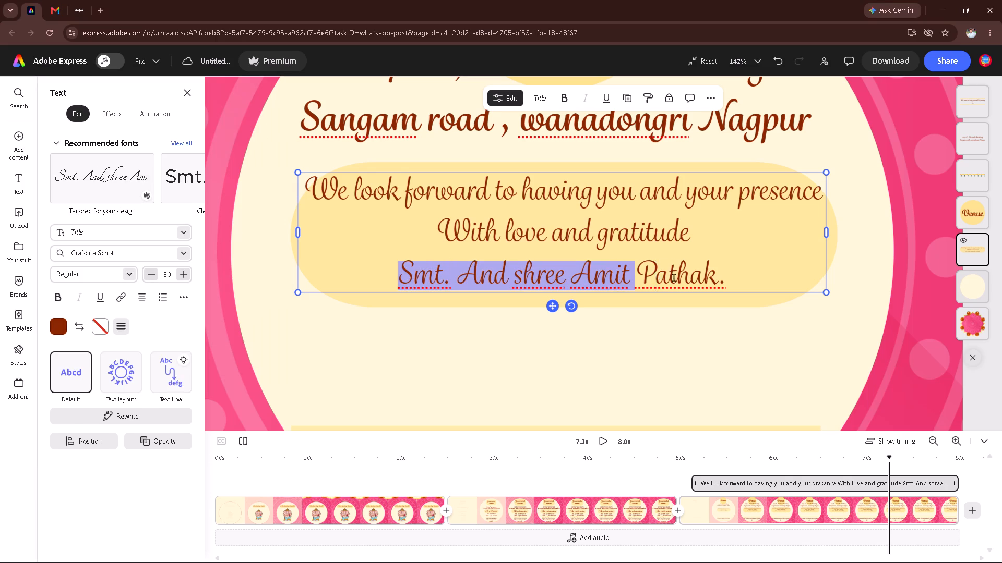
left_click_drag(674, 279, 724, 278)
key("ctrl+v")
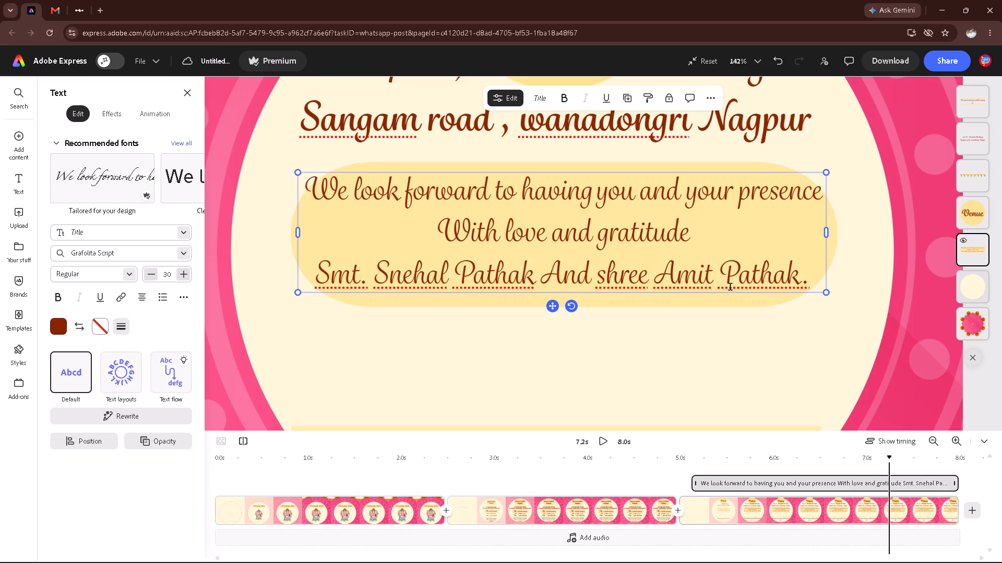
Add the two first names from the last line of the House warming note as a new line below the hosts' names.
key("Return")
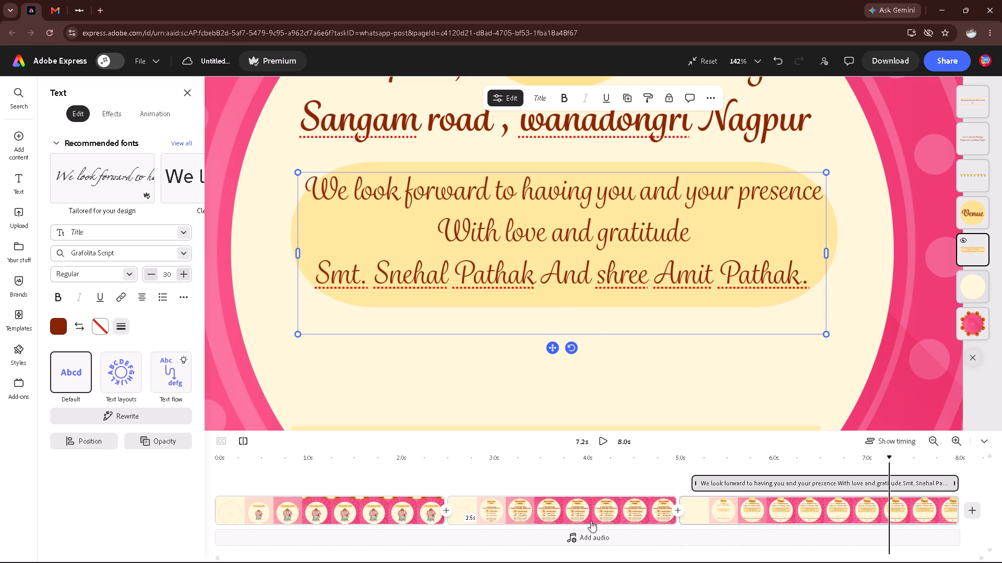
left_click(666, 552)
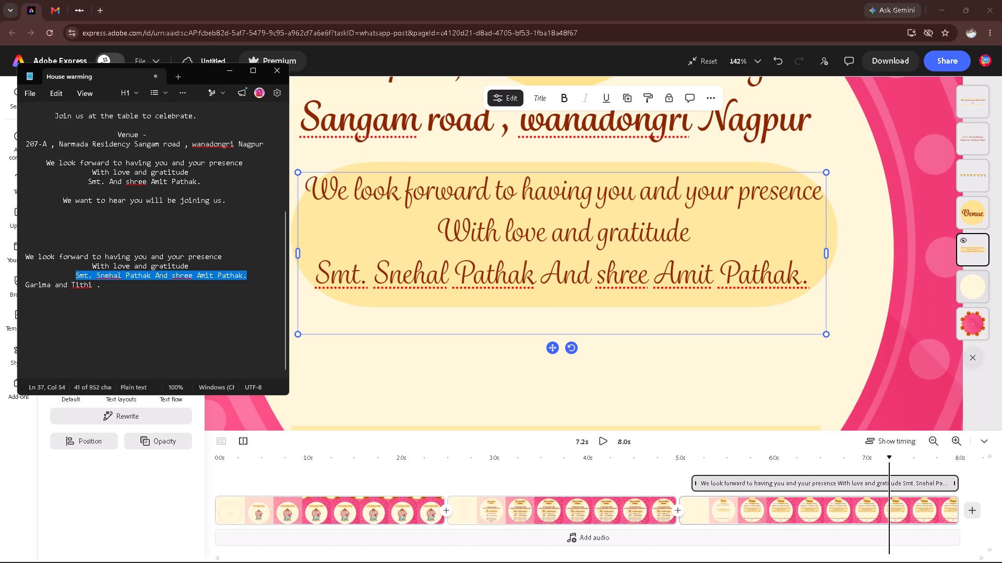
left_click_drag(27, 284, 97, 285)
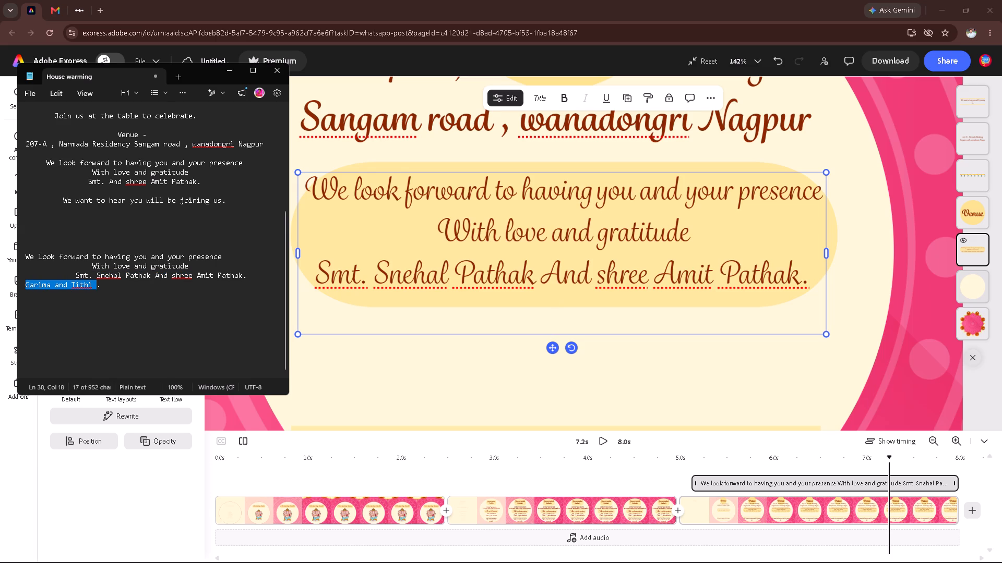
left_click_drag(97, 285, 91, 286)
key("ctrl+c")
key("ctrl+c")
key("ctrl+c")
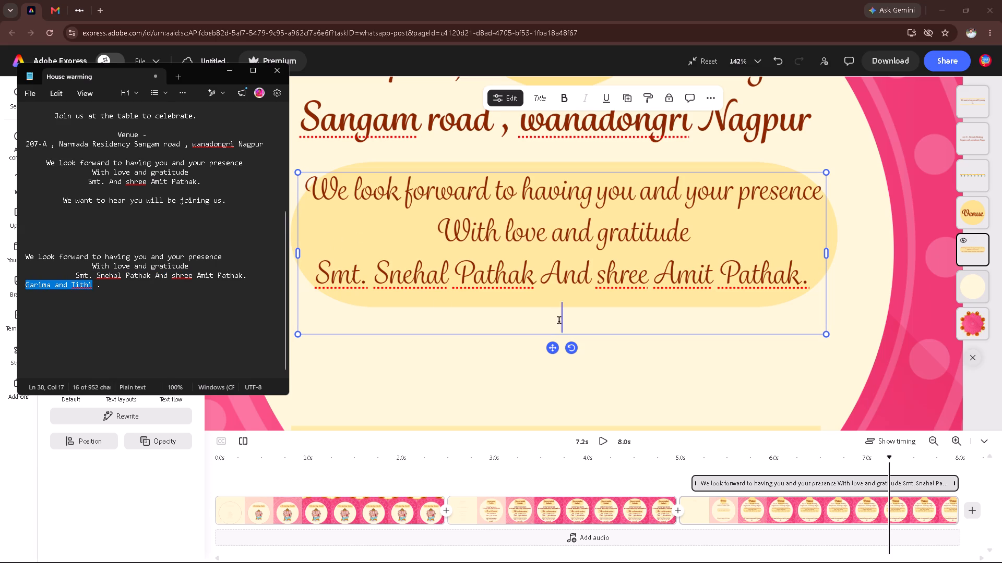
left_click(560, 321)
key("ctrl+v")
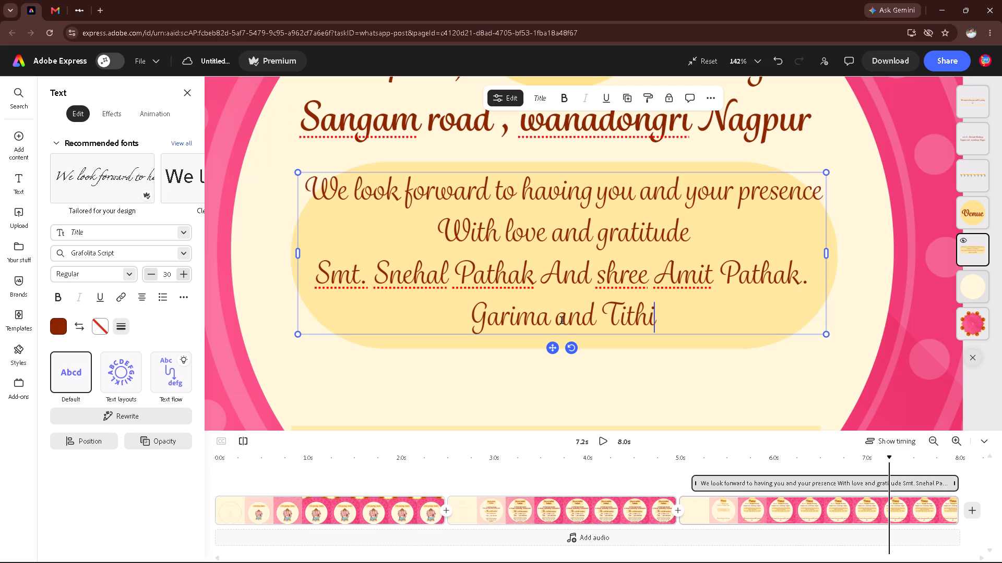
Check the spacing between the four-line closing message and the "We want to hear you will be joining us." line.
scroll(558, 322, "down", 4)
scroll(558, 322, "up", 3)
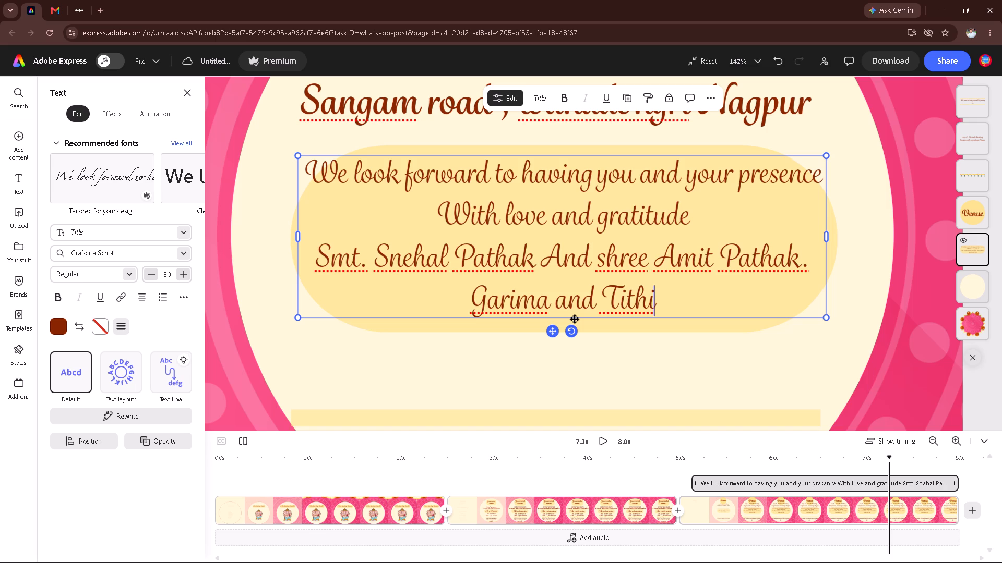
scroll(499, 320, "down", 5)
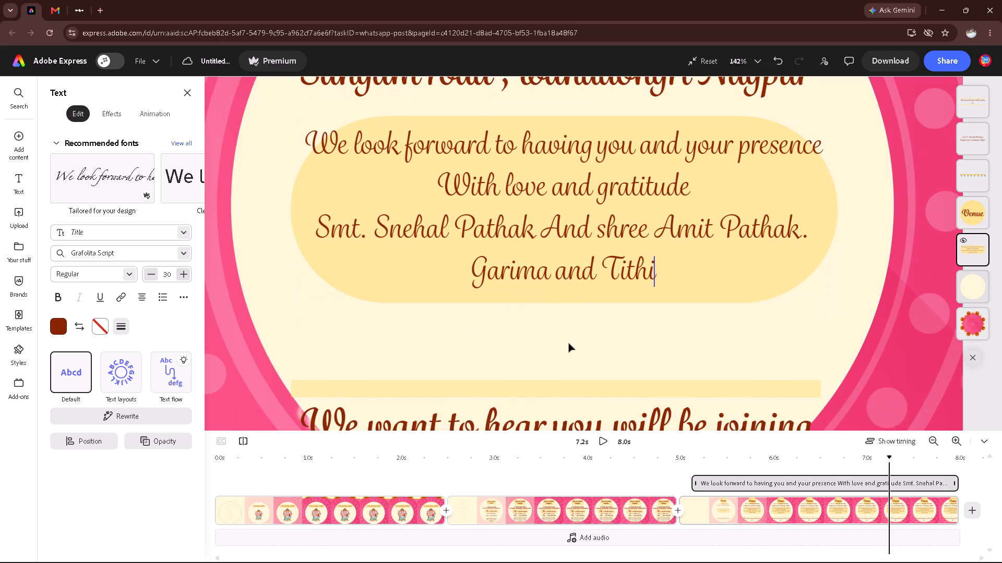
scroll(569, 344, "down", 14)
left_click(540, 305)
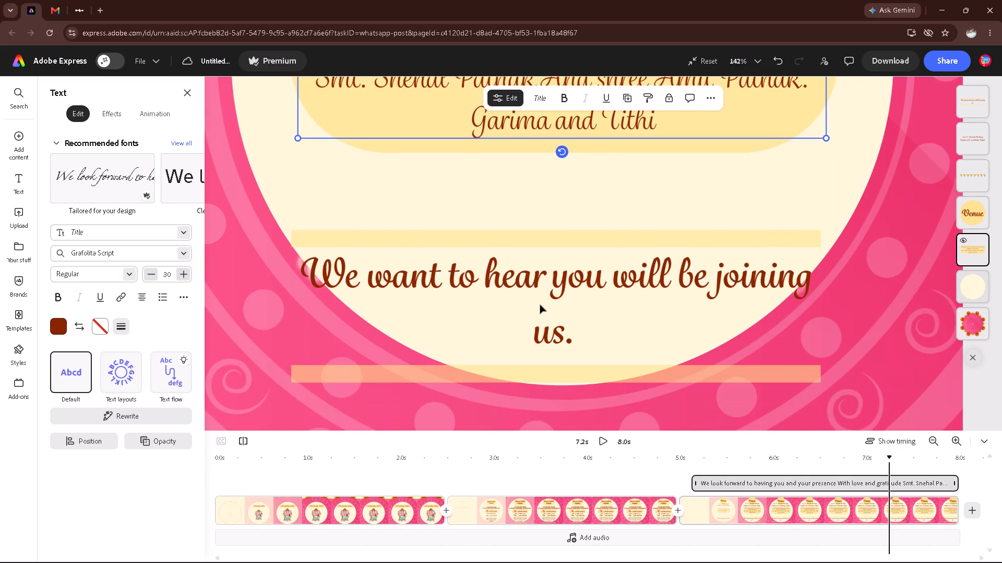
left_click(577, 292)
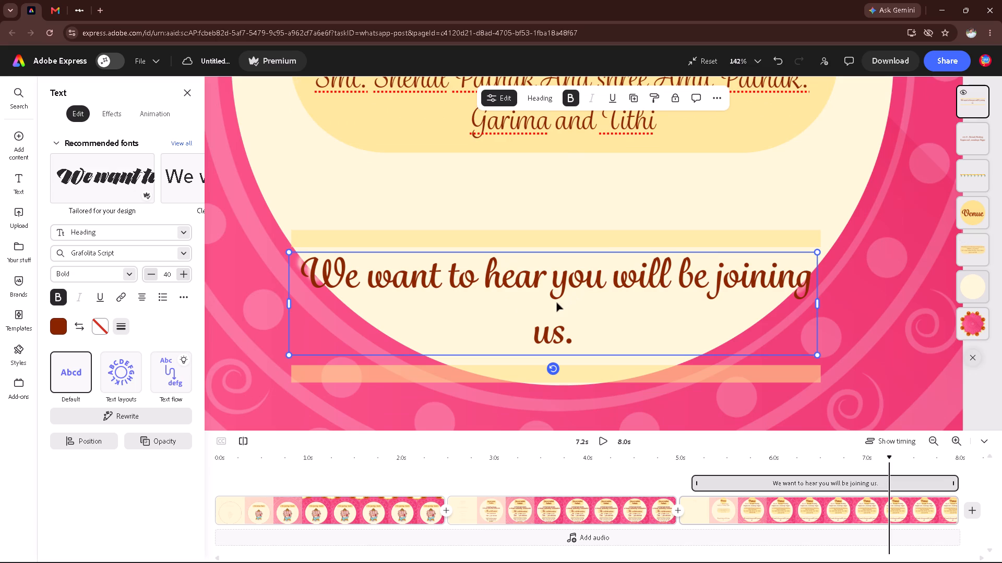
scroll(557, 303, "down", 3, "alt")
scroll(562, 301, "up", 11)
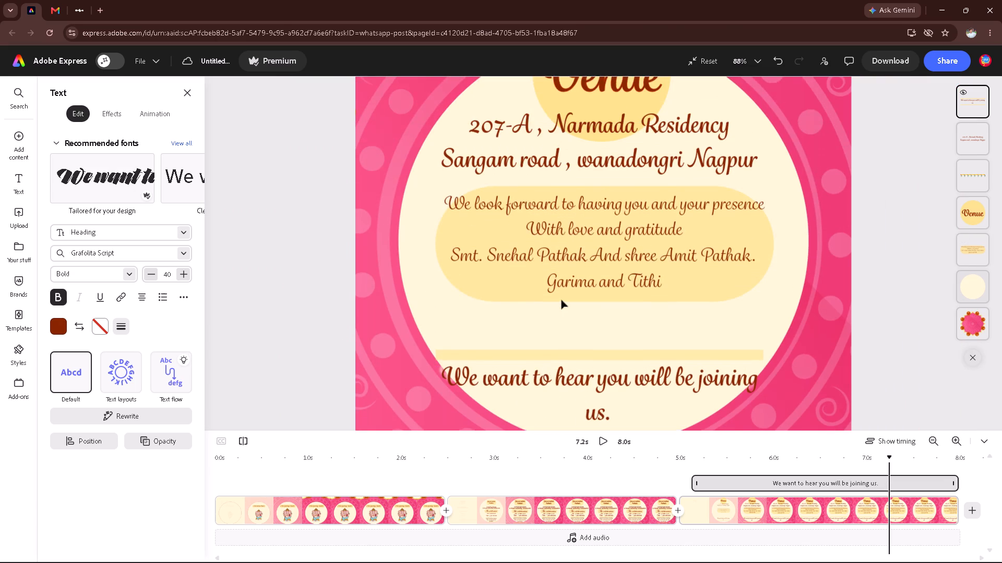
scroll(562, 300, "down", 2)
scroll(562, 300, "up", 4)
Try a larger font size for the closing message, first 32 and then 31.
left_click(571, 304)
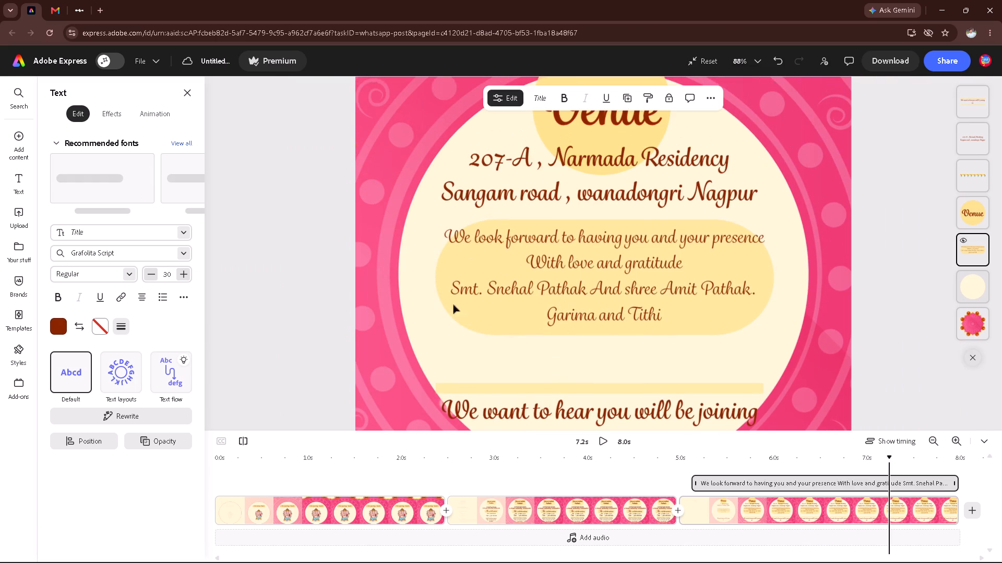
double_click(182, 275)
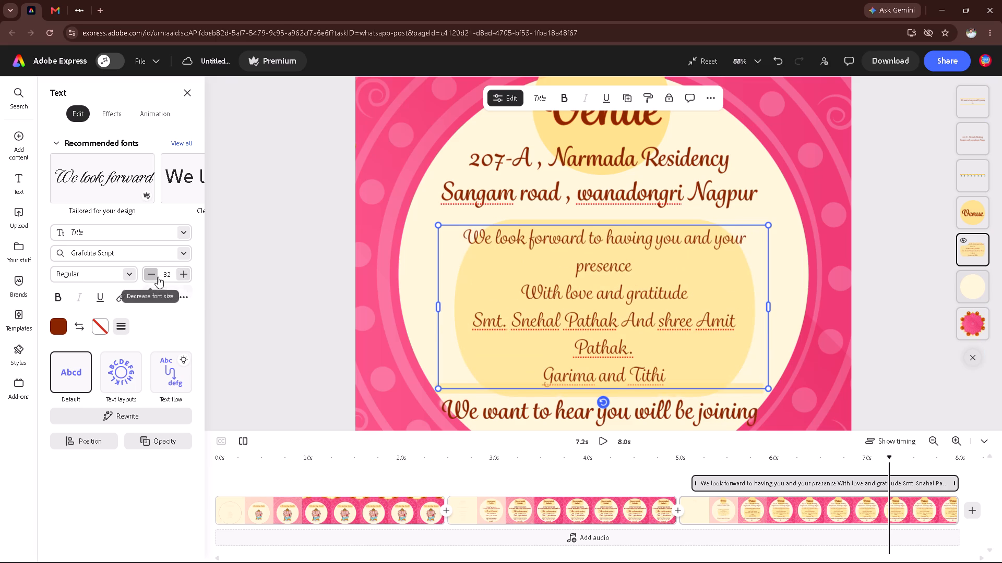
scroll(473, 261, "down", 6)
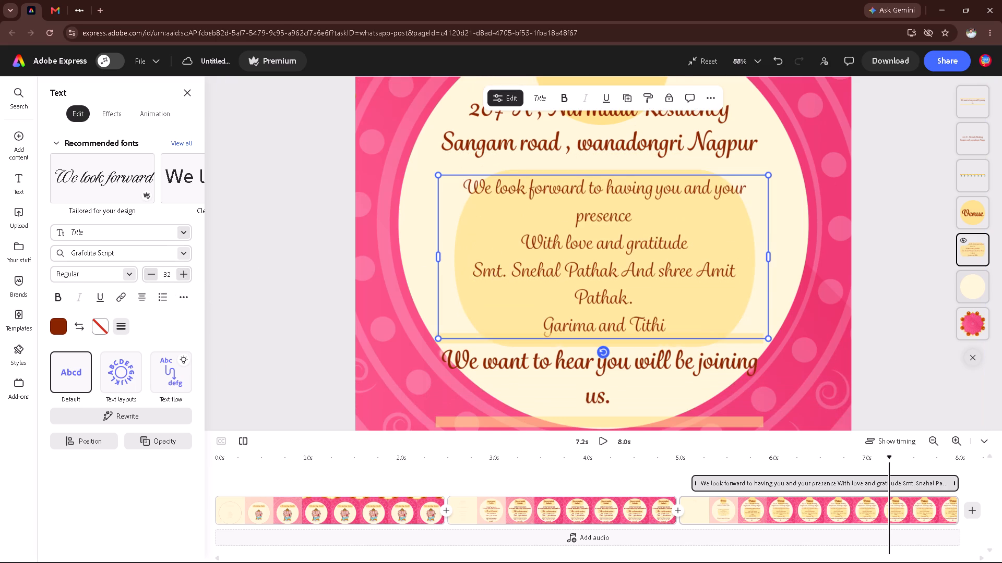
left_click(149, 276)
Nudge the "We want to hear you will be joining us." text up 11 small steps, closer to the closing message.
scroll(518, 319, "down", 4)
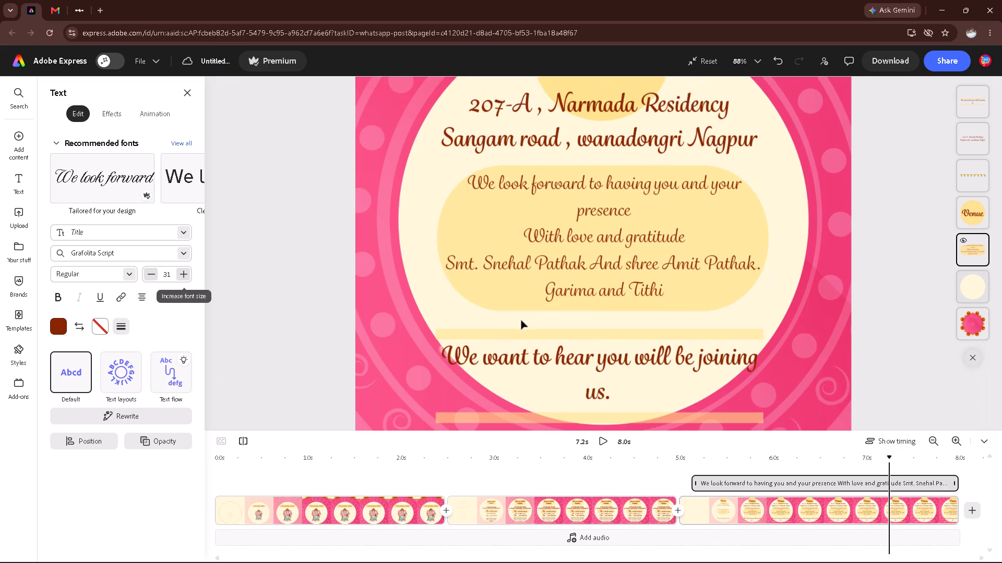
left_click(568, 322)
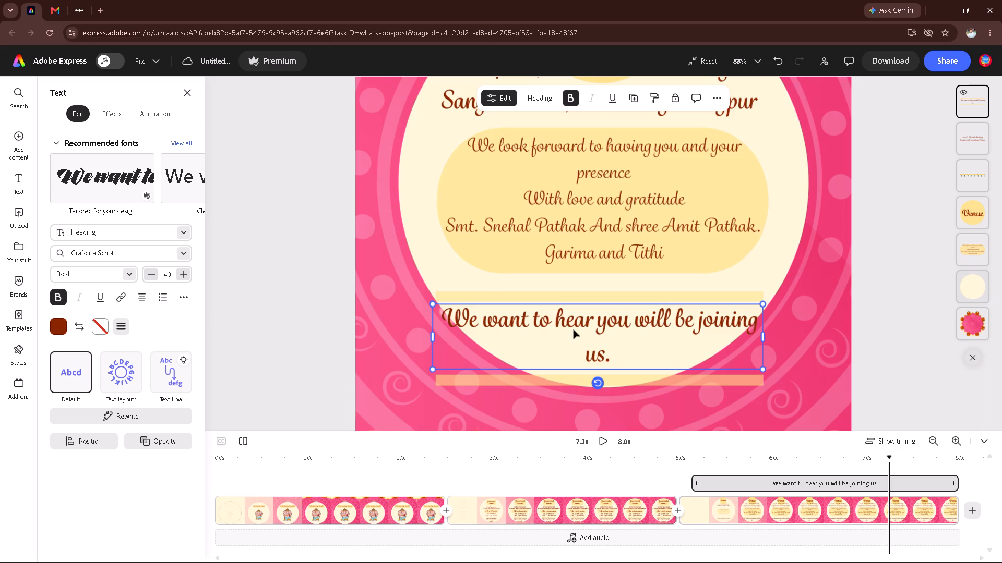
key("Up")
key("Up")
key("Up")
key("Up")
key("Up")
key("Up")
key("Up")
key("Up")
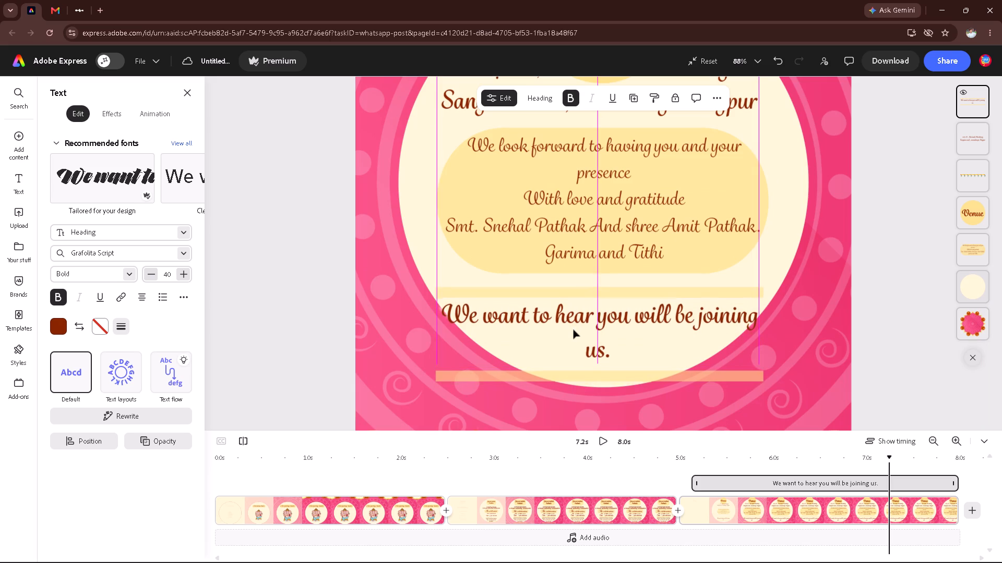
key("Up")
key("Up")
key("Up")
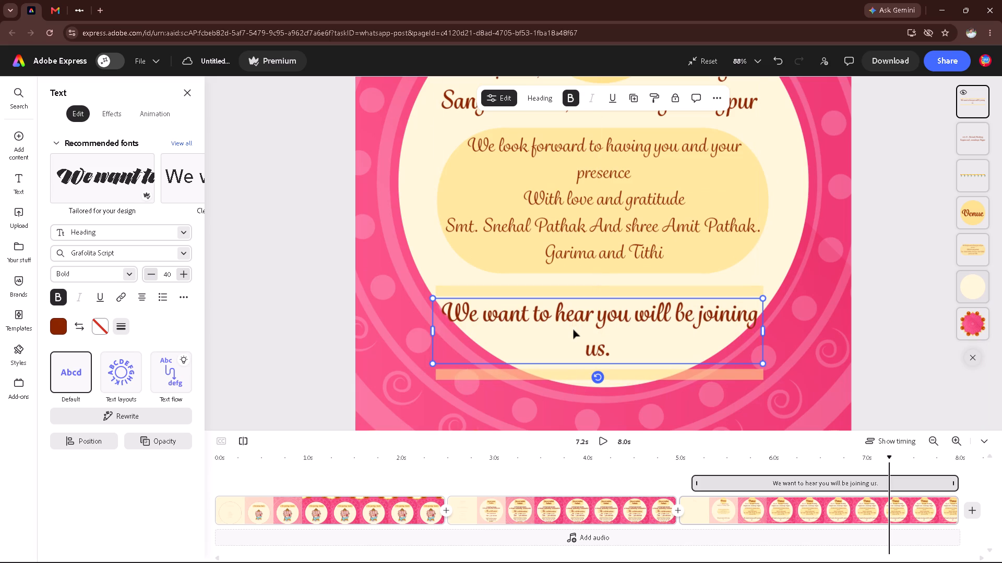
Nudge the Venue heading up one small step and the address text down one small step.
scroll(737, 341, "down", 4)
scroll(716, 335, "up", 11)
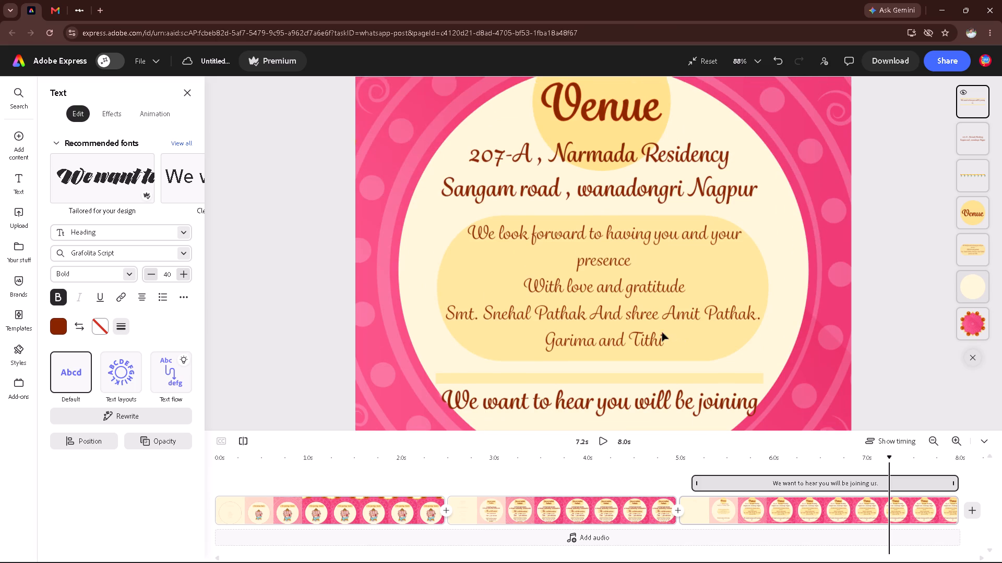
scroll(662, 333, "up", 4)
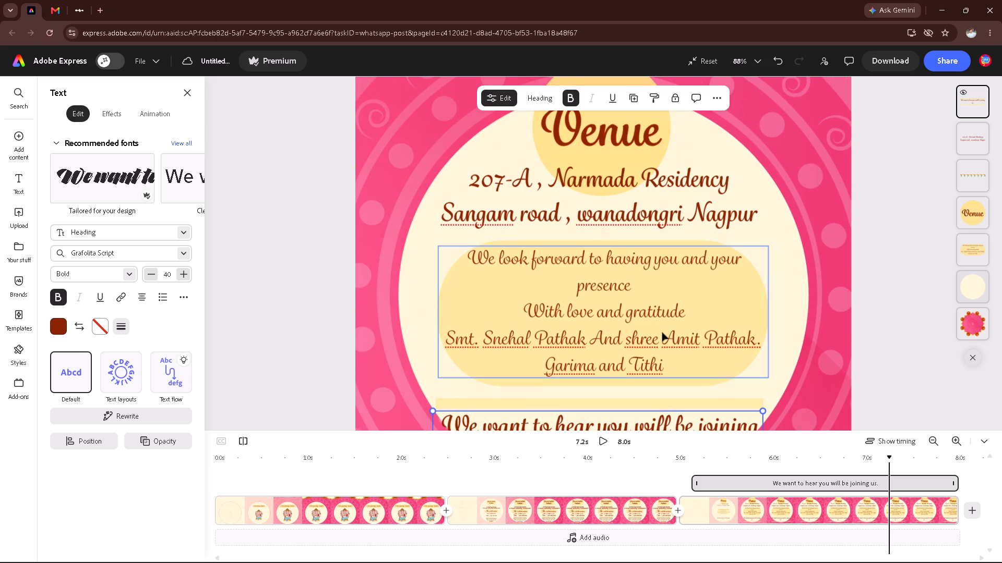
scroll(671, 331, "up", 4)
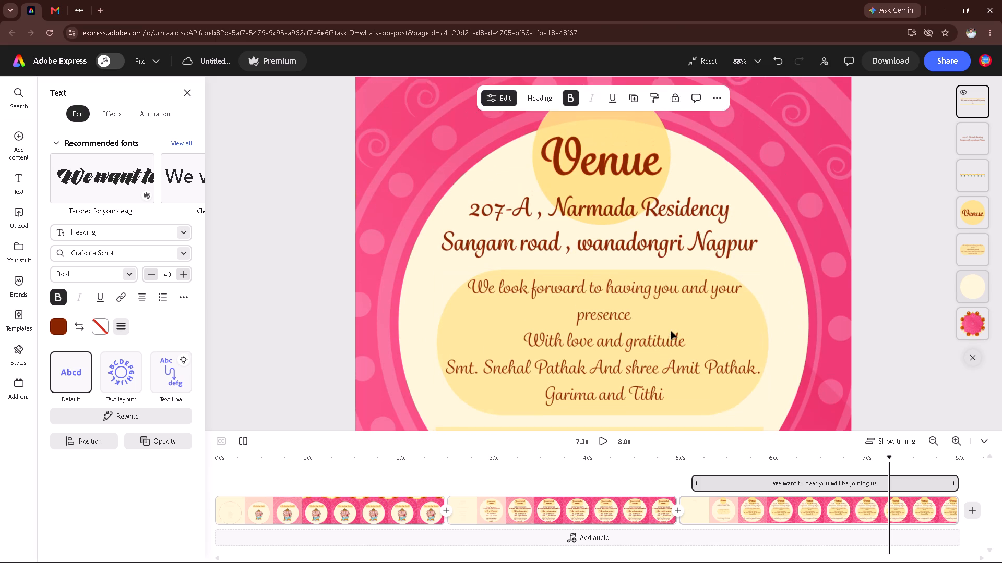
scroll(671, 331, "up", 1)
left_click(593, 183)
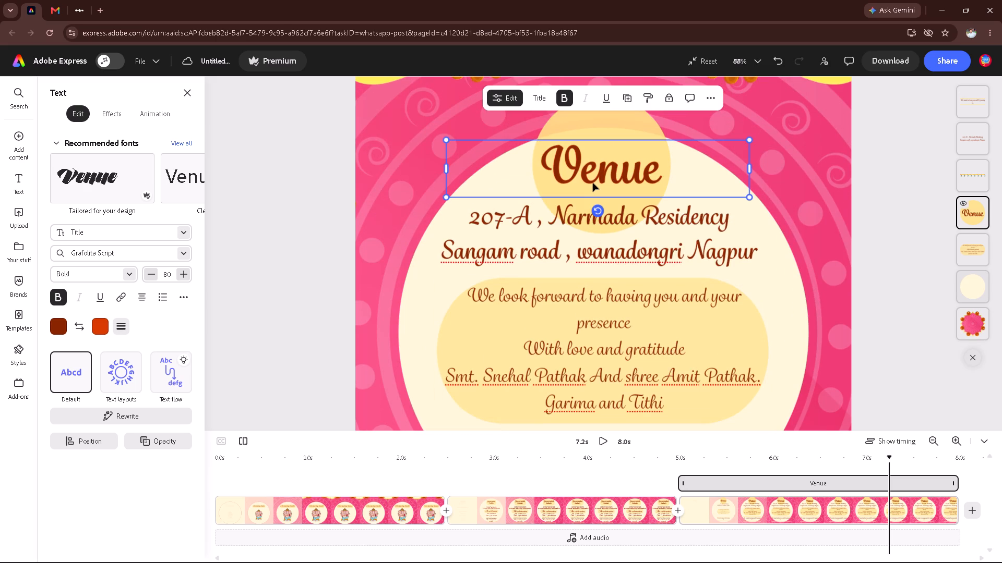
key("Up")
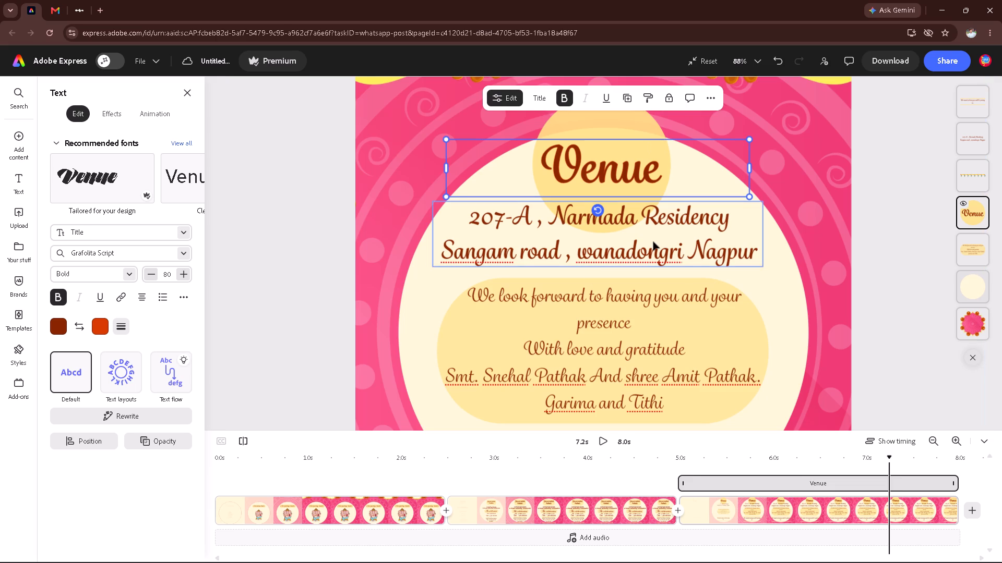
left_click(653, 242)
key("Down")
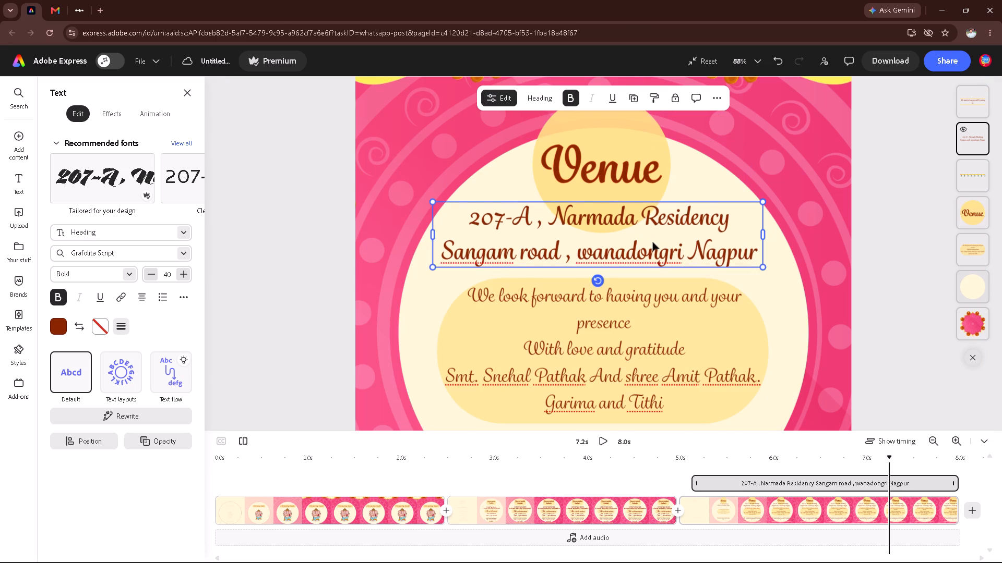
Set the closing message's font size to 30 after checking the whole page layout.
scroll(652, 250, "down", 6)
scroll(599, 295, "down", 10)
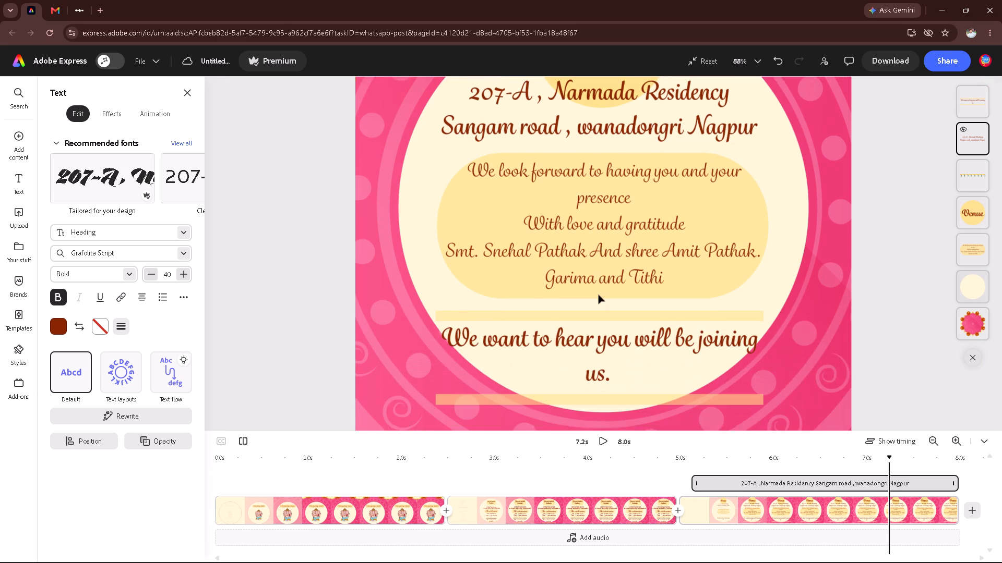
scroll(599, 295, "down", 5, "alt")
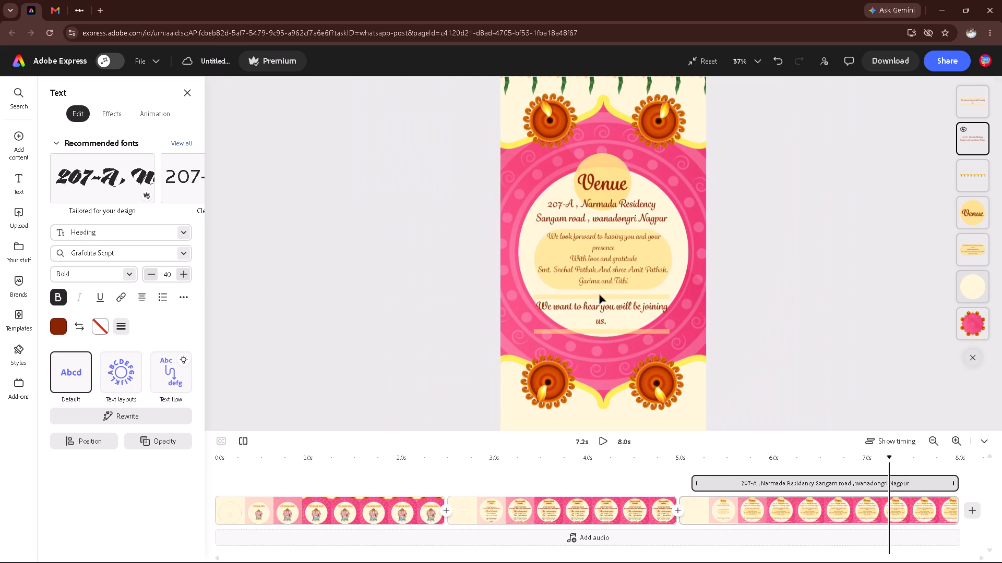
left_click(804, 286)
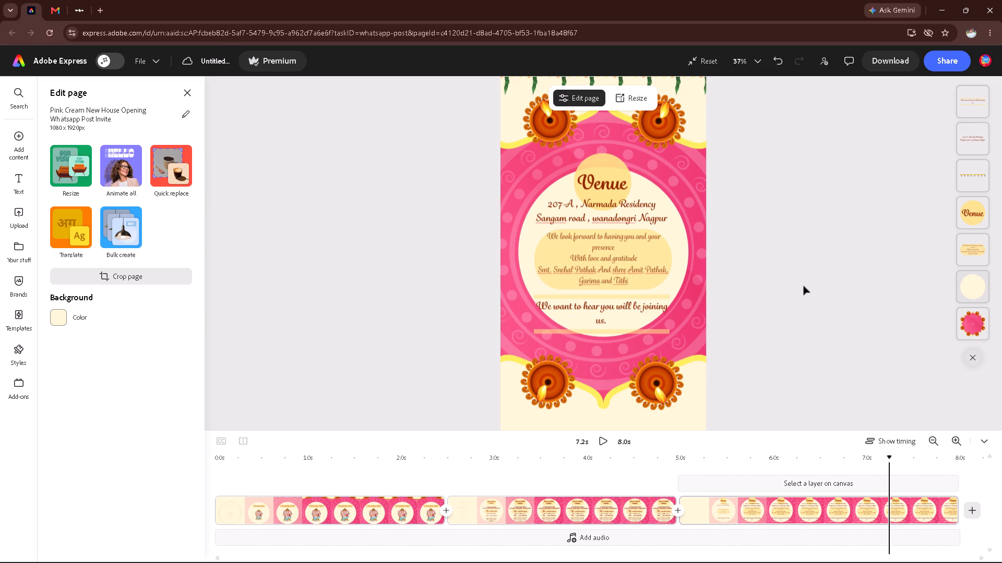
left_click(626, 264)
left_click(154, 277)
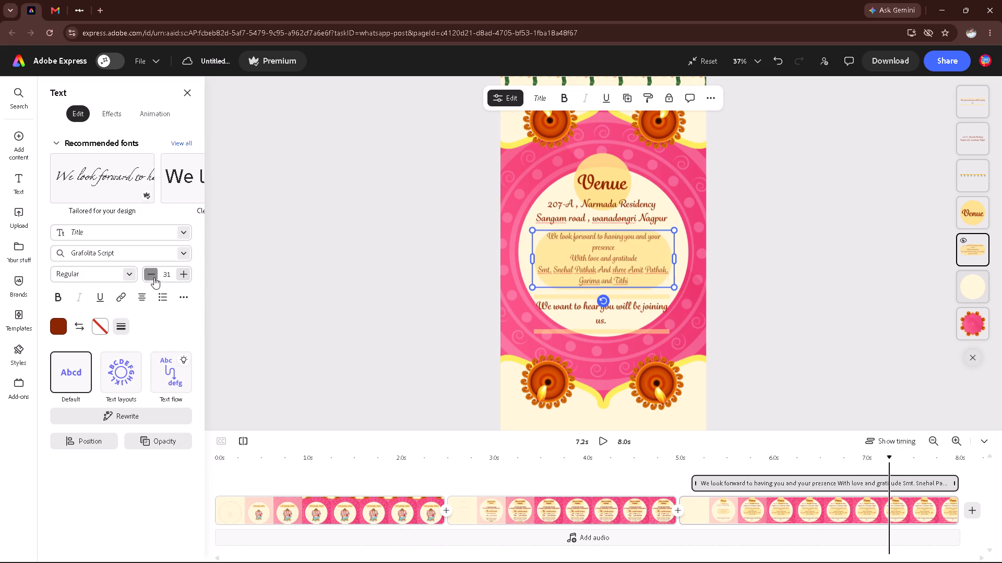
Nudge the "We want to hear you will be joining us." text up three small steps.
left_click(579, 313)
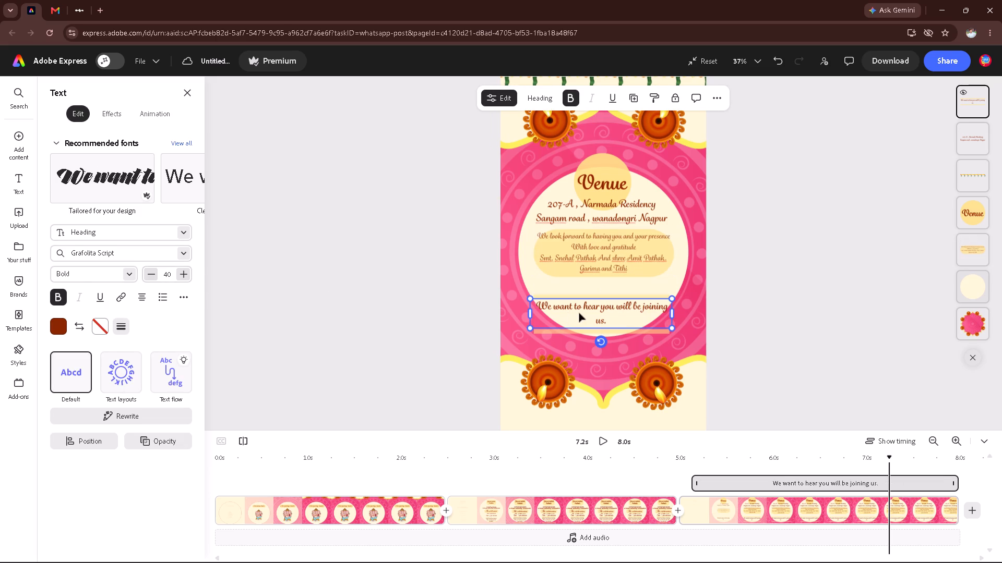
key("Up")
key("Up")
key("Up")
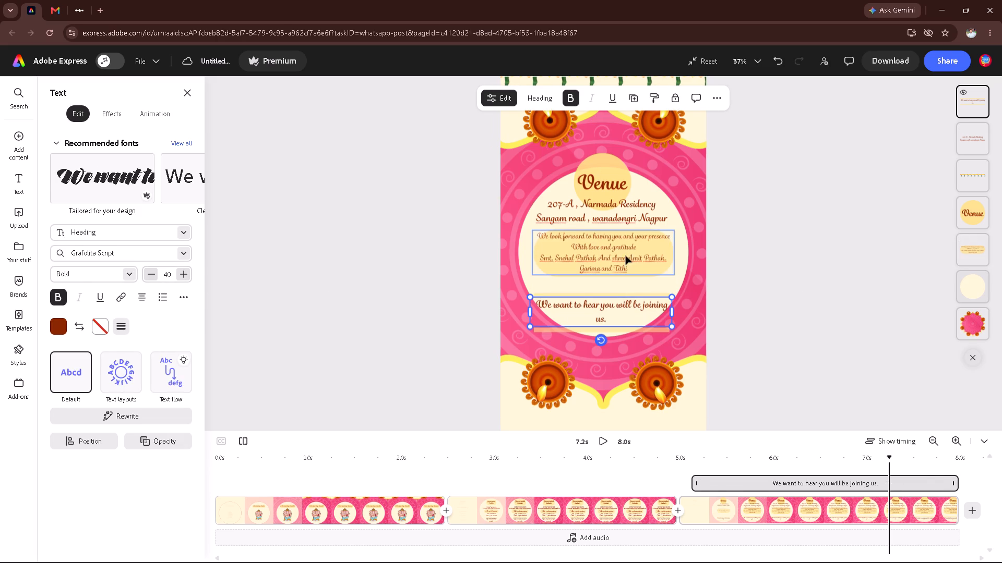
Nudge the closing message down seven small steps, away from the address lines.
left_click(626, 253)
key("Down")
key("Down")
key("Down")
key("Down")
key("Down")
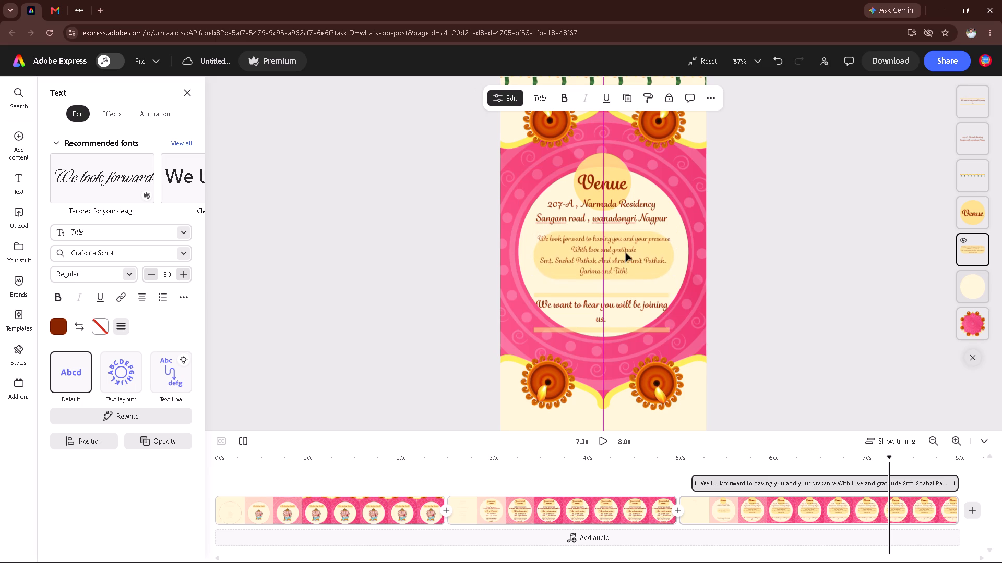
key("Down")
key("Down")
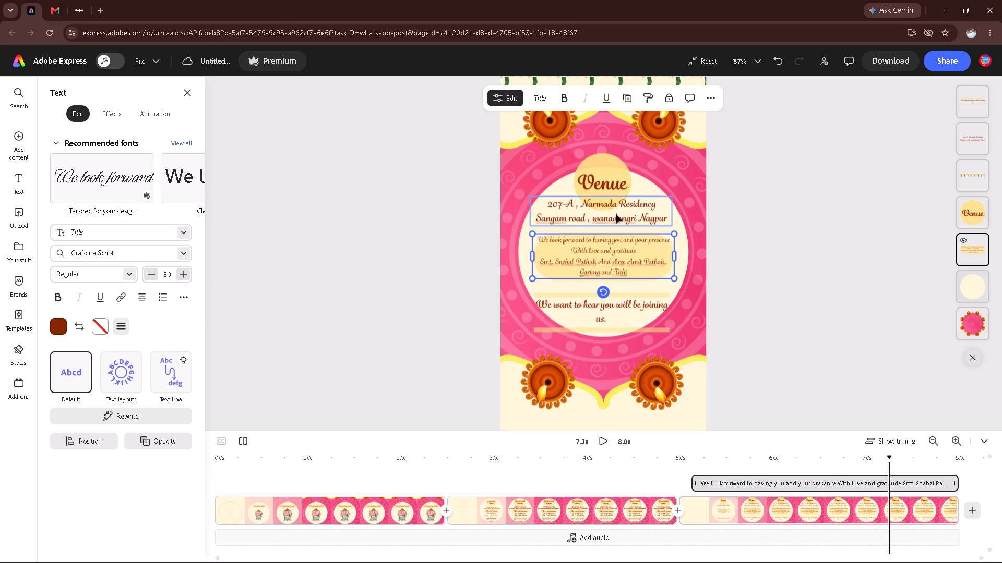
Nudge the address text down six small steps, away from the Venue heading.
left_click(616, 215)
key("Down")
key("Down")
key("Down")
key("Down")
key("Down")
key("Down")
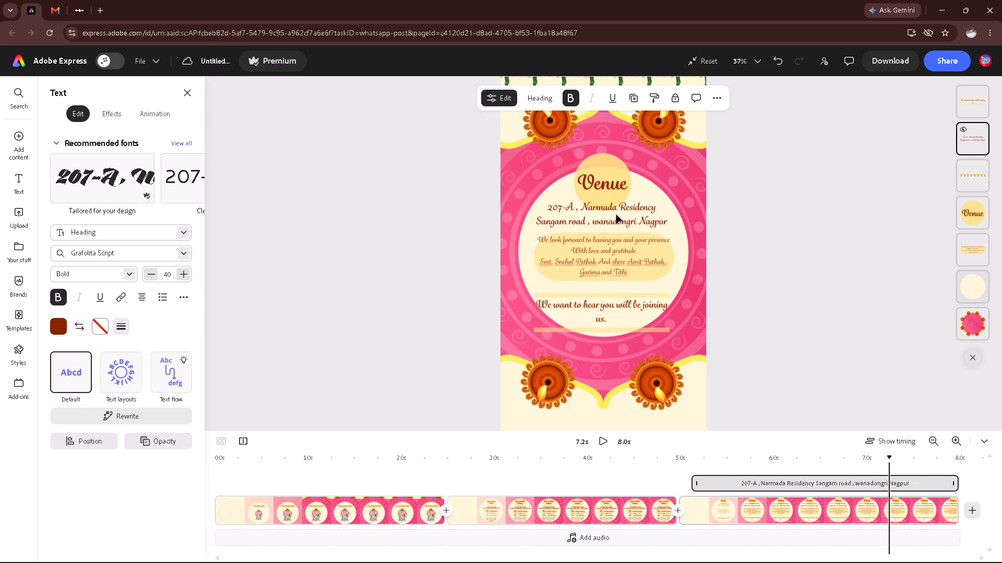
Nudge the closing message down another seven small steps to even its spacing between the address and the "We want to hear" line.
left_click(609, 275)
key("Down")
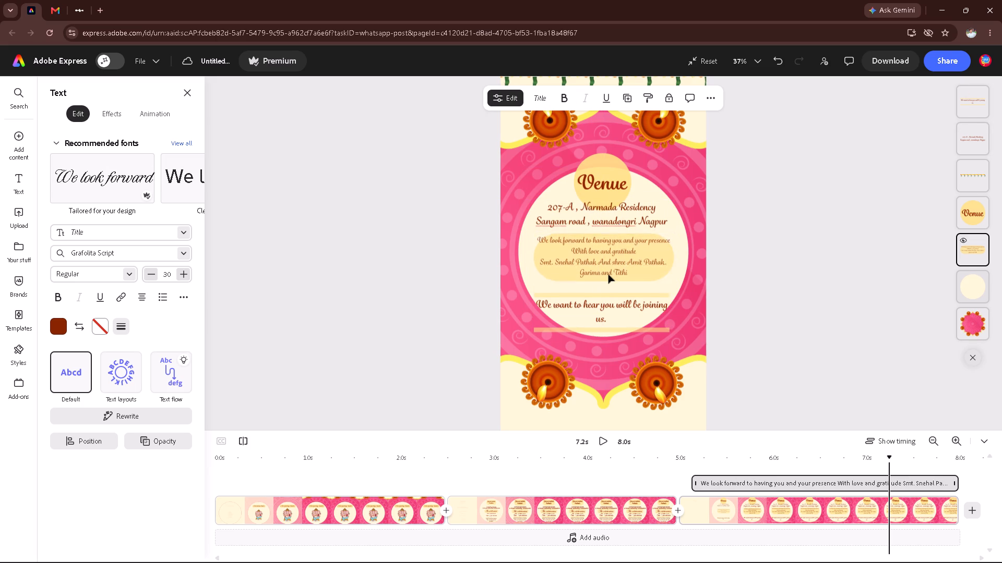
key("Down")
key("Down")
key("Down")
key("Down")
key("Down")
key("Down")
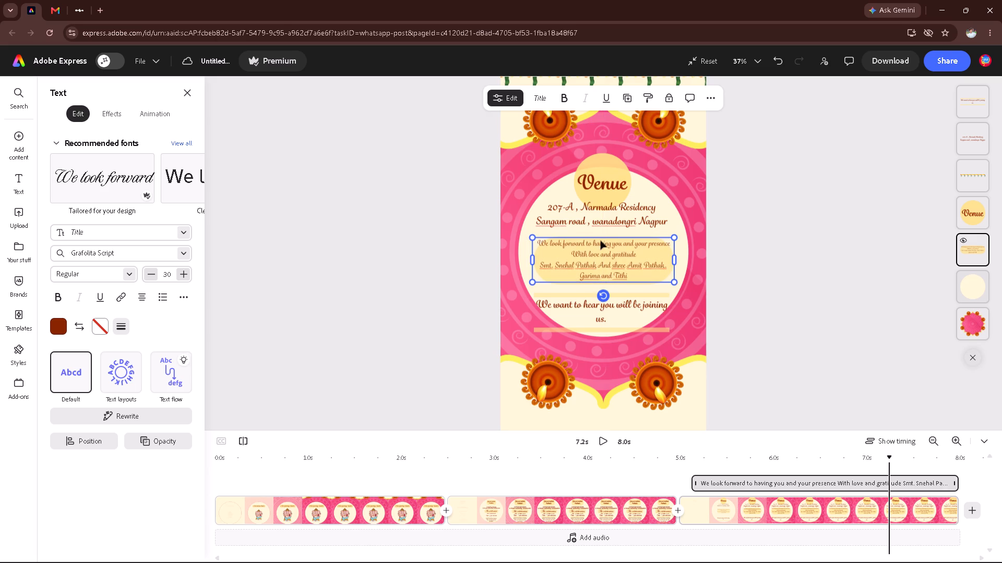
Nudge the address text down a net two small steps, away from the Venue heading.
left_click(603, 212)
key("Down")
key("Down")
key("Down")
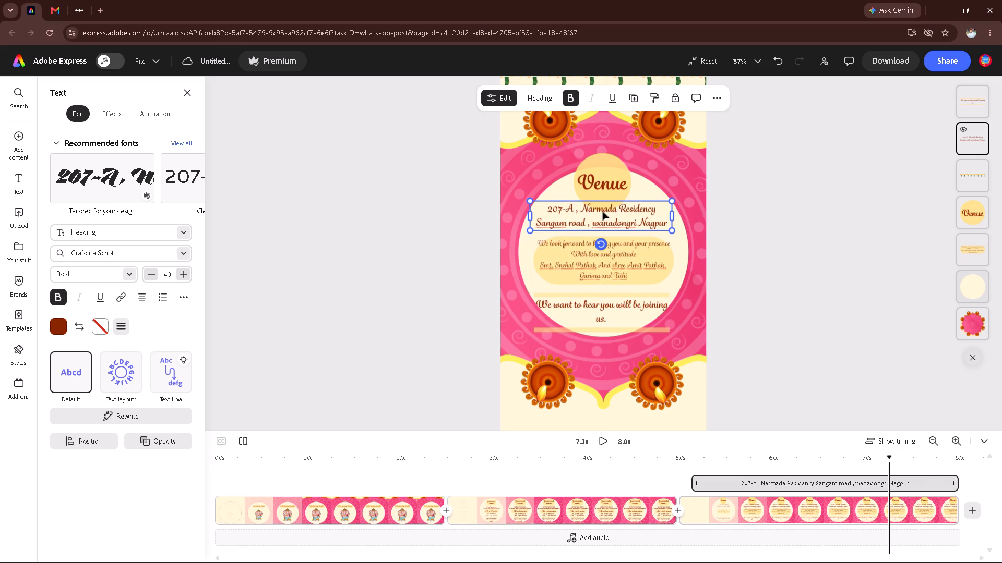
key("Up")
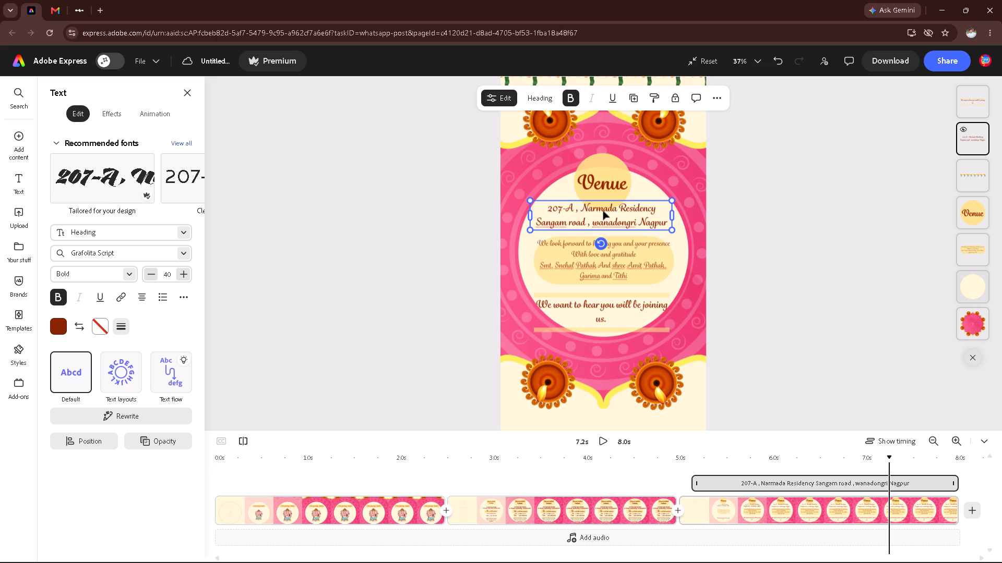
Set the font size of the "We look forward to having you" closing message to 31.
left_click(826, 295)
left_click(619, 264)
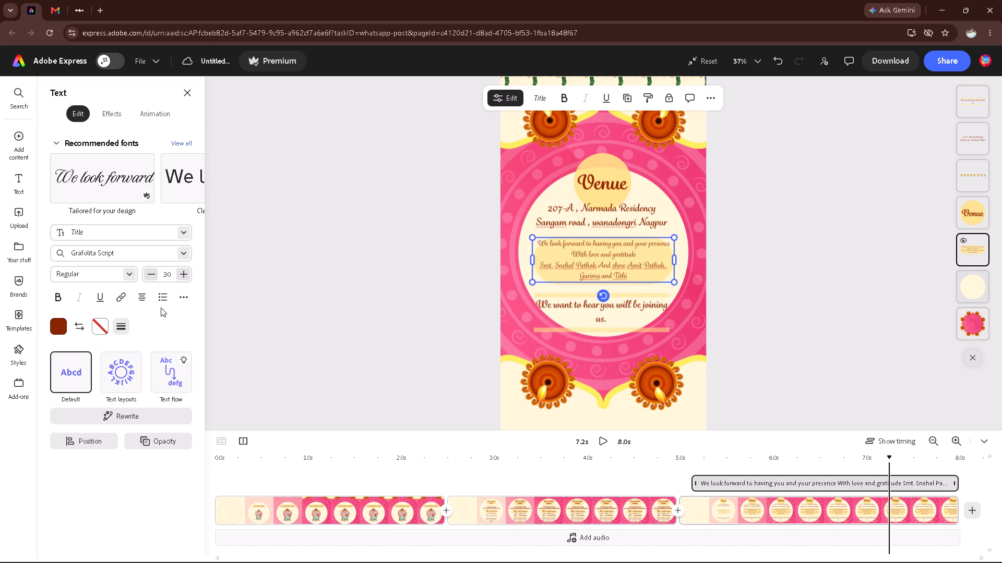
left_click(180, 277)
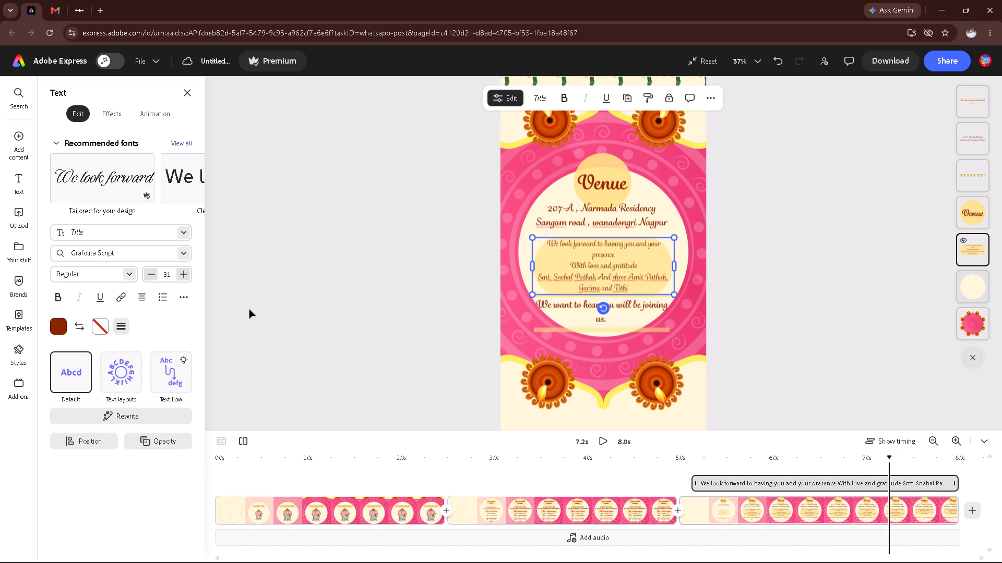
Nudge the closing message up slightly, towards the address lines.
key("Up")
key("Up")
key("Up")
key("Up")
key("Up")
key("Up")
key("Up")
key("Up")
key("Up")
key("Up")
key("Up")
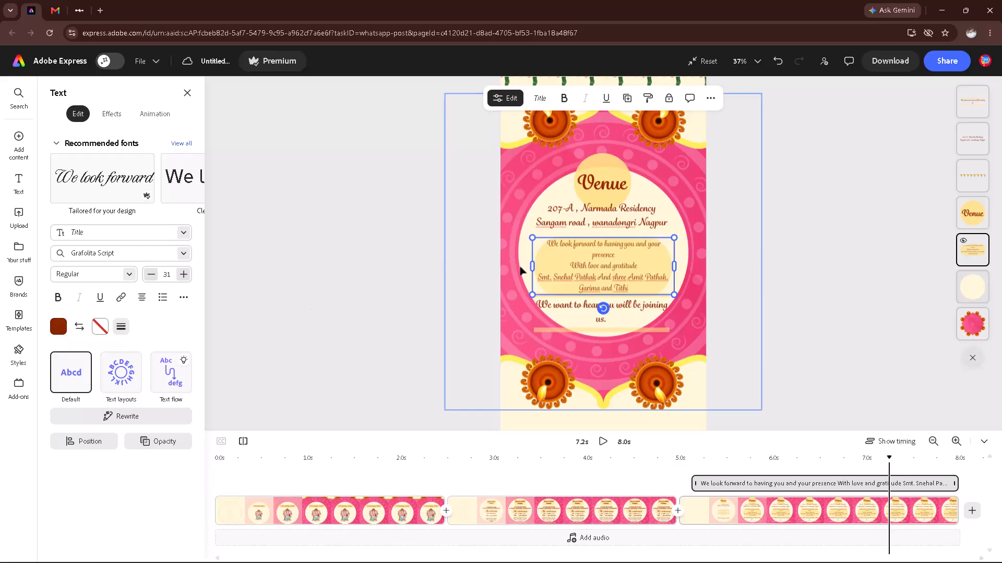
left_click(600, 270)
key("Up")
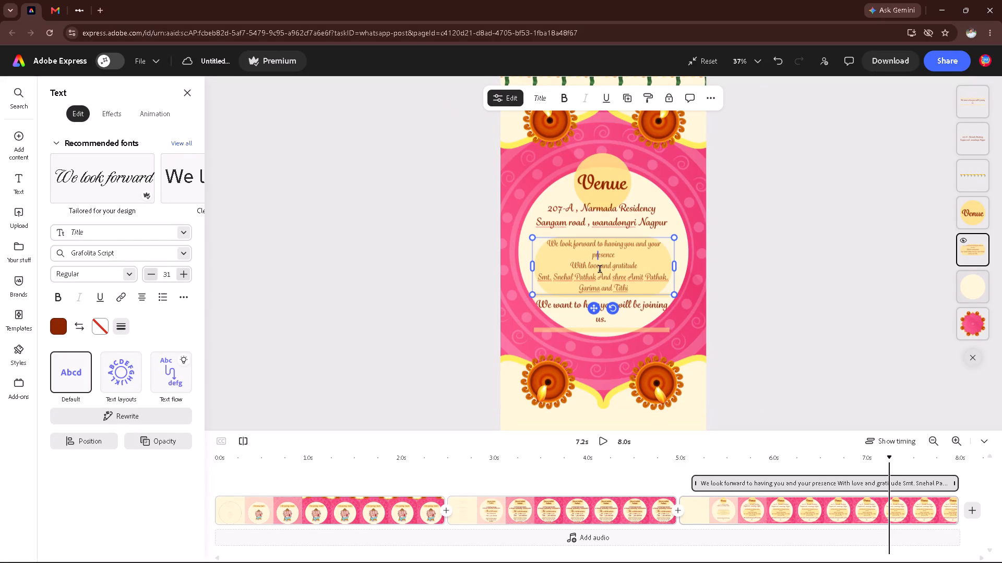
key("Up")
left_click(594, 312)
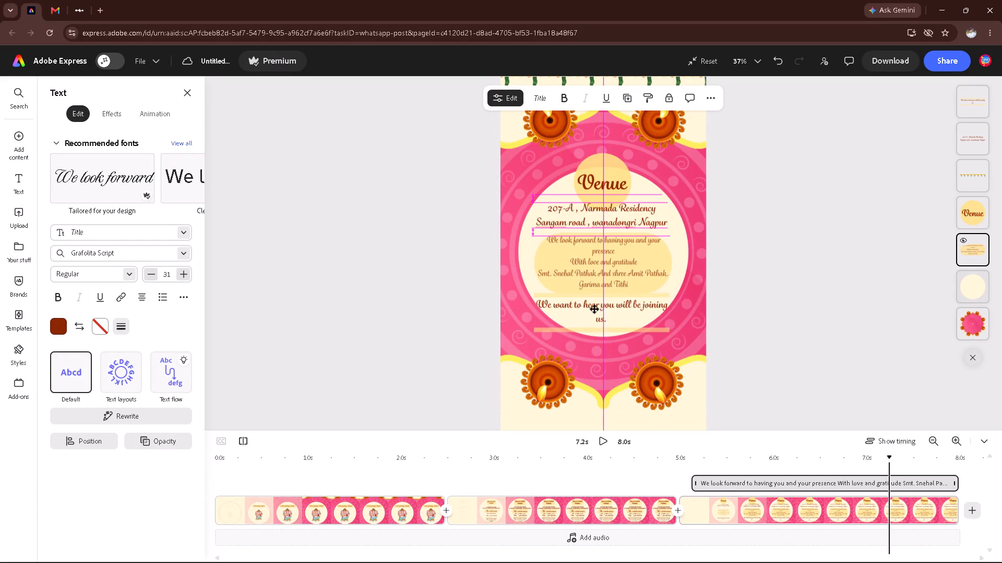
Nudge the "We want to hear you will be joining us." text down nine small steps, away from the closing message.
left_click(606, 341)
left_click(612, 332)
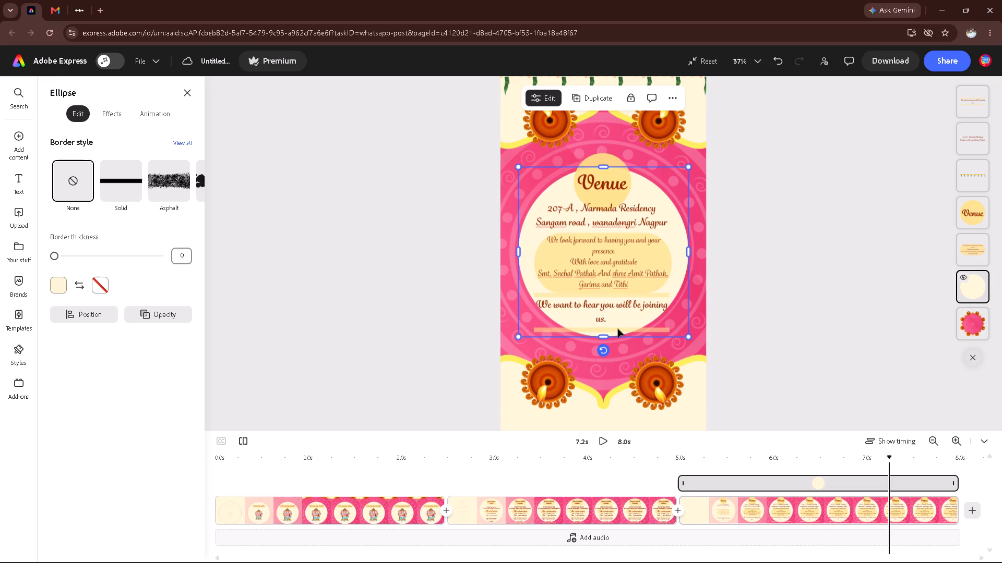
left_click(620, 325)
key("Down")
key("Down")
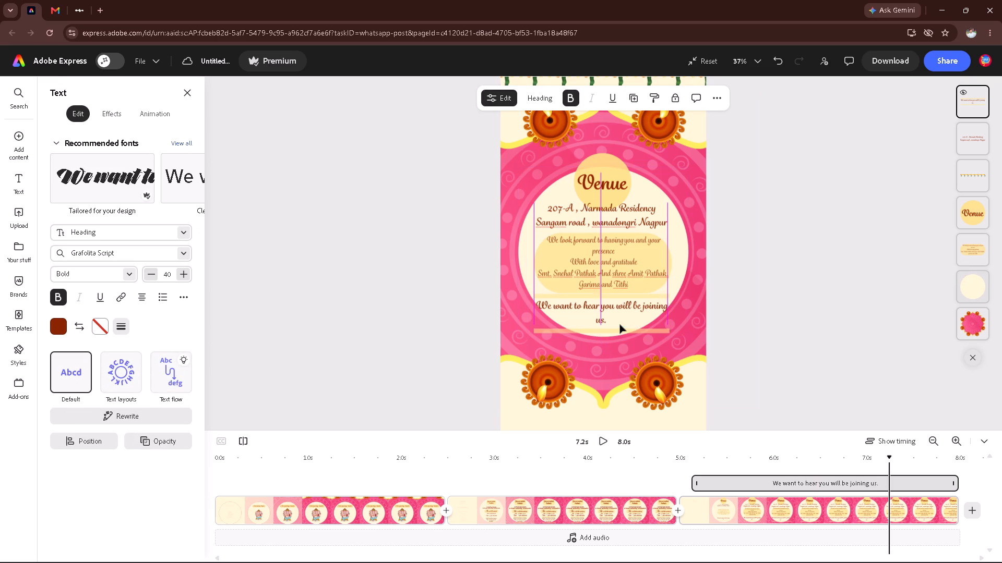
key("Down")
key("Down")
key("Down")
key("Down")
key("Down")
key("Down")
key("Down")
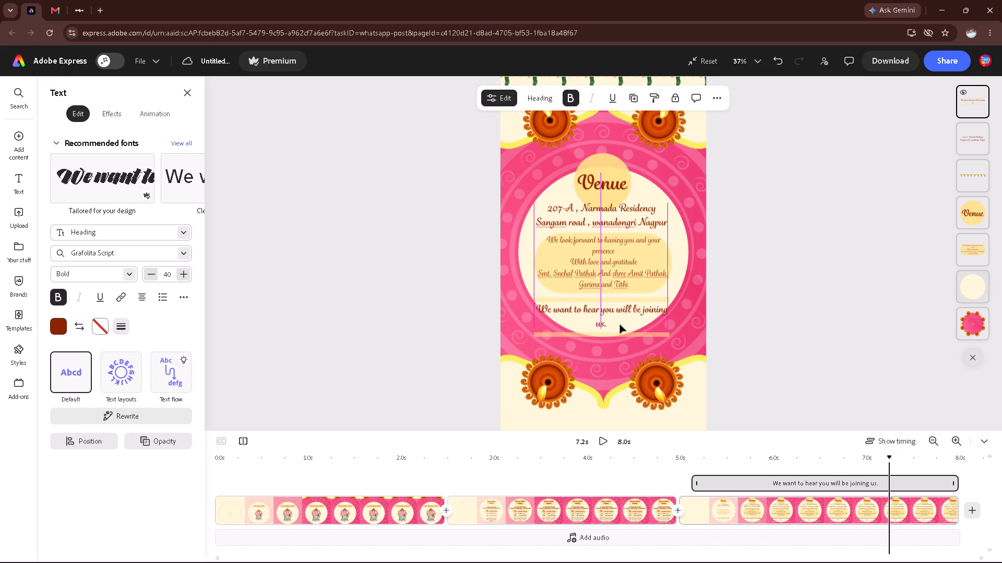
left_click(796, 321)
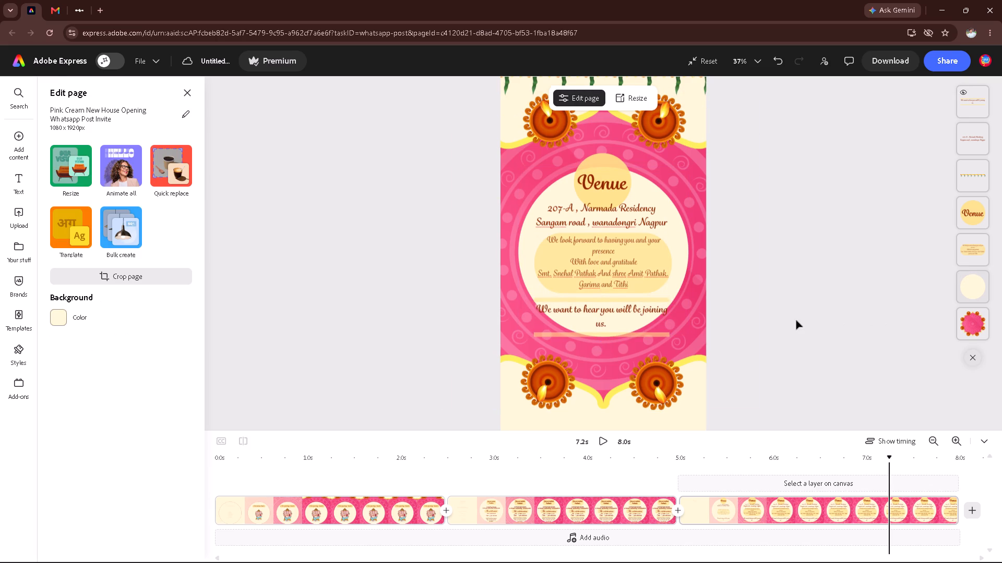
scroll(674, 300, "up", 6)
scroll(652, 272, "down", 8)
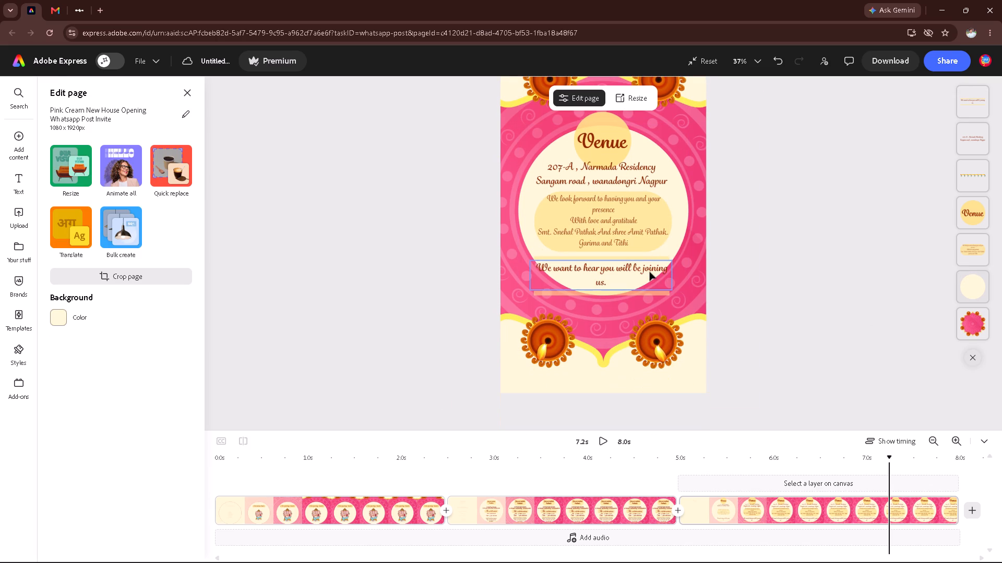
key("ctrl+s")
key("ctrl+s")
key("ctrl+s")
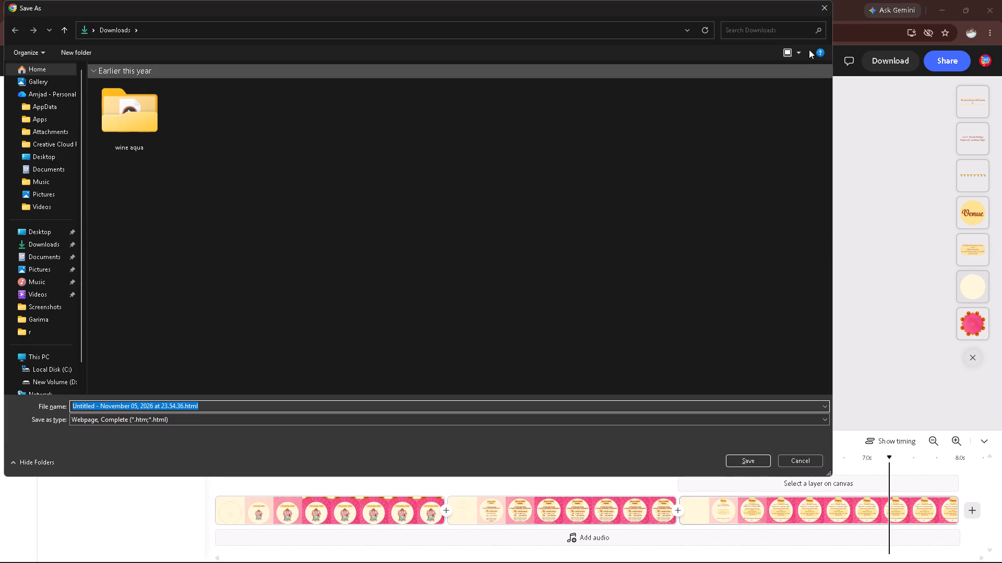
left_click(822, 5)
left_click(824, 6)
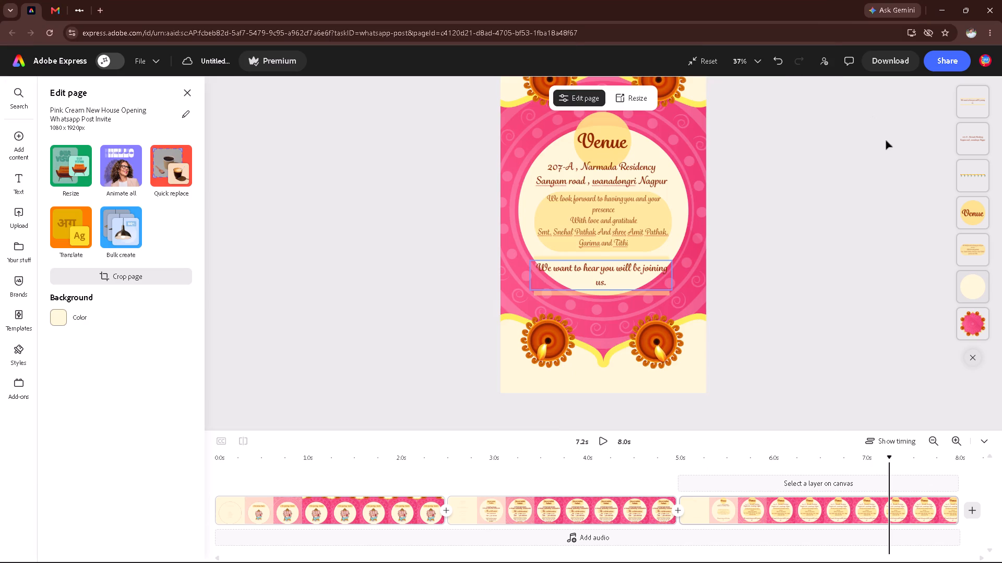
Download the invitation video as an MP4 at 4K resolution.
scroll(824, 238, "up", 9)
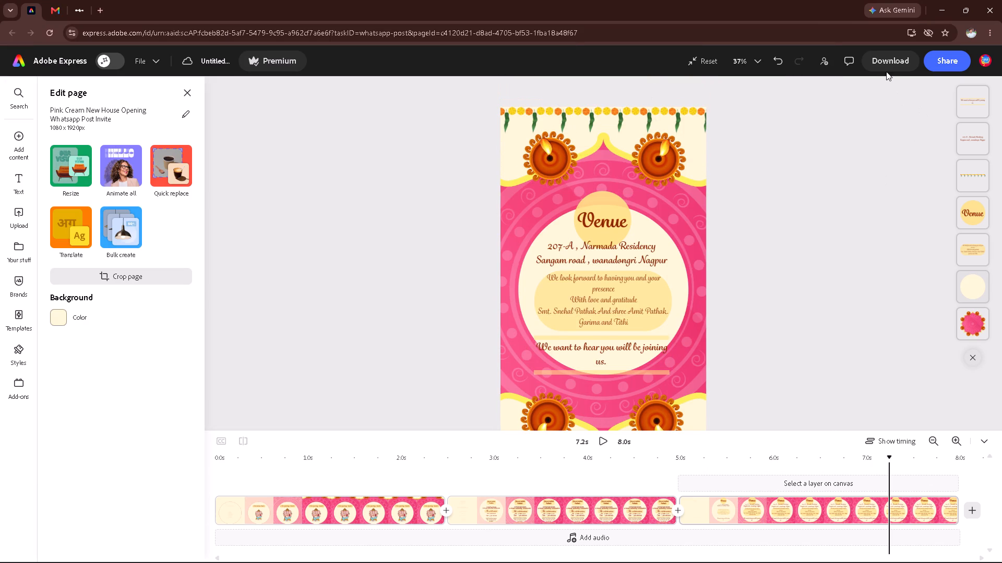
left_click(886, 65)
left_click(905, 200)
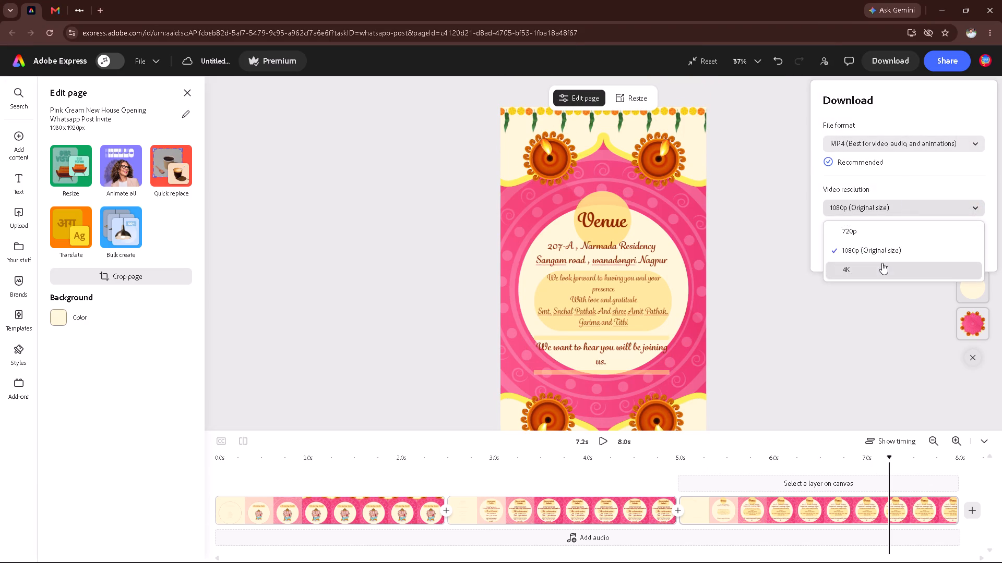
left_click(880, 267)
scroll(785, 291, "down", 3)
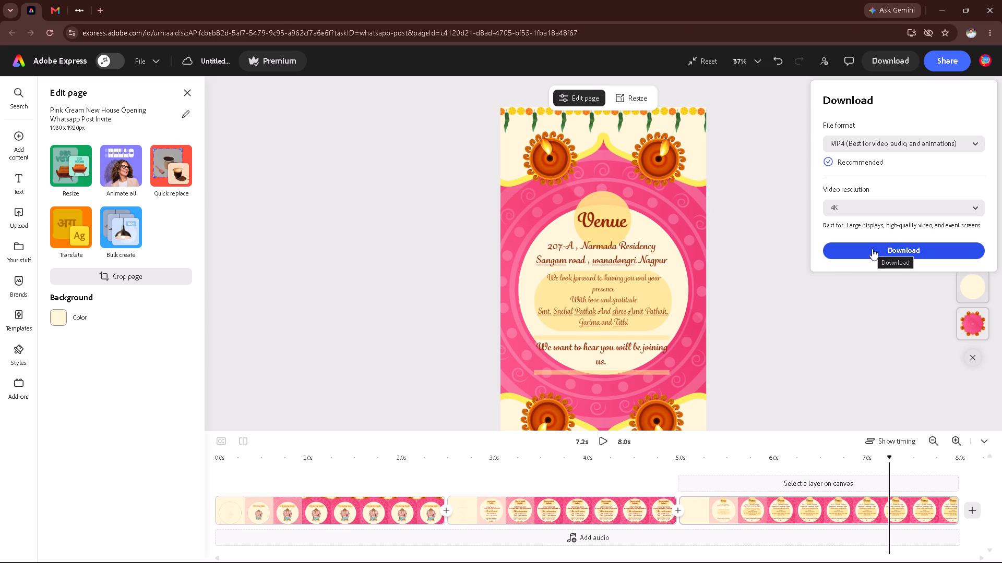
left_click(872, 249)
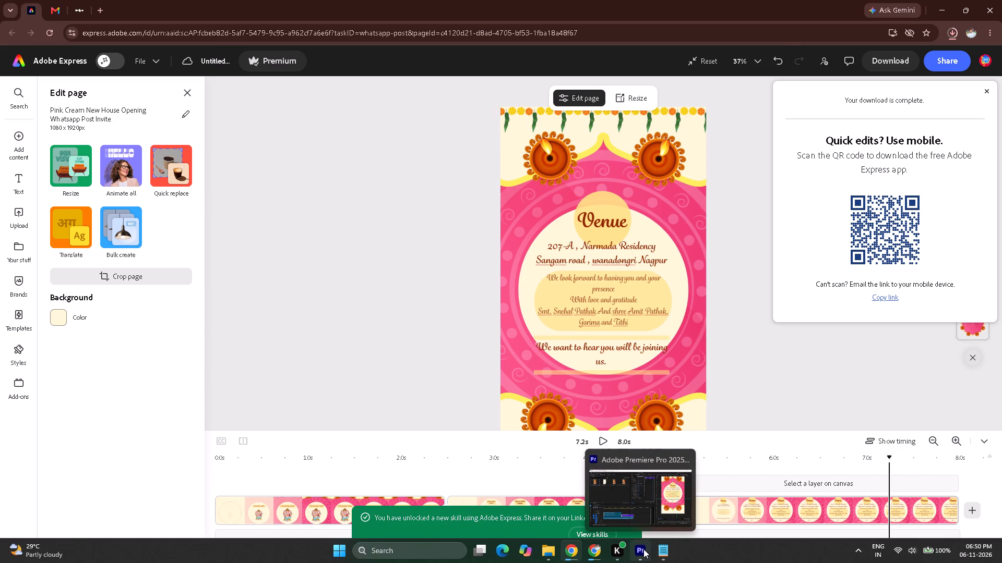
Switch to Adobe Premiere Pro and import the new House warming.mp4 from the Downloads folder into the project.
left_click(643, 549)
left_click(227, 216)
right_click(226, 216)
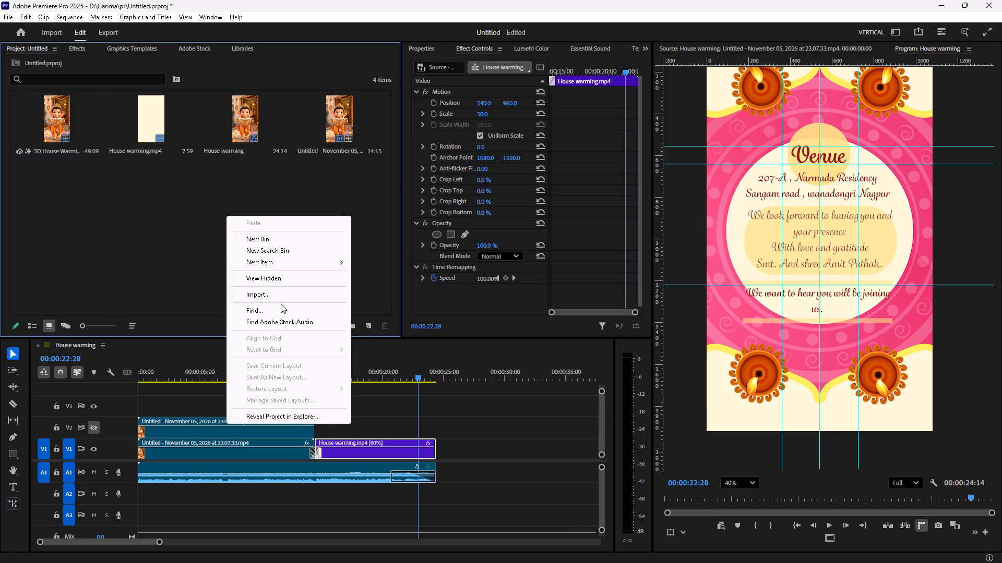
left_click(277, 296)
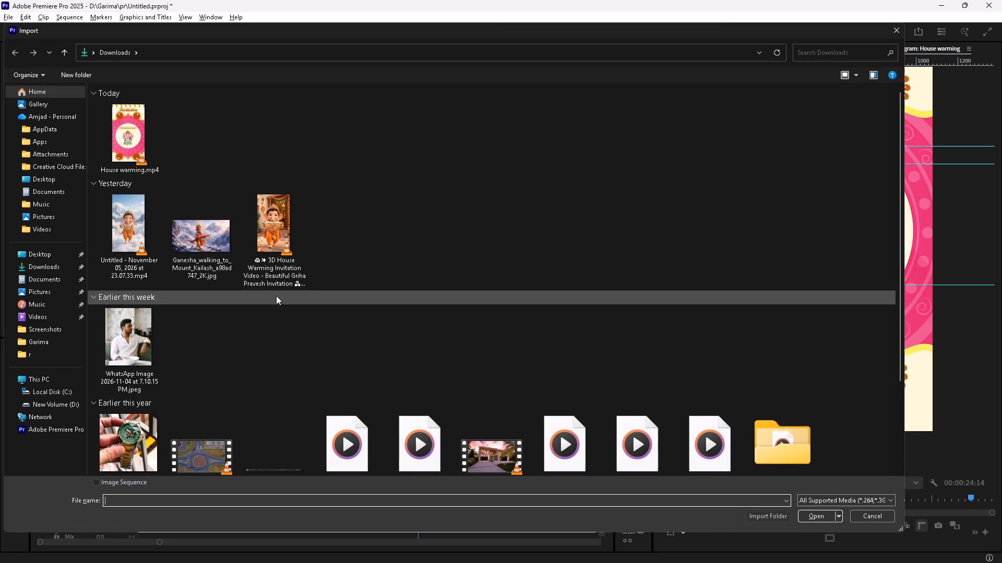
double_click(135, 130)
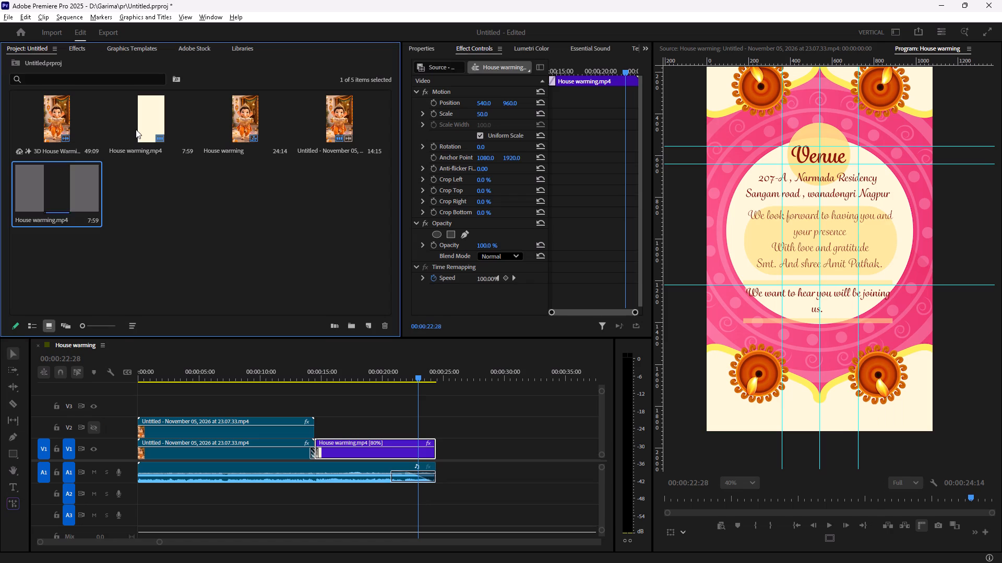
Place the newly imported House warming.mp4 on track V2, directly above the start of the old House warming clip.
left_click_drag(60, 189, 326, 385)
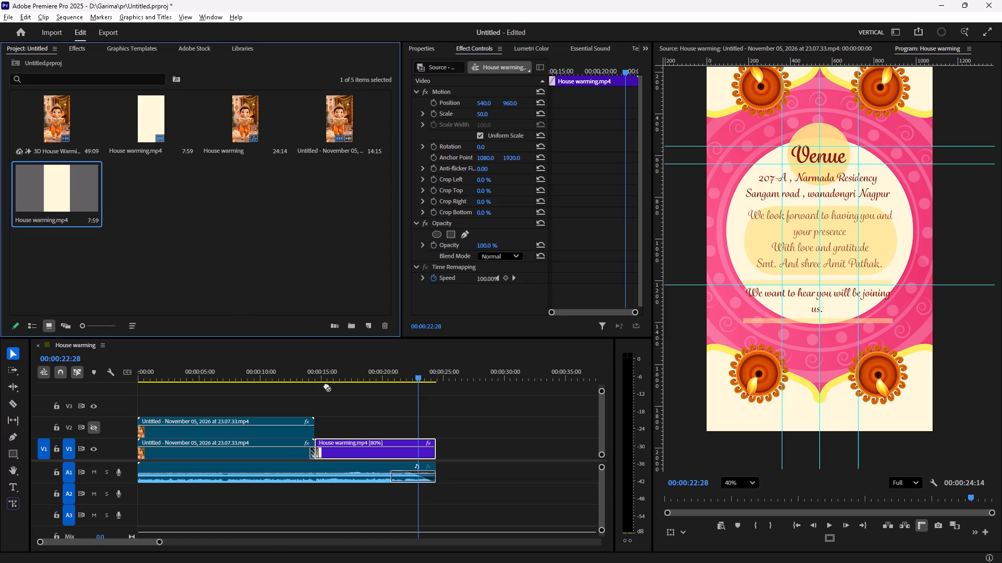
left_click_drag(326, 385, 317, 425)
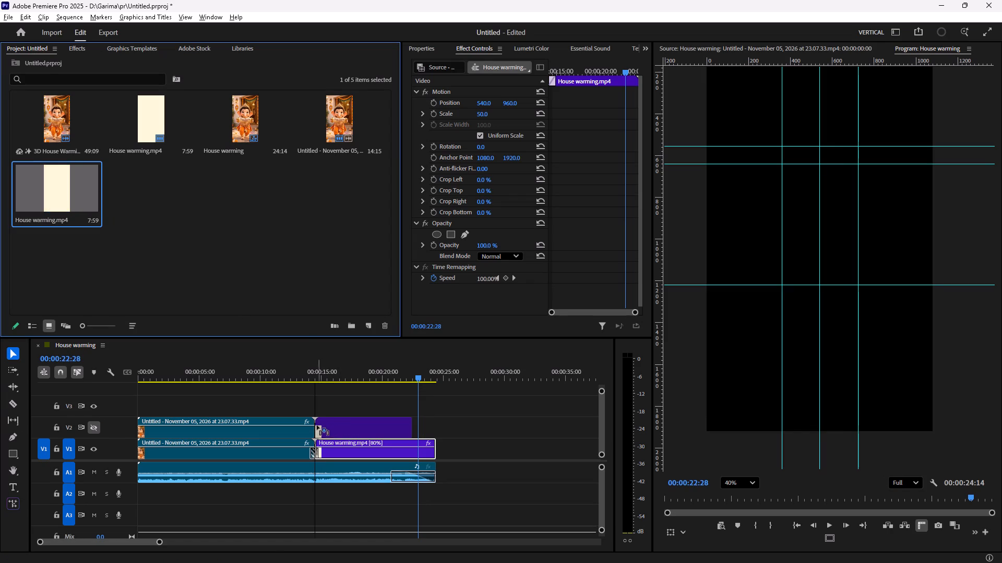
left_click_drag(317, 425, 316, 425)
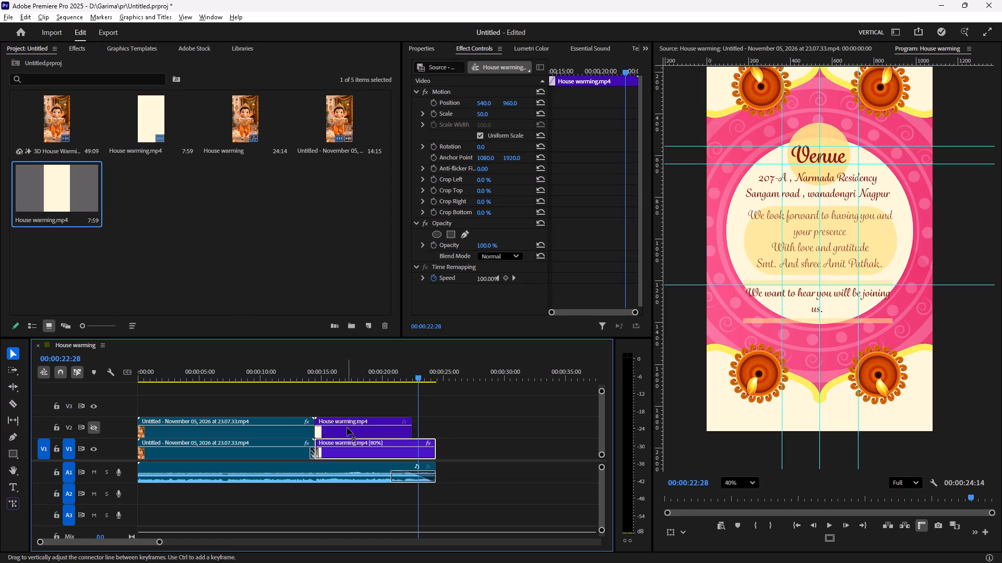
Set the speed of the new House warming clip on track V2 to 80%.
left_click(347, 427)
right_click(347, 427)
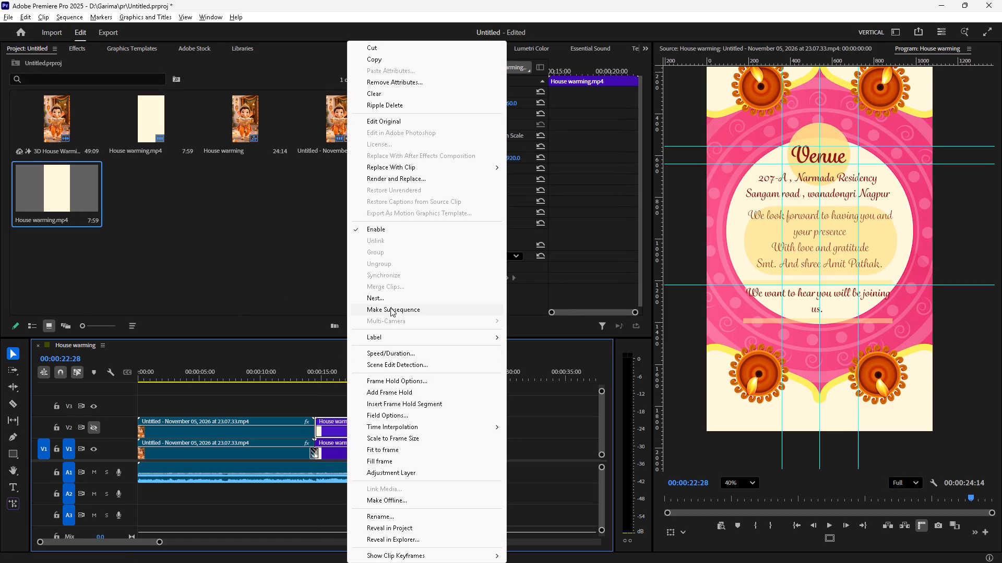
left_click(394, 354)
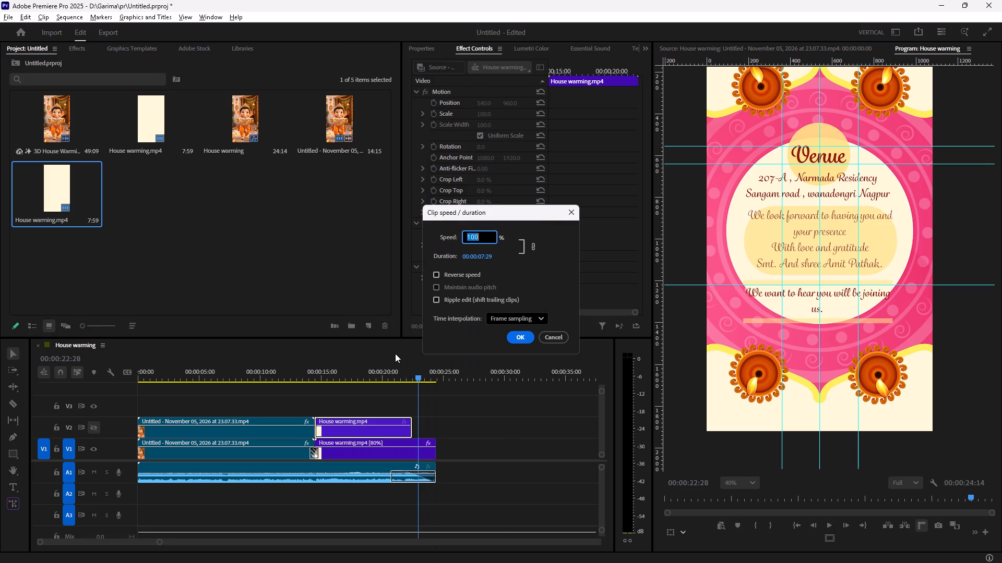
type("80")
key("Return")
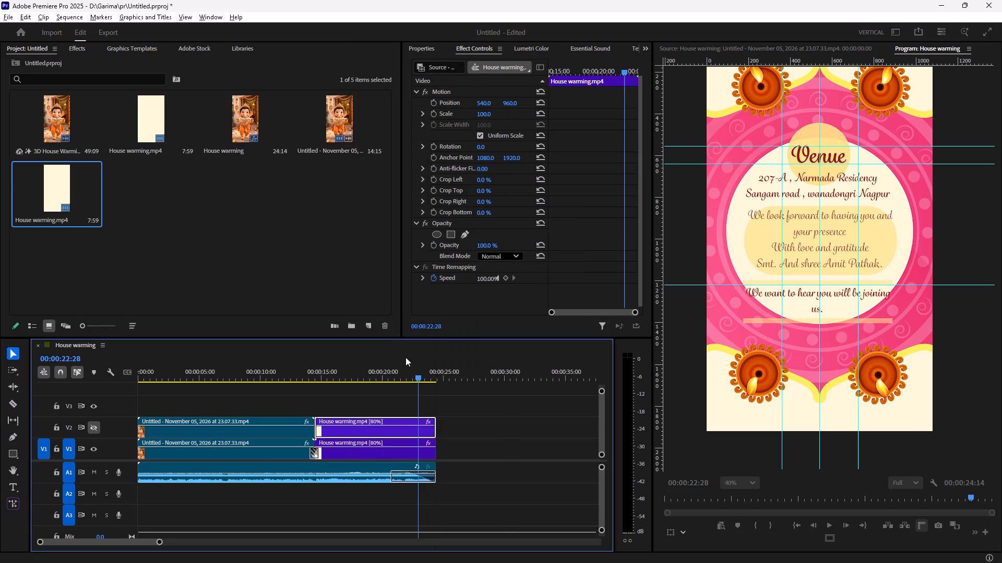
Move the new House warming clip from track V2 down onto V1, overwriting the old House warming clip.
left_click(349, 445)
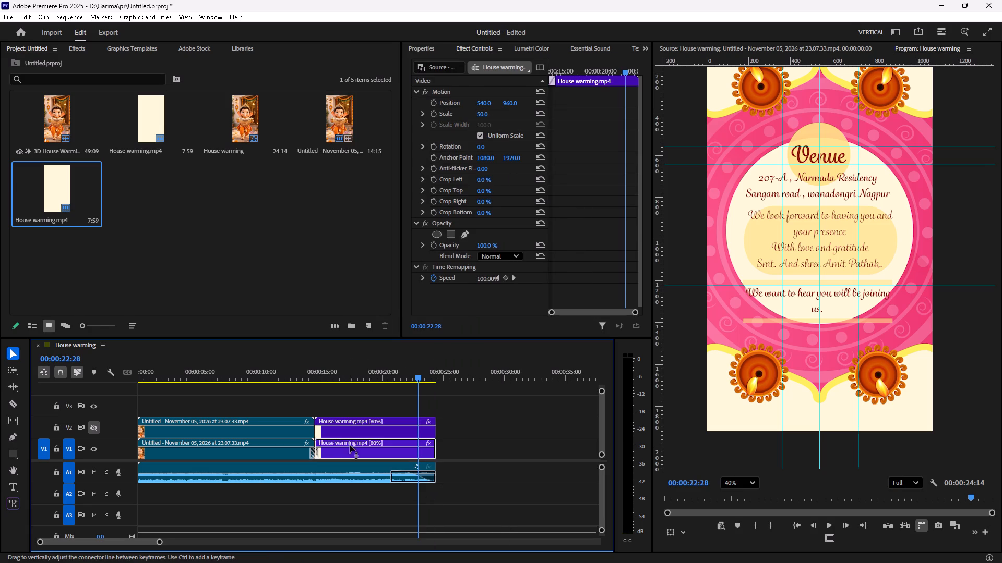
left_click_drag(350, 429, 344, 447)
left_click(345, 450)
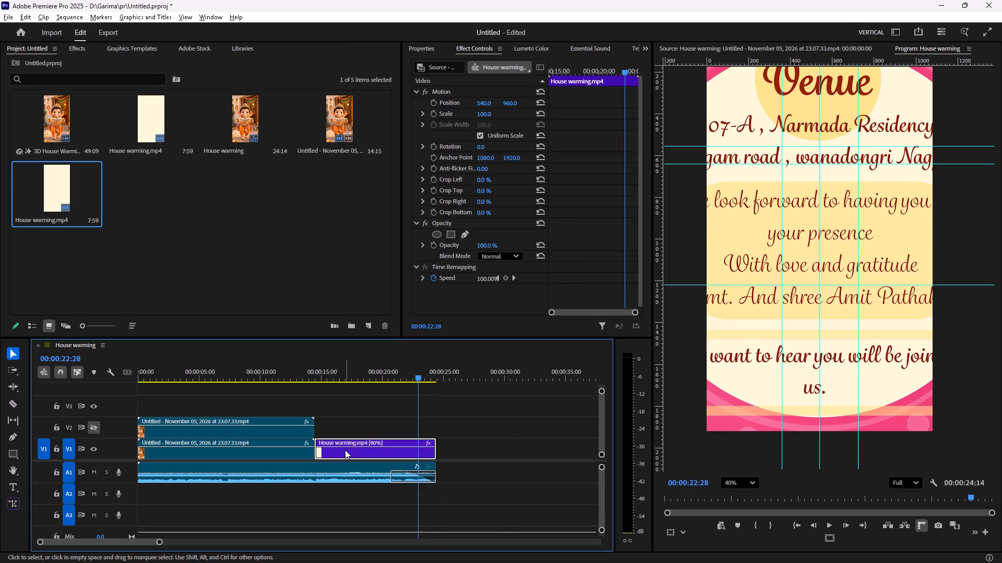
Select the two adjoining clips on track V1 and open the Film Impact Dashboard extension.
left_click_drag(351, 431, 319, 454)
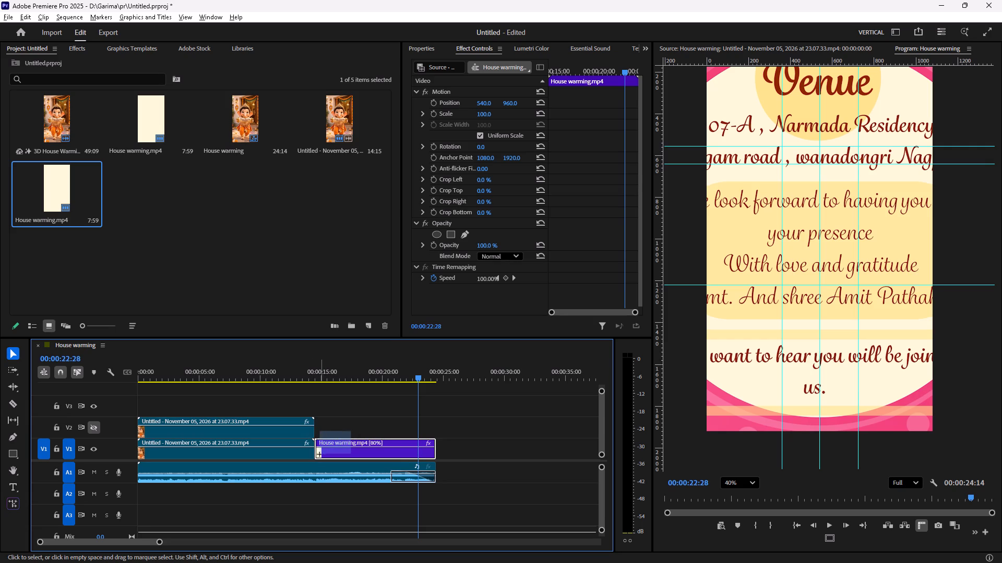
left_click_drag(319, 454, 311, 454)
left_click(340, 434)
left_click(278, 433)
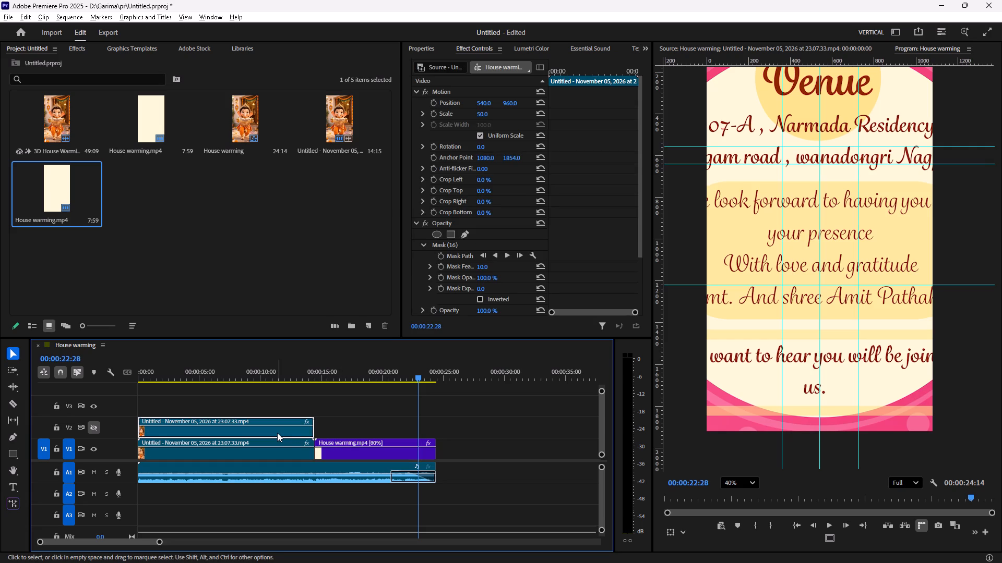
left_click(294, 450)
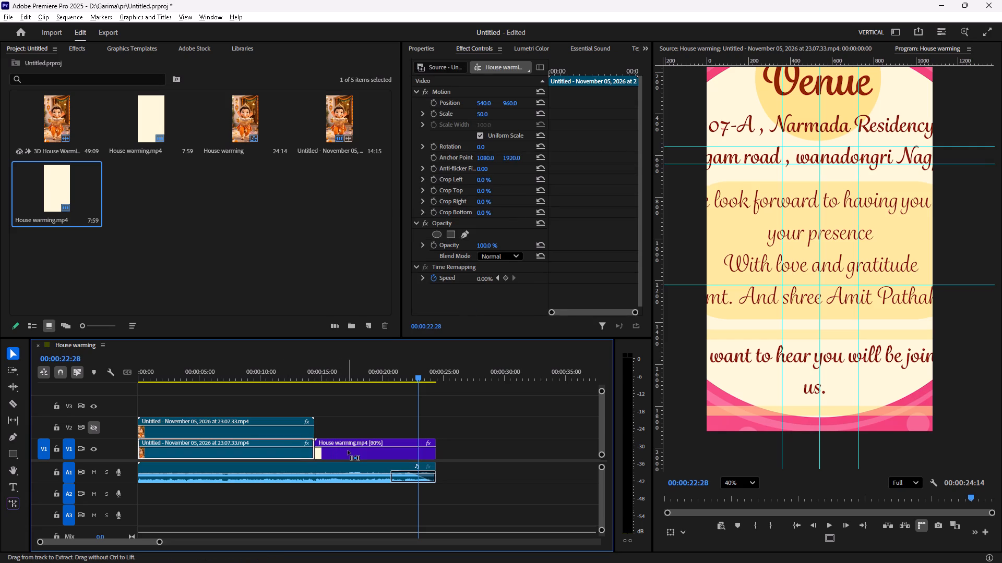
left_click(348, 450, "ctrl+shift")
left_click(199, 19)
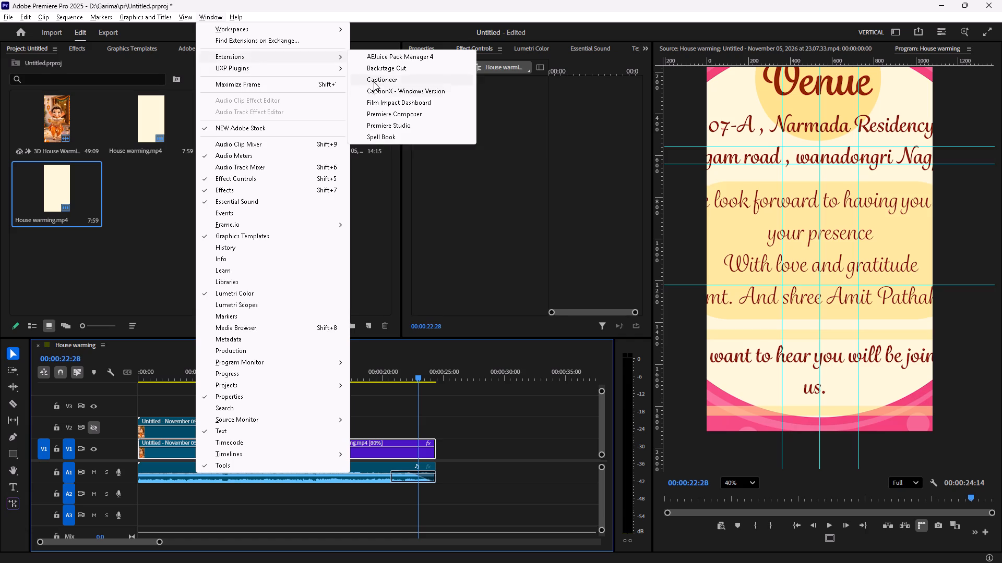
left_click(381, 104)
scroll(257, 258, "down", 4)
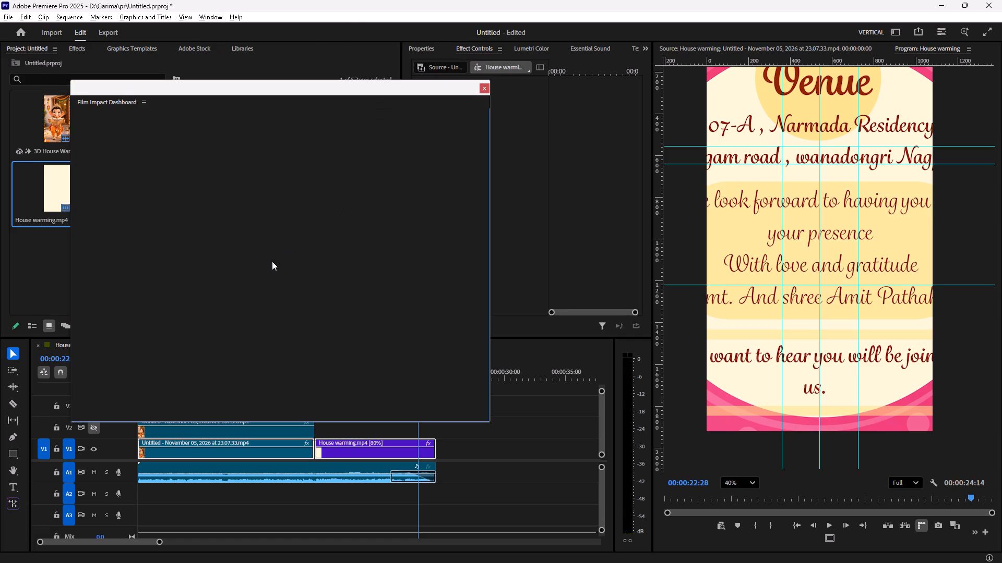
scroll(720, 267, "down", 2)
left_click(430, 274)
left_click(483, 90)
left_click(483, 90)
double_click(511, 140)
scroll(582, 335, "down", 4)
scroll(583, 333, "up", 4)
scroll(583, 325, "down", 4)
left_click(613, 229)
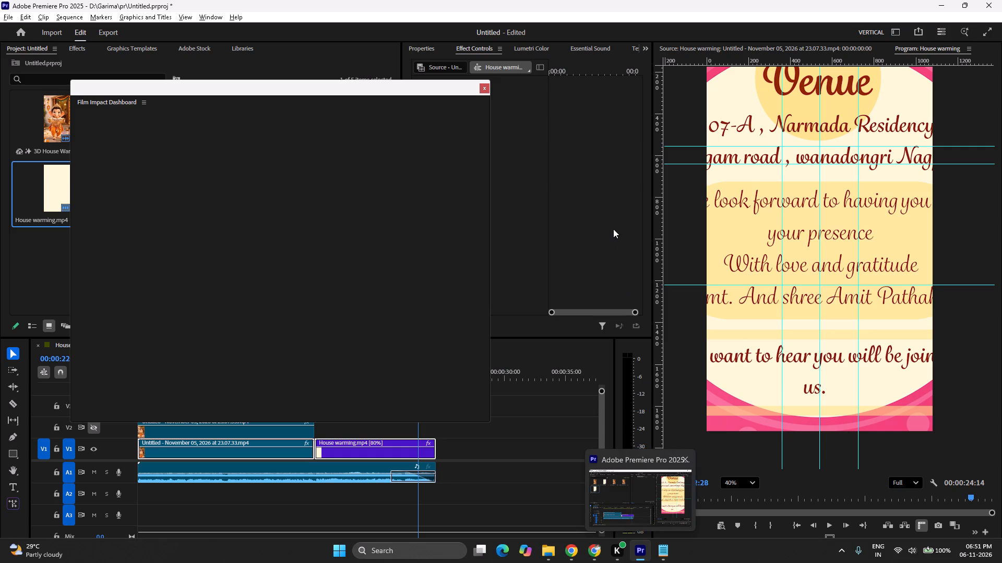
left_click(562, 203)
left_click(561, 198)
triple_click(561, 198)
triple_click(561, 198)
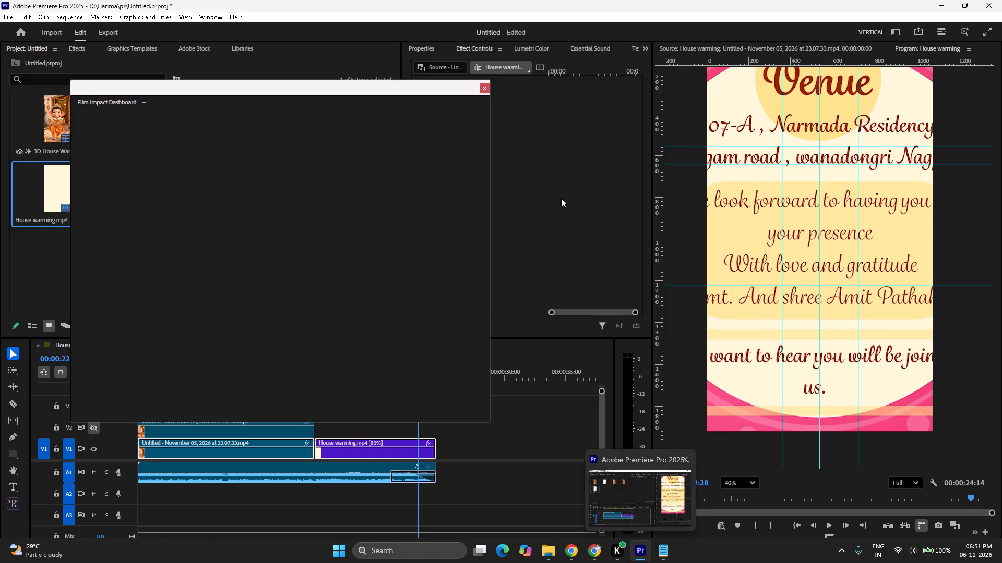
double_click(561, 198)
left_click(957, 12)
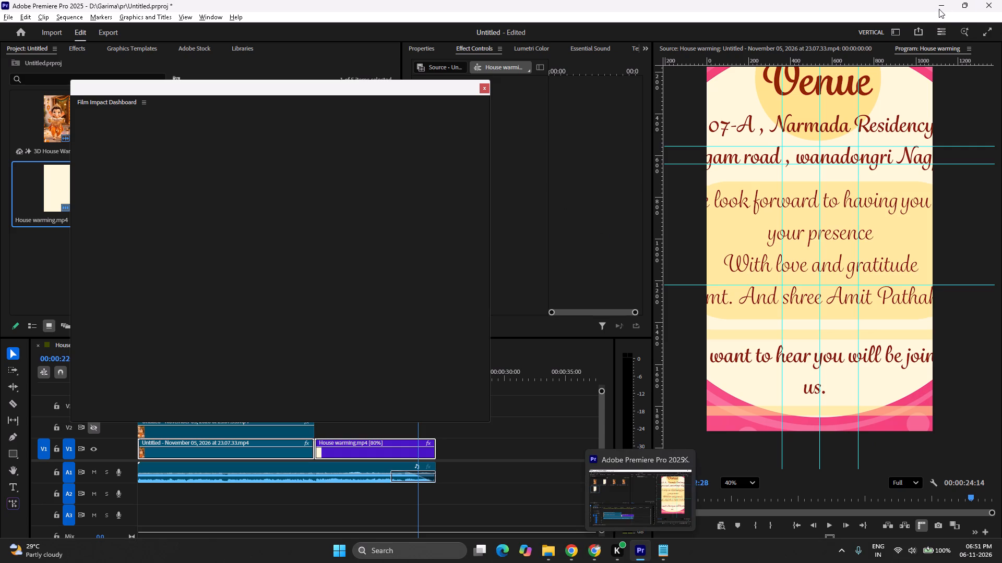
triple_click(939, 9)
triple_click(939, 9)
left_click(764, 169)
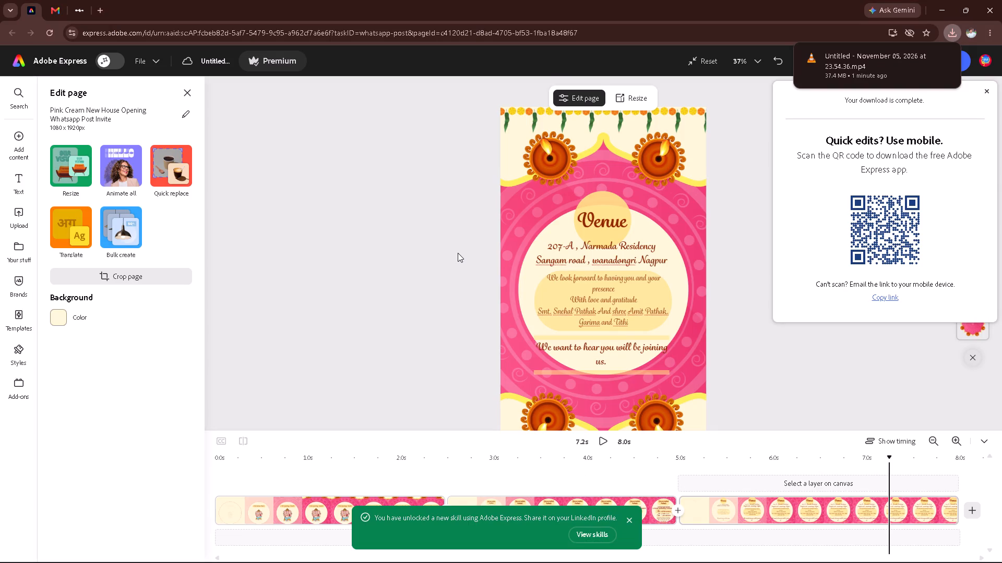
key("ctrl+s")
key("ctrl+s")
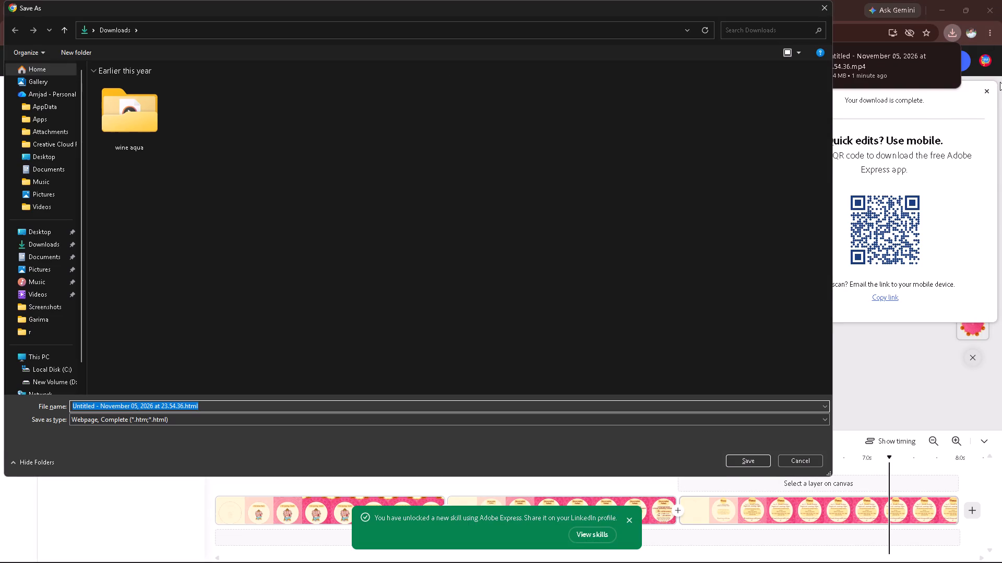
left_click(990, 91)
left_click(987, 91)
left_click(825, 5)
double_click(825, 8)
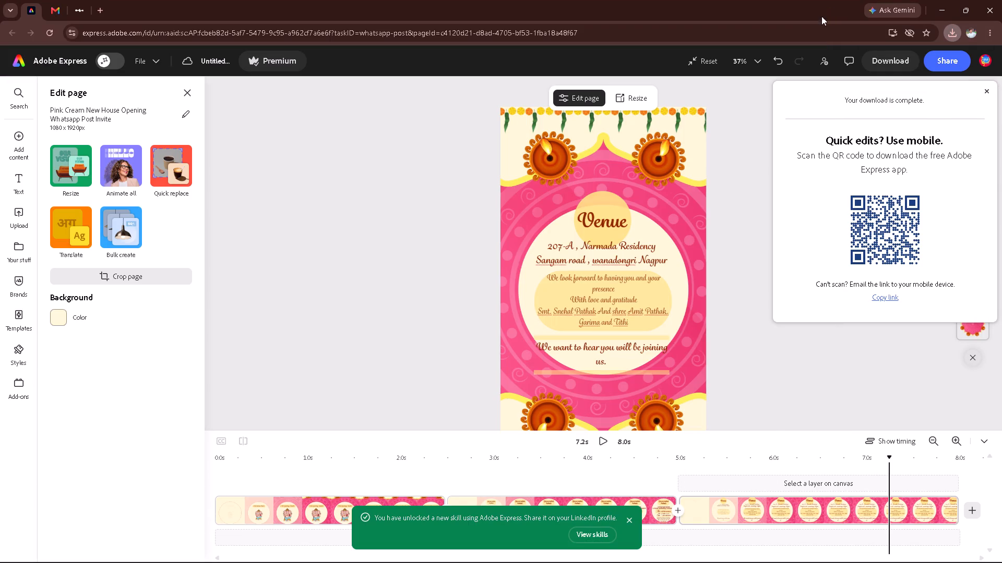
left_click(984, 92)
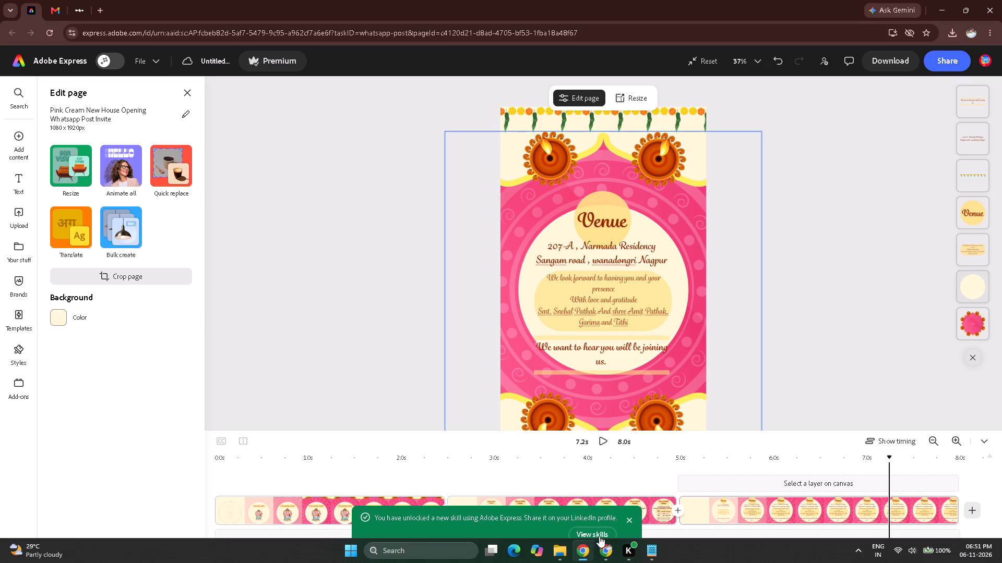
Relaunch Adobe Premiere Pro 2025 and reopen the recent project named Untitled.
left_click(437, 553)
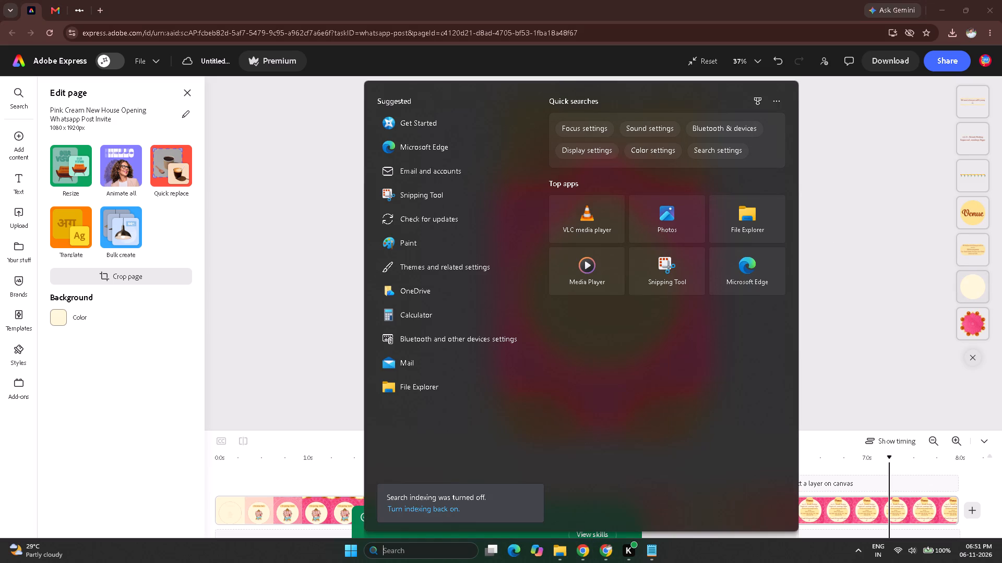
type("pr")
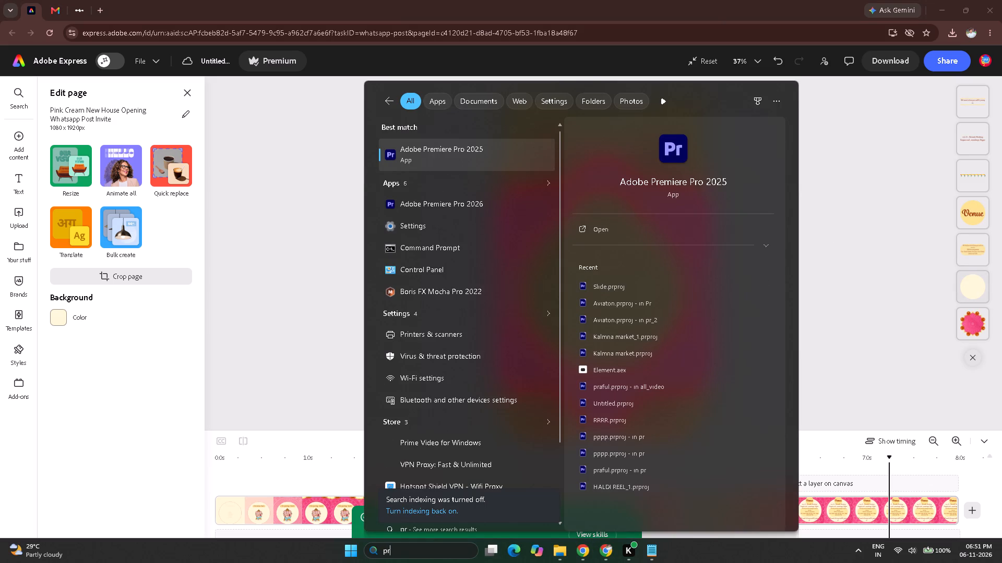
key("Return")
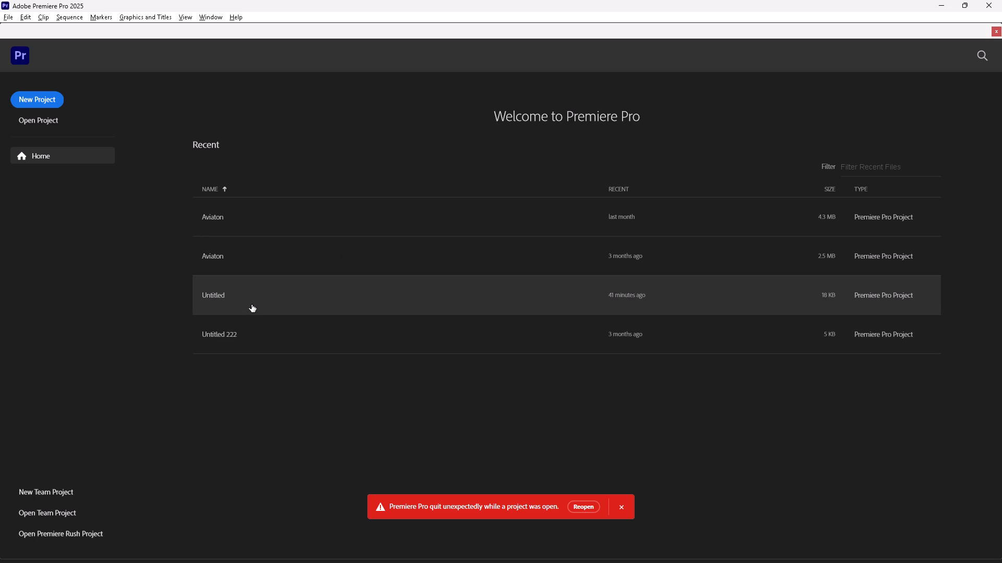
left_click(252, 301)
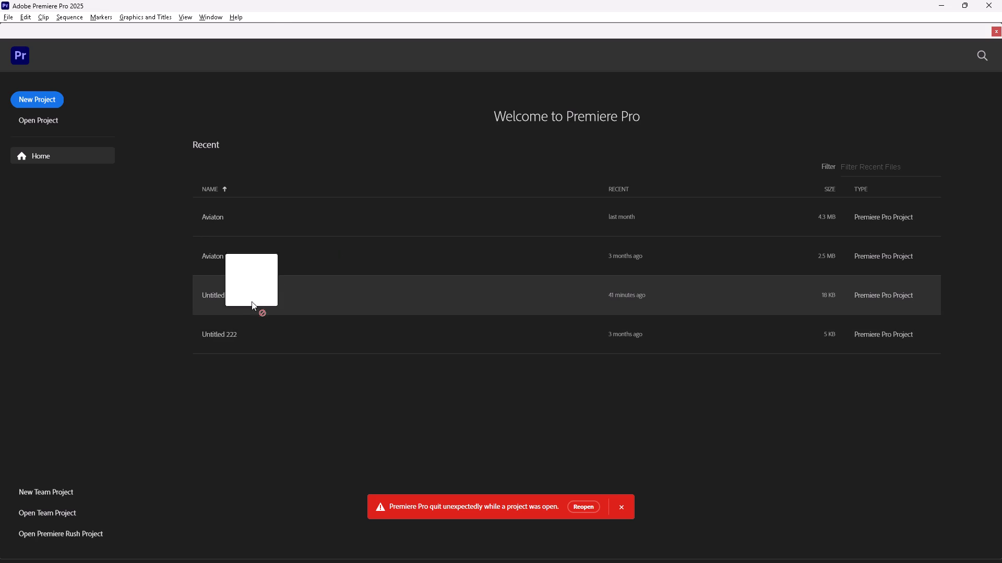
double_click(266, 294)
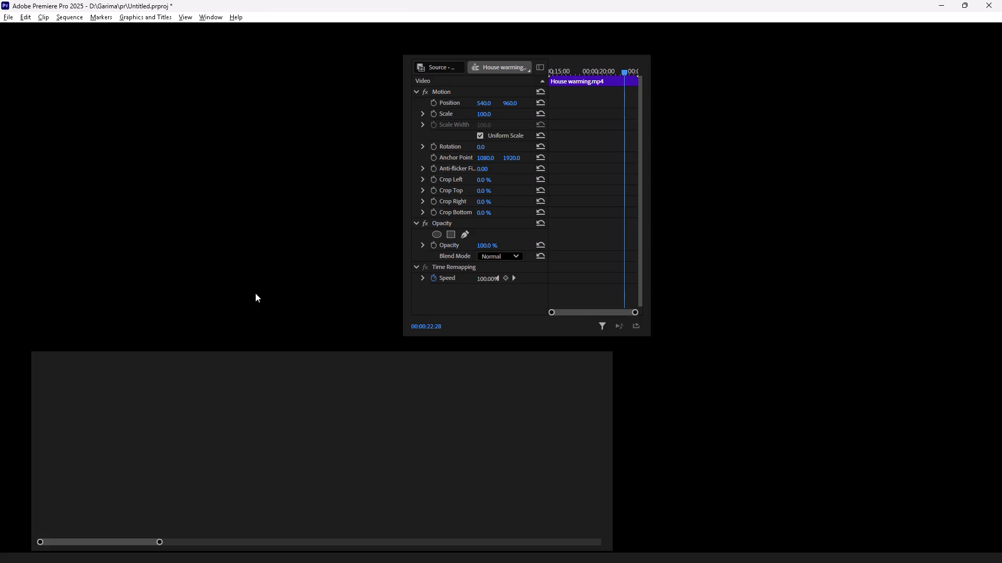
left_click(255, 293)
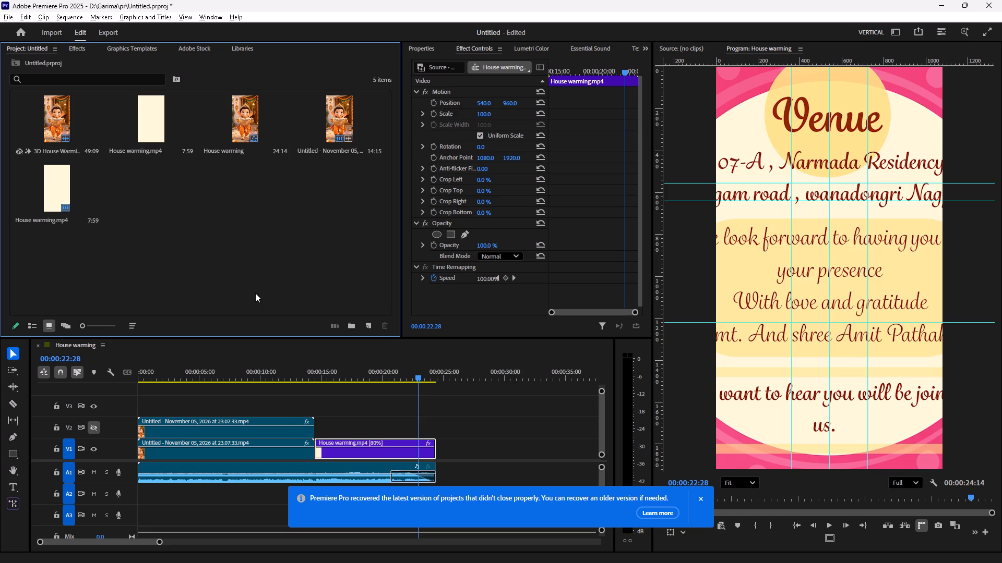
Set the scale of the new House warming clip on track V1 to 50.
left_click(350, 374)
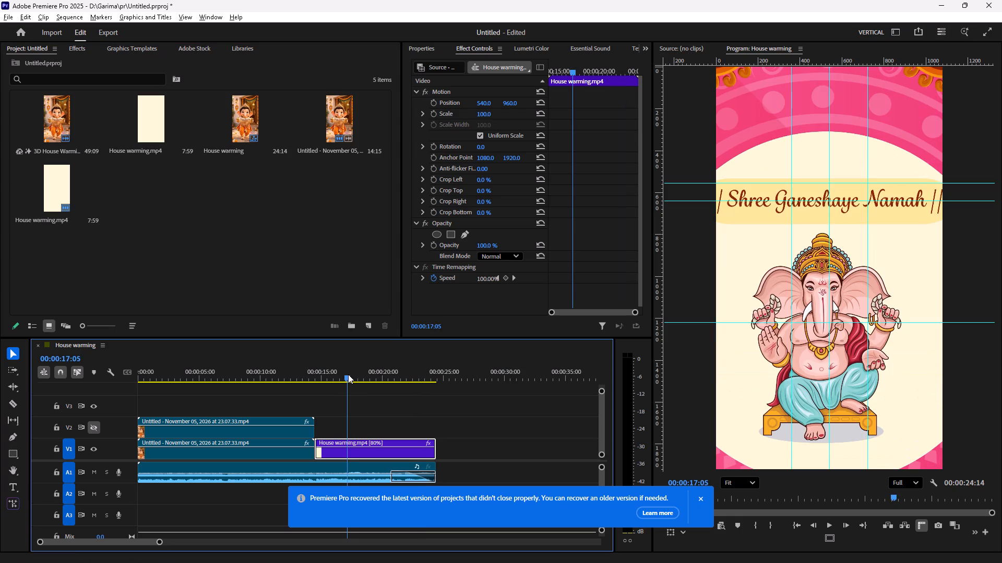
left_click(181, 204)
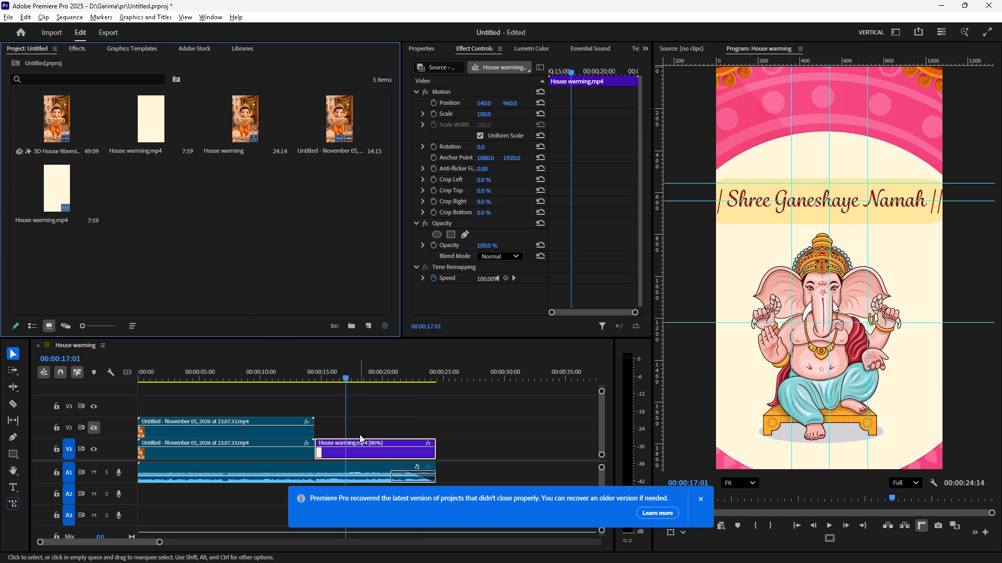
left_click(378, 452)
right_click(377, 451)
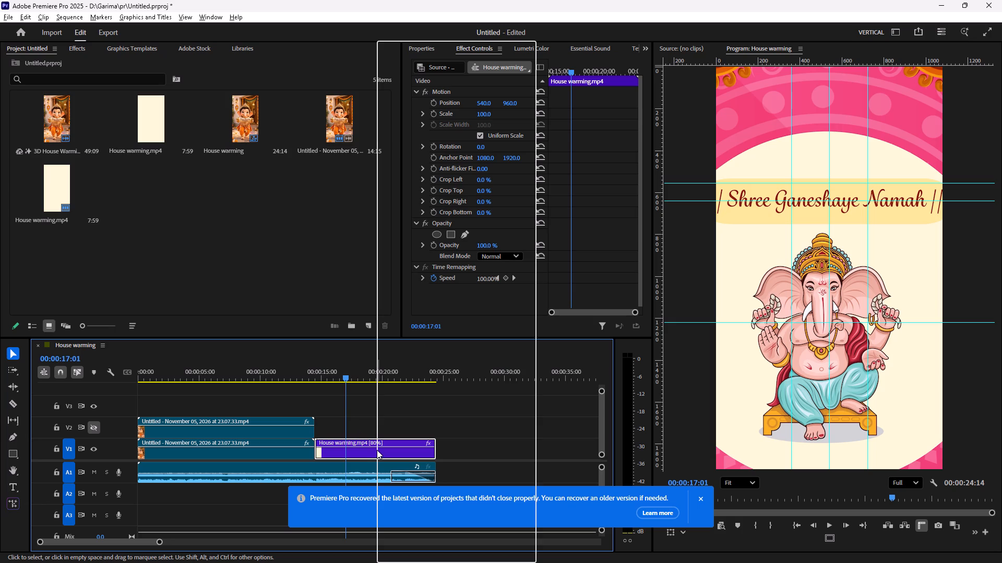
left_click(365, 452)
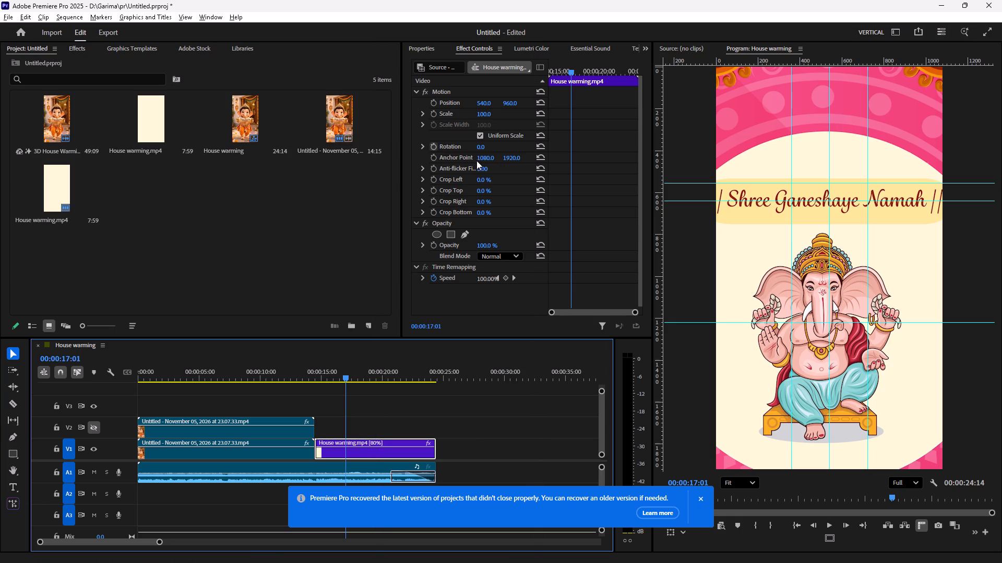
left_click(481, 113)
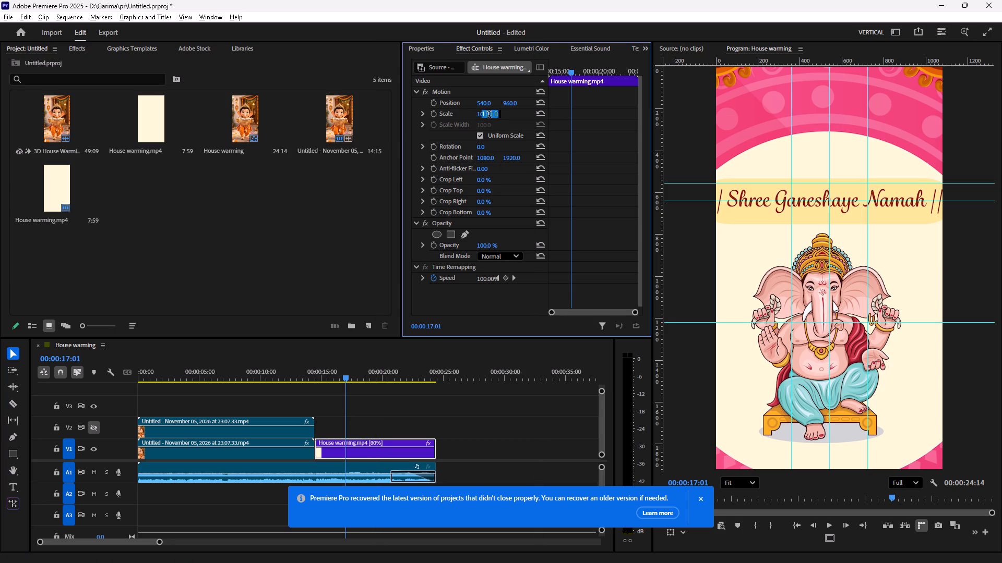
type("50")
key("Return")
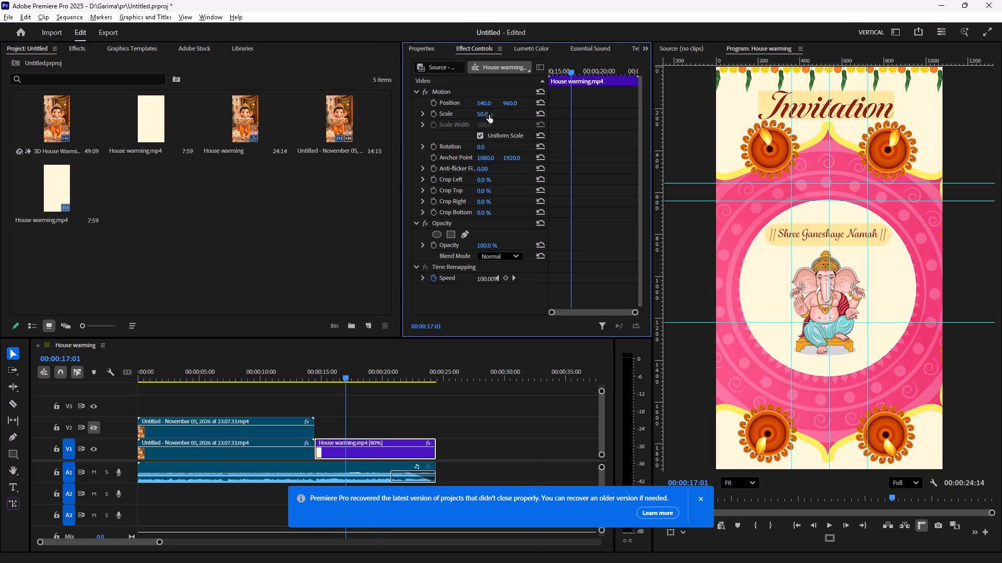
Dismiss the project recovery notice and play the House warming clip through to the end of the sequence to check its framing.
key("space")
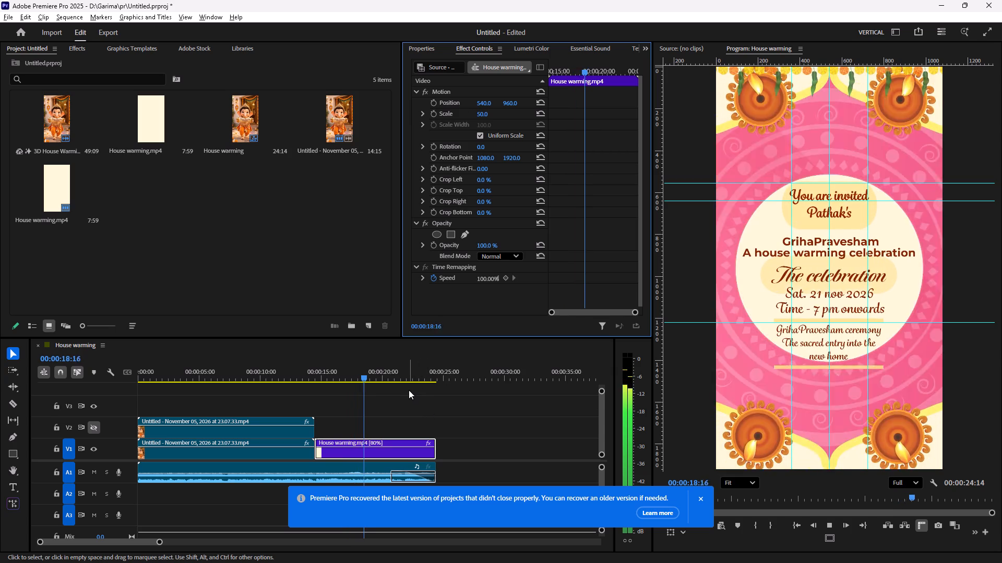
left_click(700, 499)
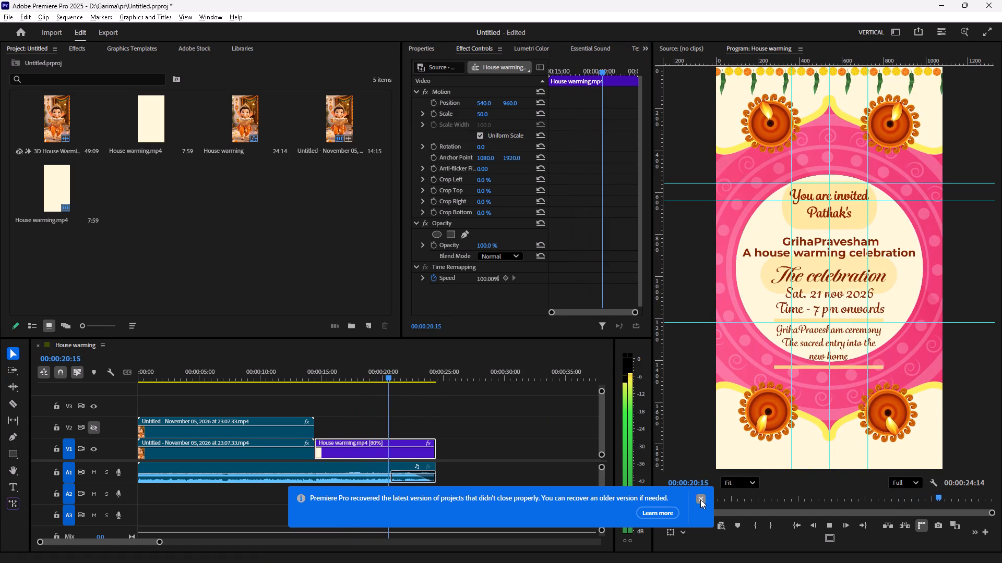
key("space")
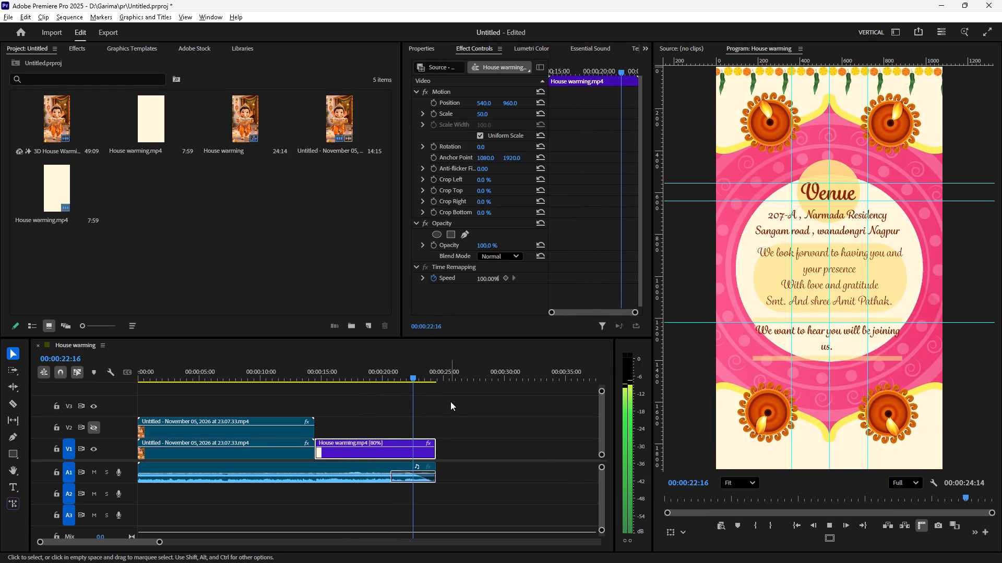
key("space")
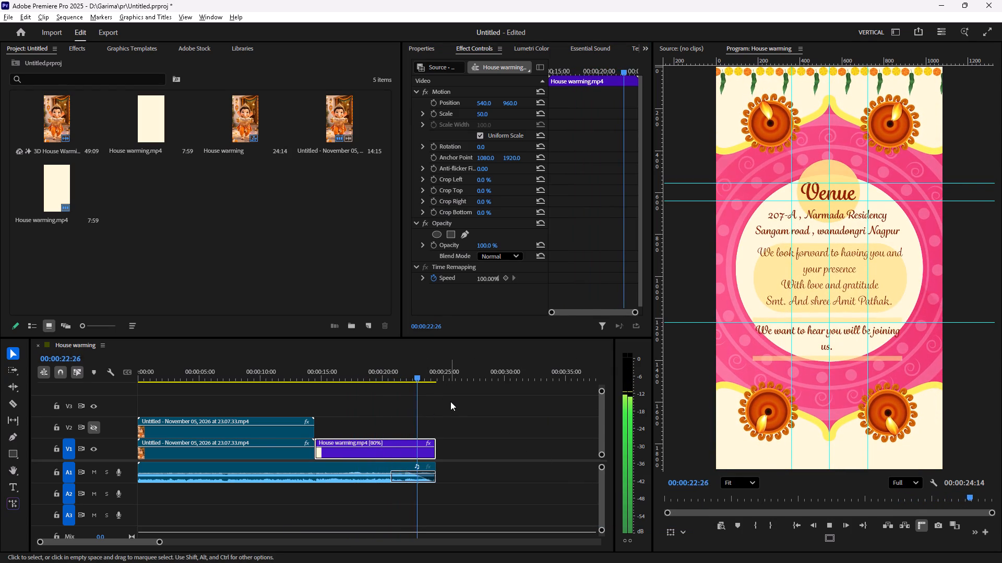
key("space")
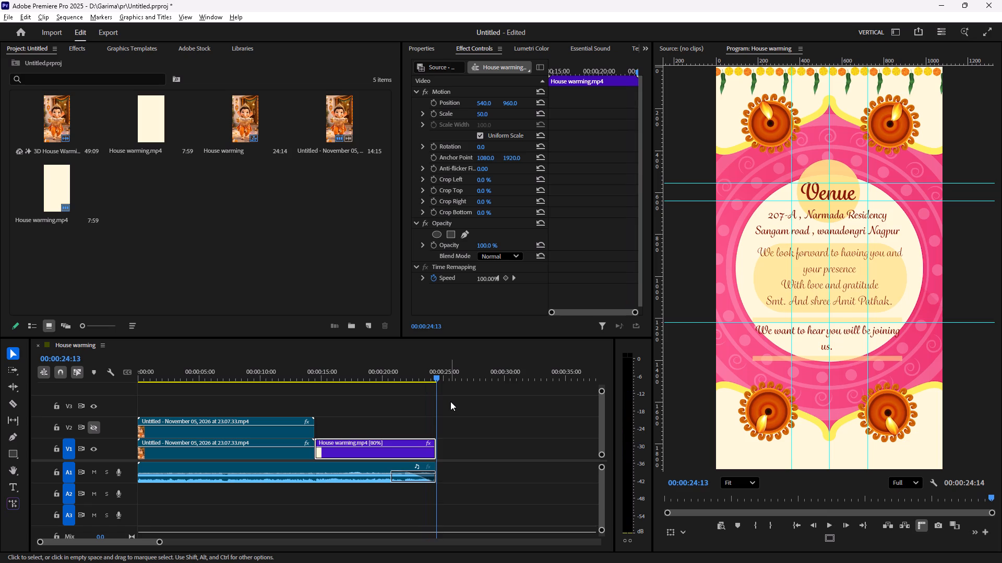
Save the project.
key("ctrl+s")
key("ctrl+s")
key("ctrl+s")
Play the sequence from its start to about 9 seconds to review the opening clip on track V1.
left_click_drag(333, 377, 130, 411)
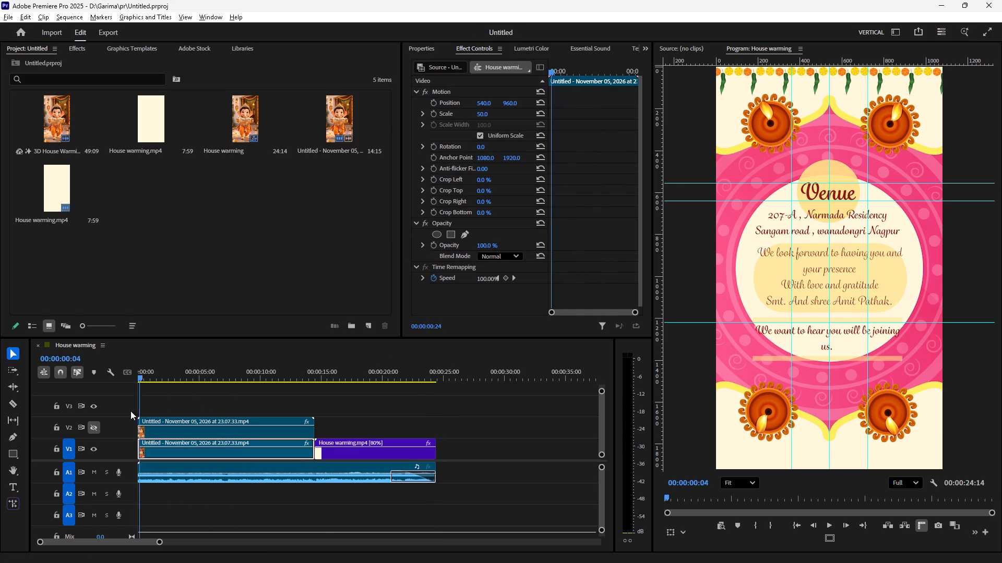
left_click_drag(130, 411, 106, 411)
key("space")
scroll(218, 426, "down", 5, "alt")
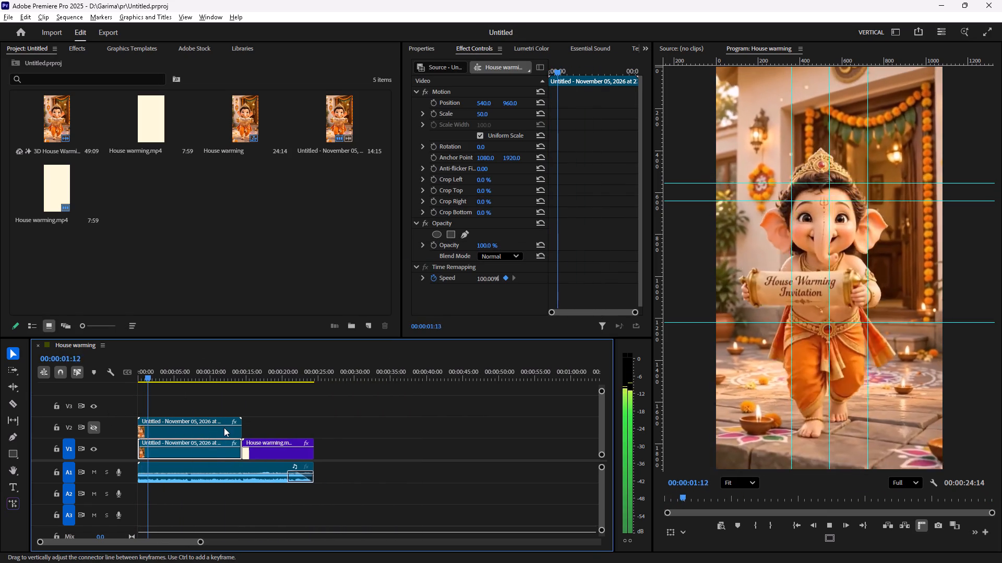
scroll(223, 427, "up", 3)
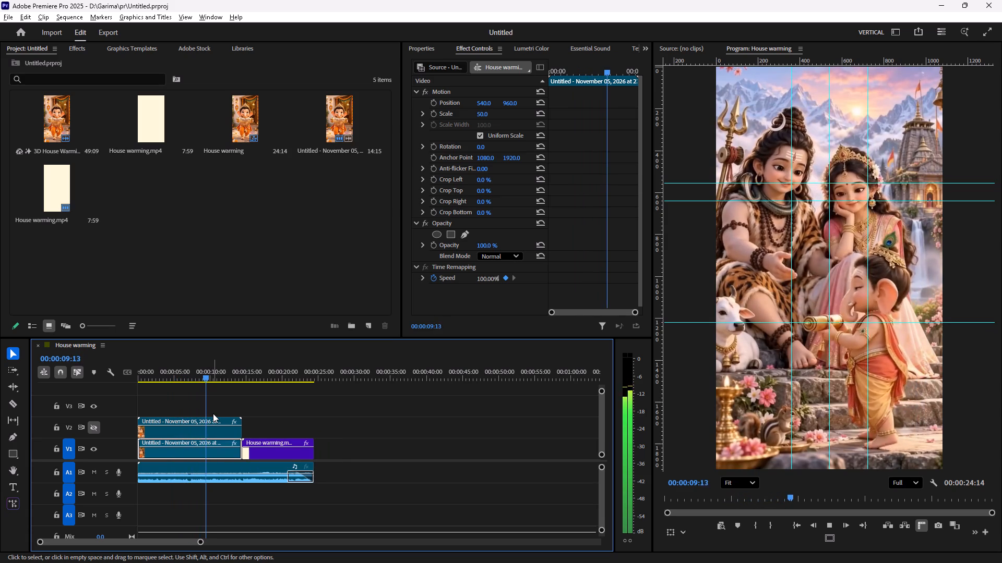
key("space")
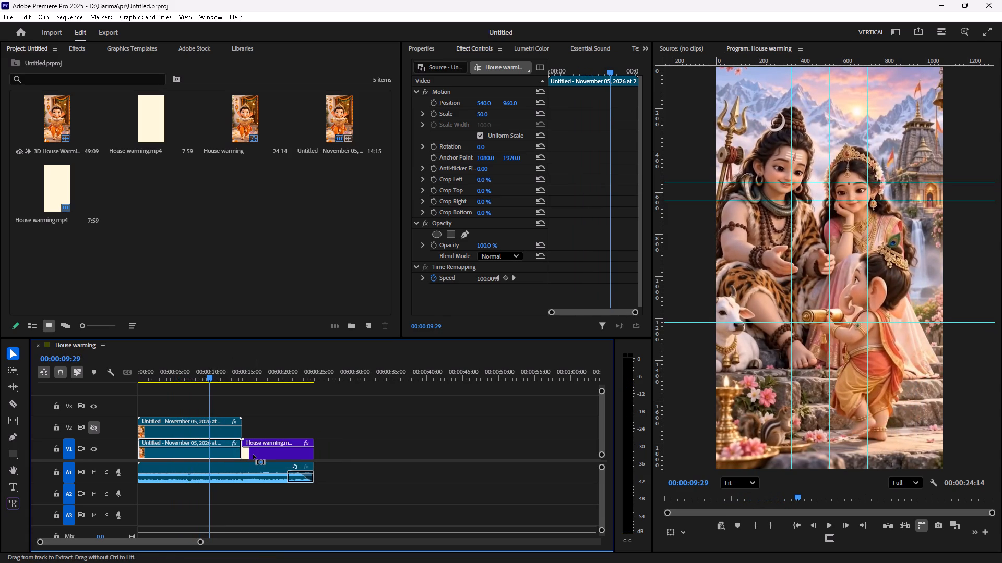
Apply Film Impact's Linear Wipe transition between the two adjoining clips on track V1 and close the Film Impact Dashboard.
left_click(253, 455, "ctrl+shift")
left_click(202, 16)
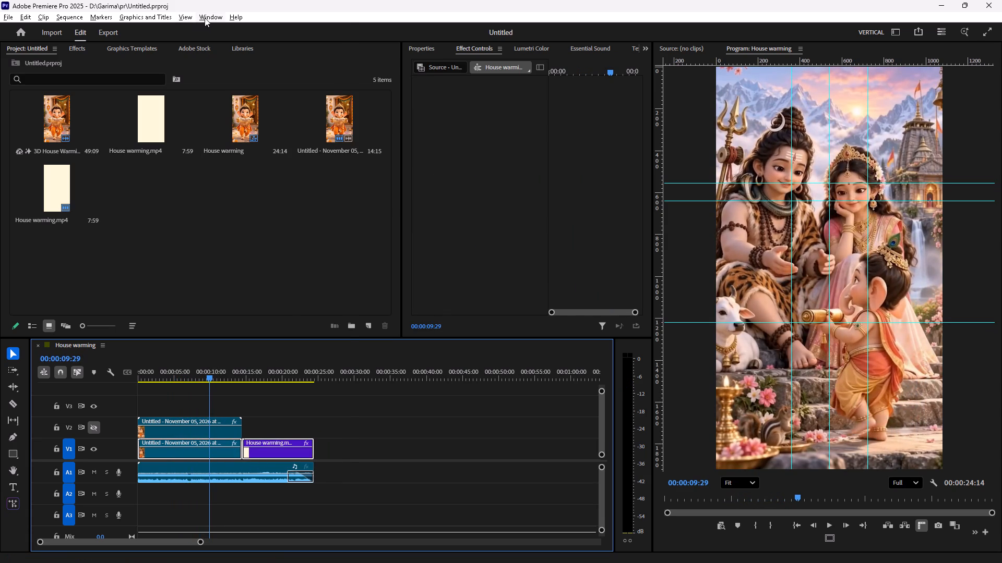
left_click(227, 52)
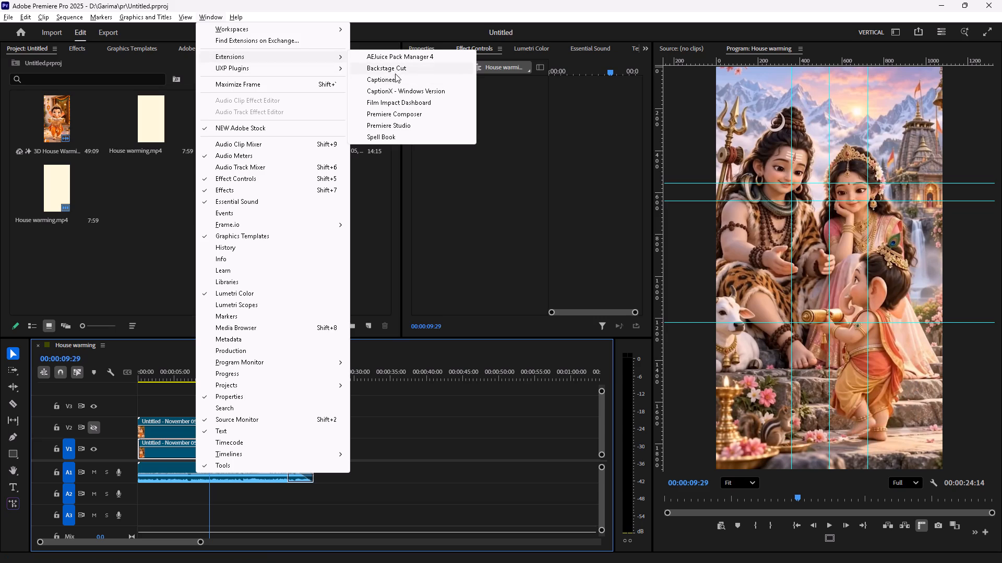
left_click(393, 103)
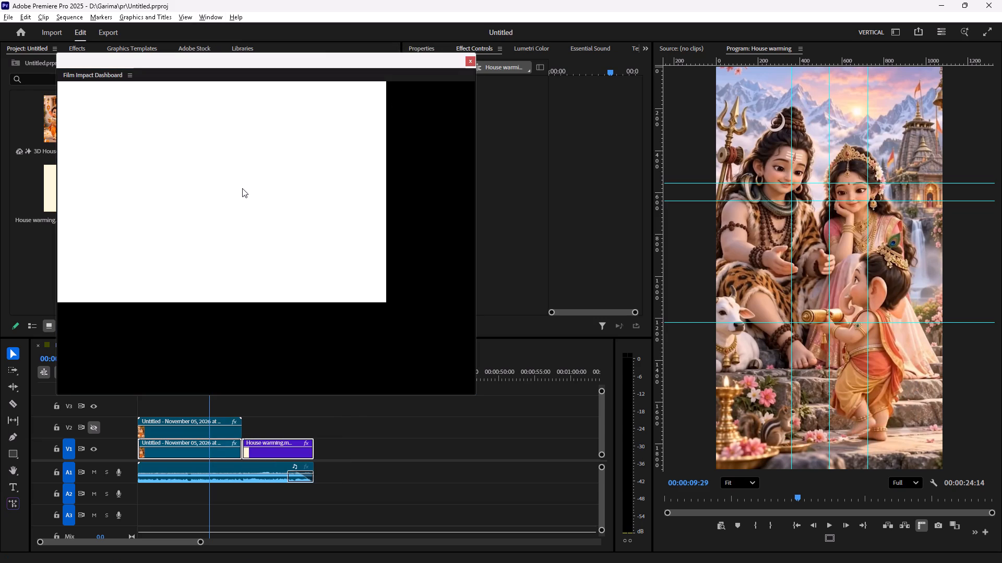
scroll(241, 188, "down", 4)
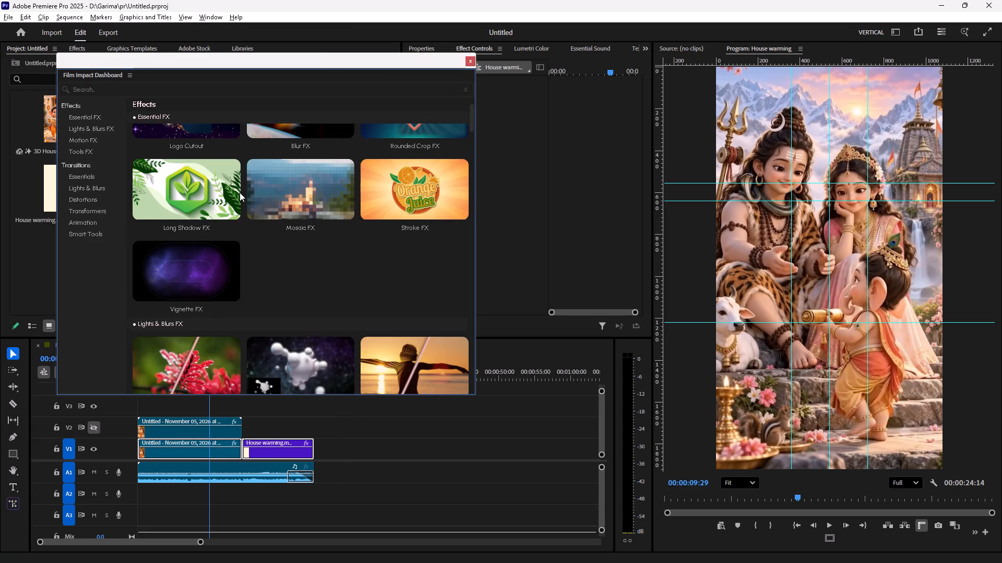
scroll(240, 192, "down", 15)
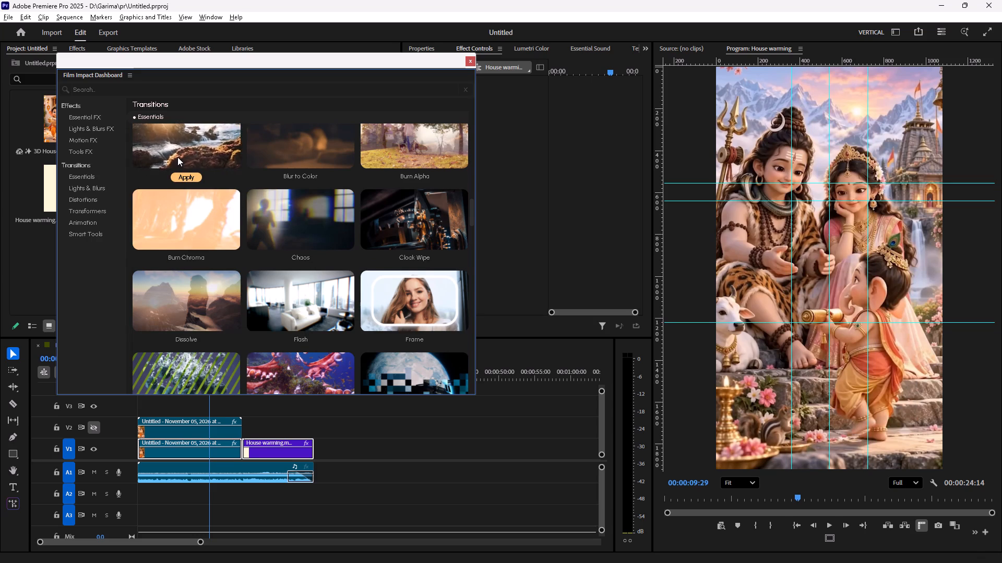
scroll(188, 208, "down", 1)
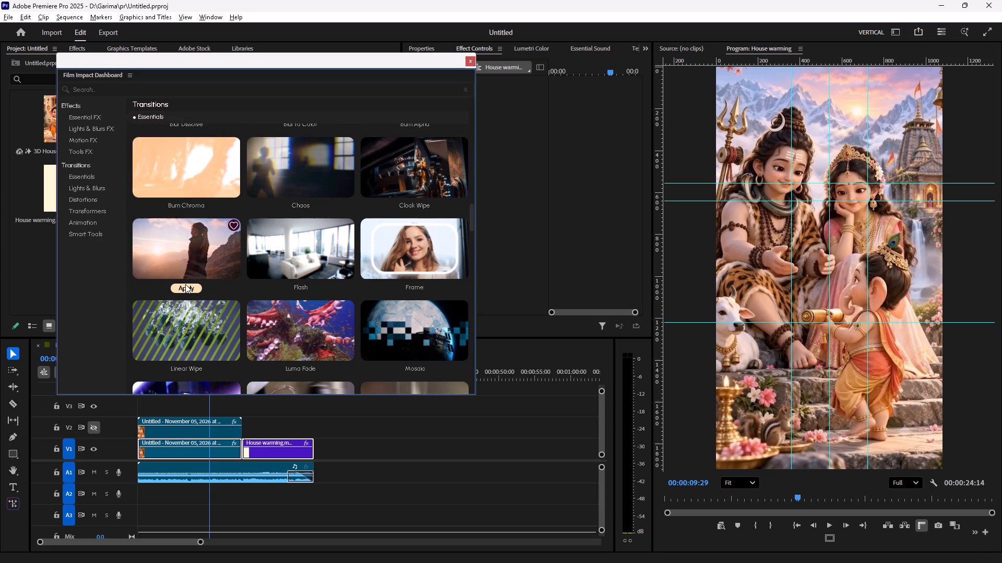
scroll(185, 284, "down", 1)
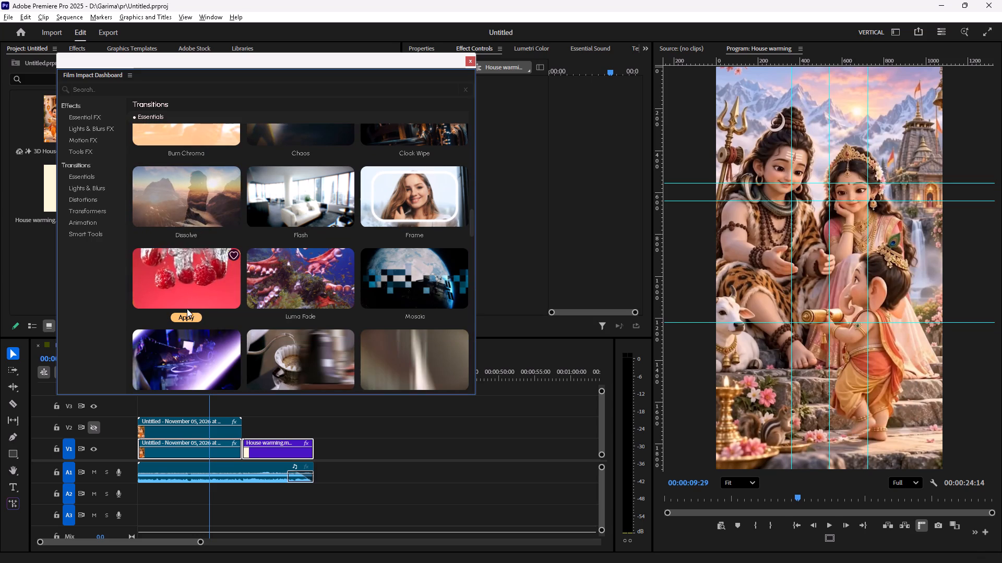
left_click(187, 315)
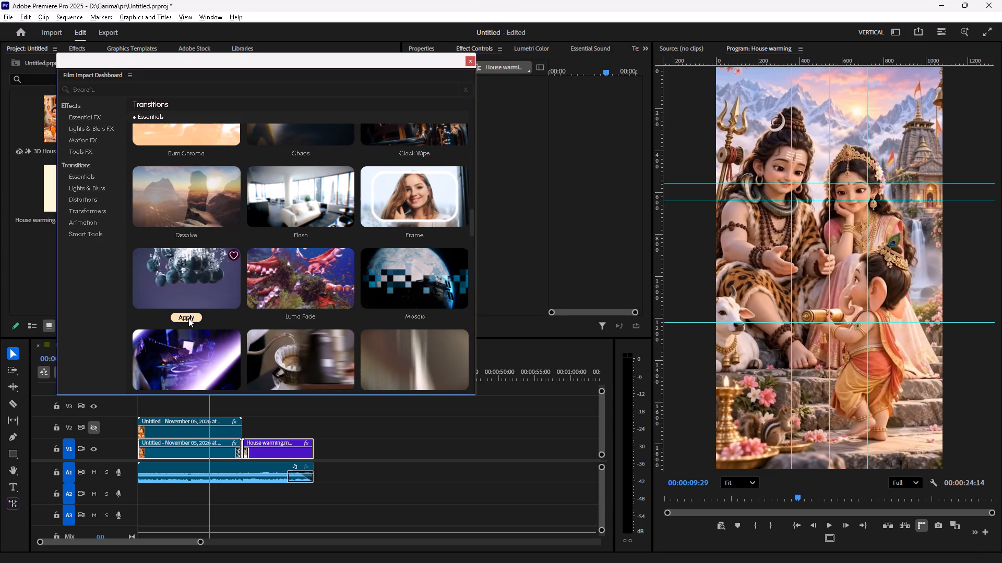
left_click(468, 62)
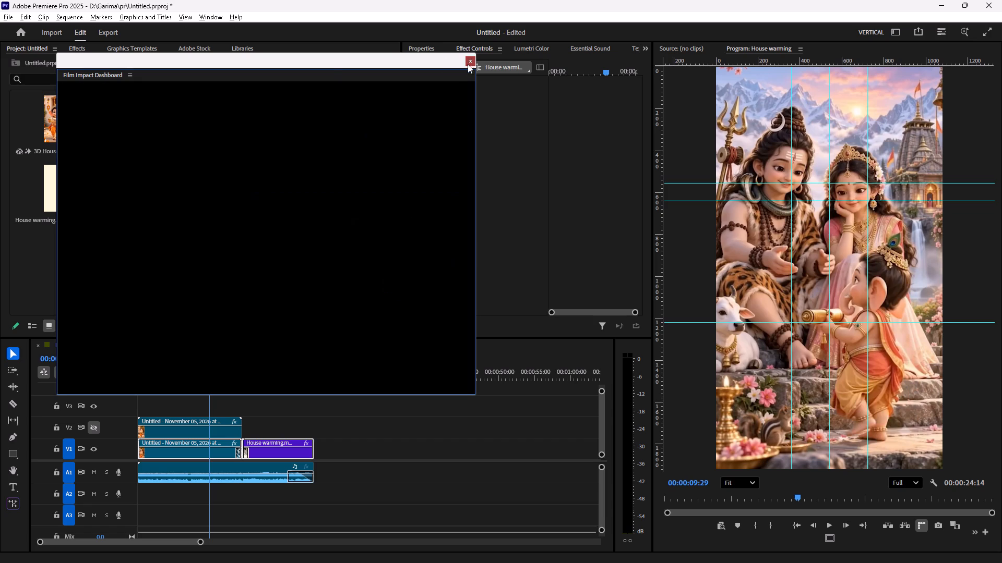
Play up to the Linear Wipe on track V1 and shorten it from both sides so it ends at about 00:00:14:25.
key("space")
scroll(254, 404, "up", 3, "alt")
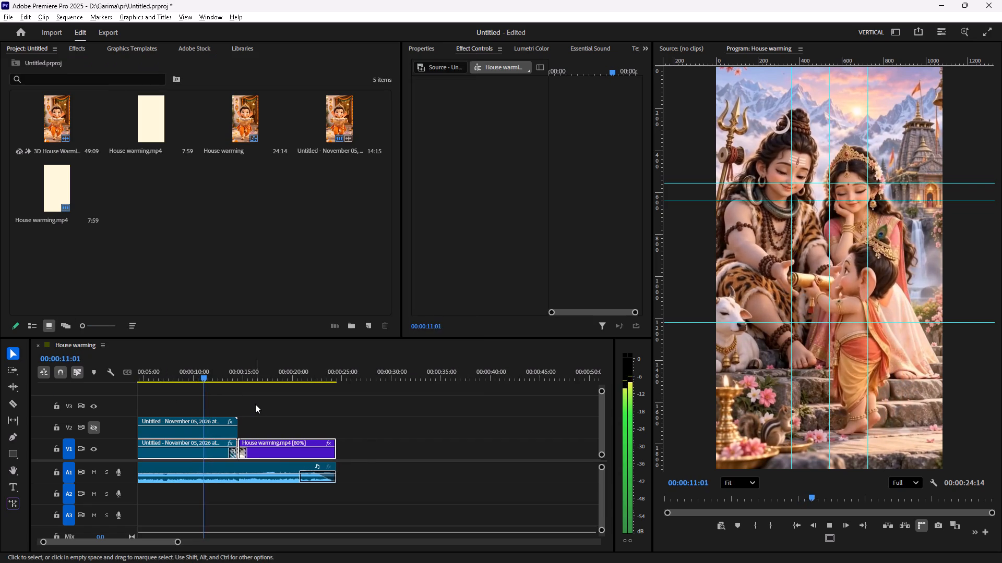
scroll(255, 404, "up", 3, "alt")
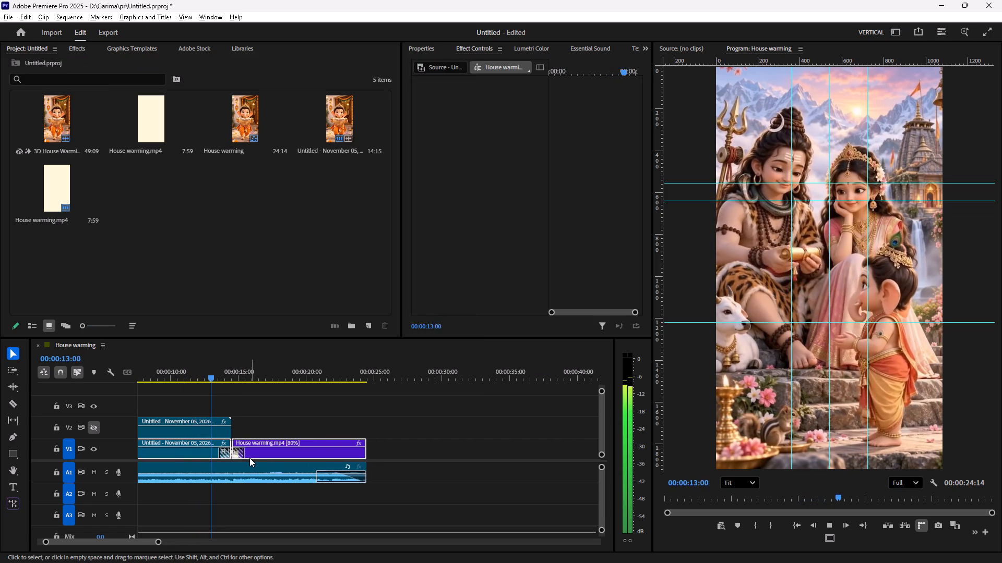
key("space")
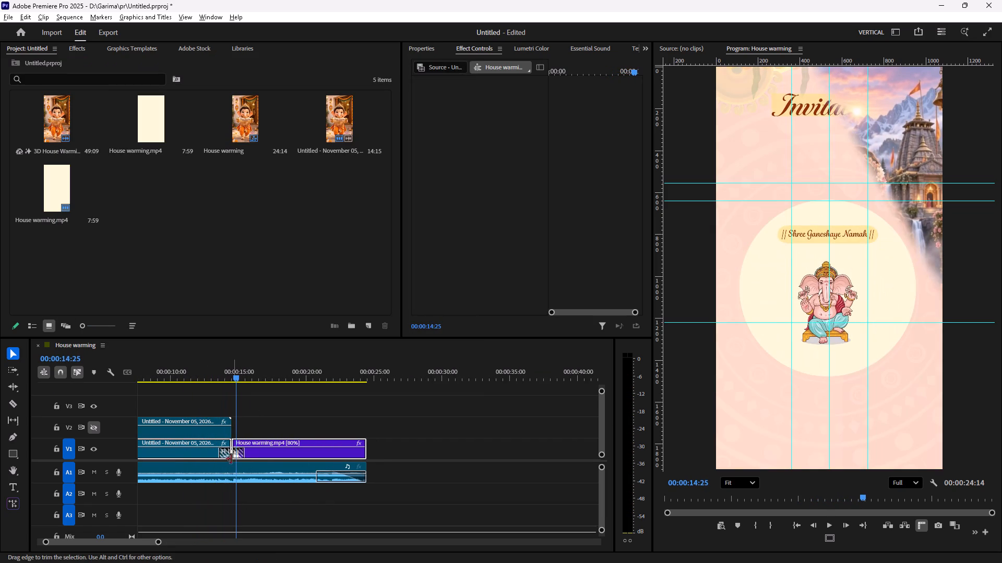
left_click_drag(244, 454, 238, 454)
left_click_drag(219, 452, 225, 452)
scroll(225, 454, "up", 18, "alt")
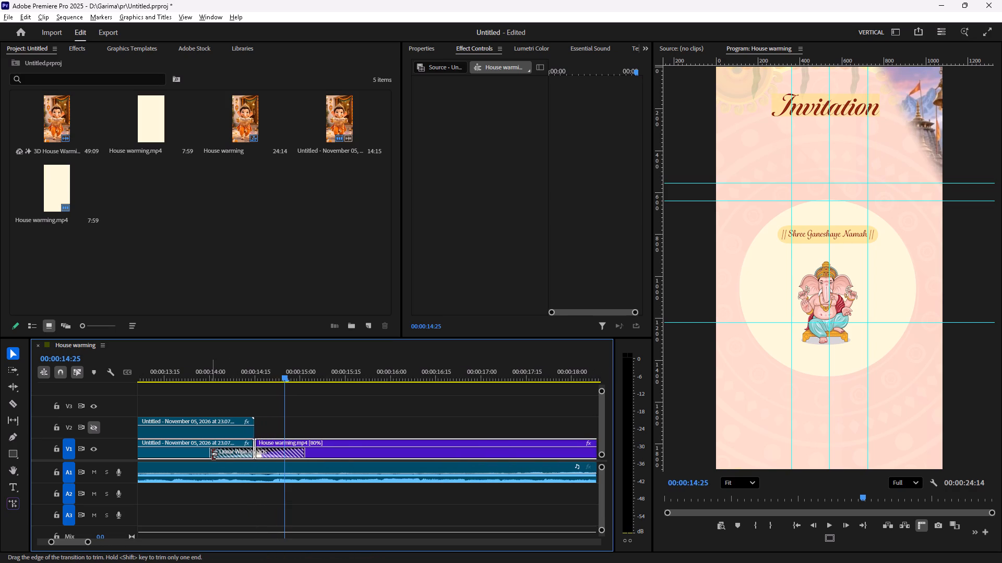
left_click_drag(211, 454, 235, 454)
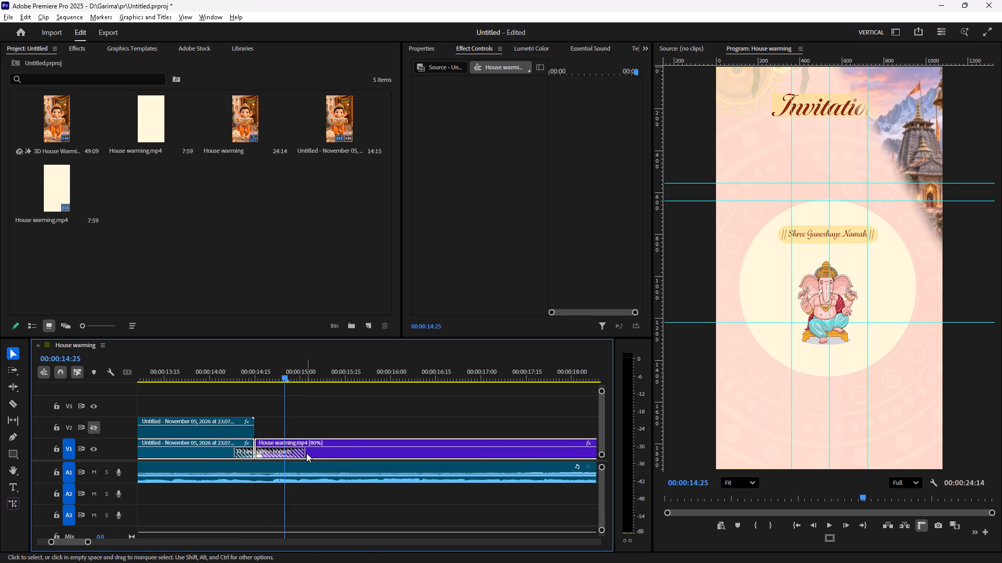
left_click_drag(303, 454, 285, 453)
Replay the cut on track V1 to check the shortened Linear Wipe, and save the project.
left_click_drag(253, 376, 190, 369)
key("space")
scroll(251, 403, "down", 2, "alt")
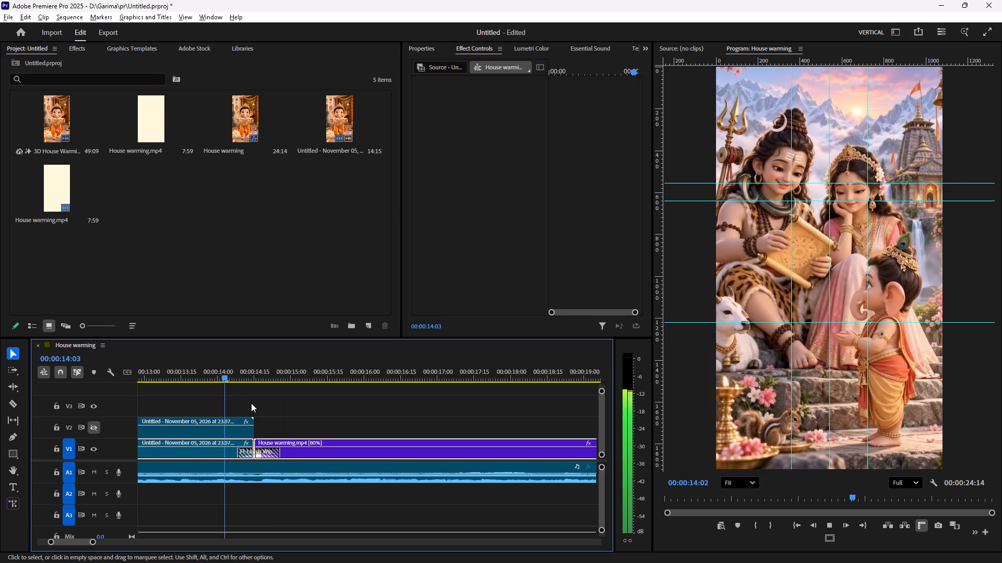
scroll(251, 403, "down", 1, "alt")
key("space")
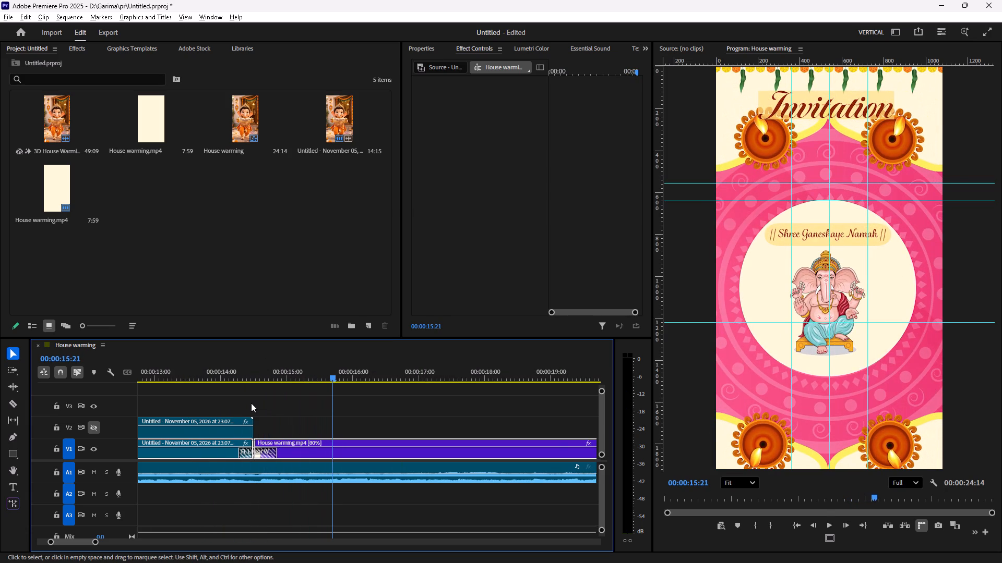
key("ctrl+s")
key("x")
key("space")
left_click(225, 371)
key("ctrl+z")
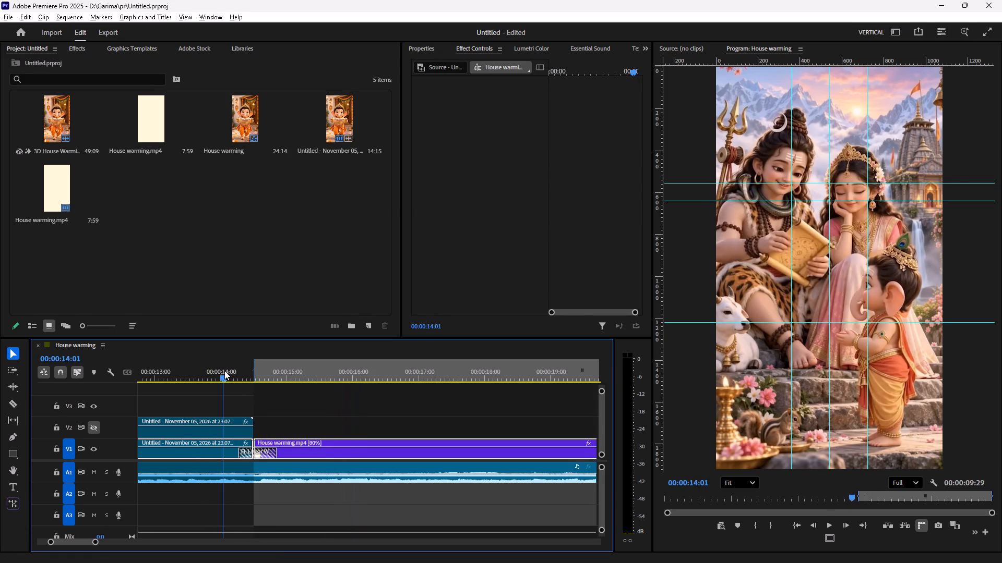
Save the project and replay the sequence through the transition and the House warming clip to the end.
key("space")
left_click_drag(222, 371, 172, 369)
key("ctrl+s")
key("space")
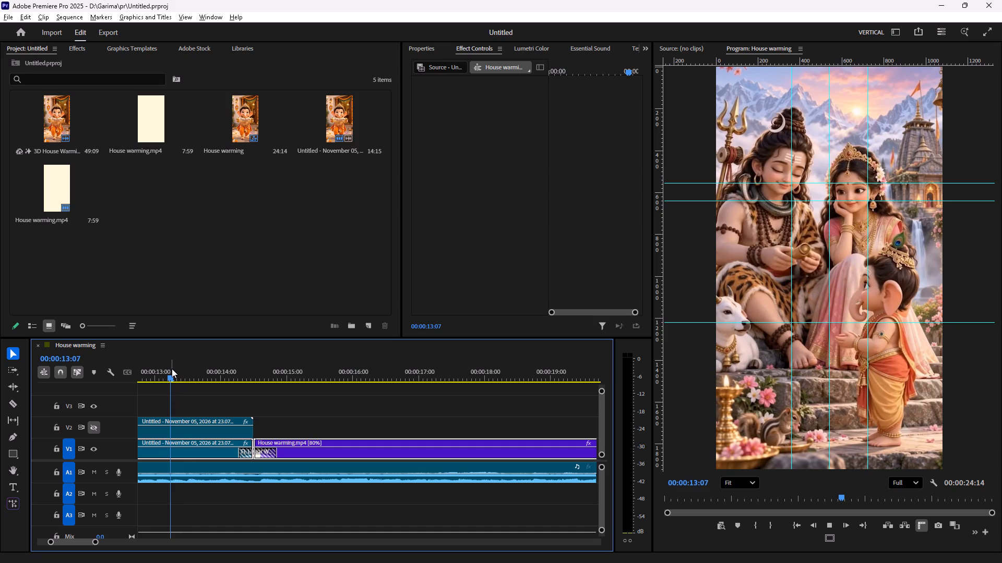
scroll(226, 378, "down", 9)
scroll(238, 393, "down", 4, "alt")
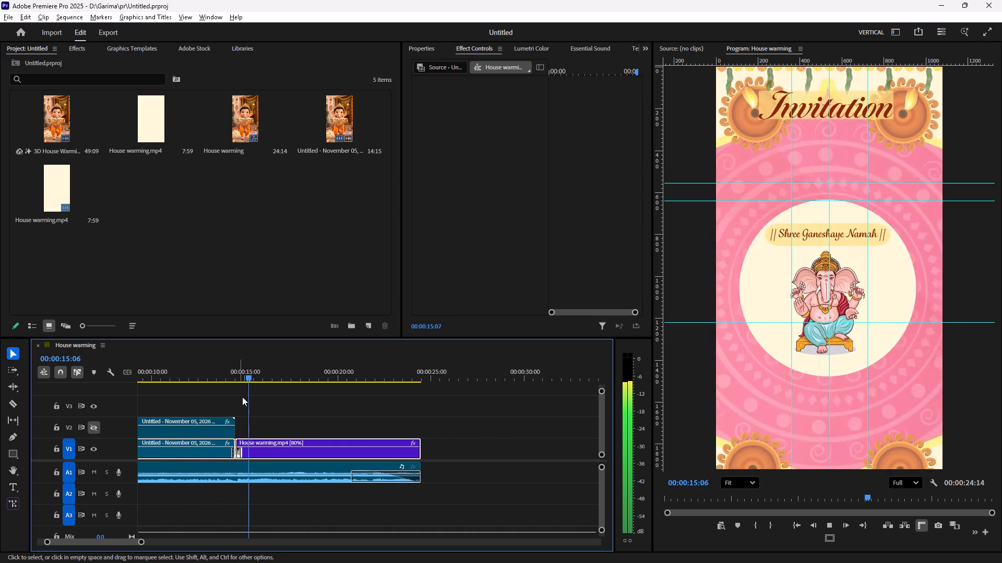
scroll(245, 407, "up", 9)
left_click(333, 376)
key("space")
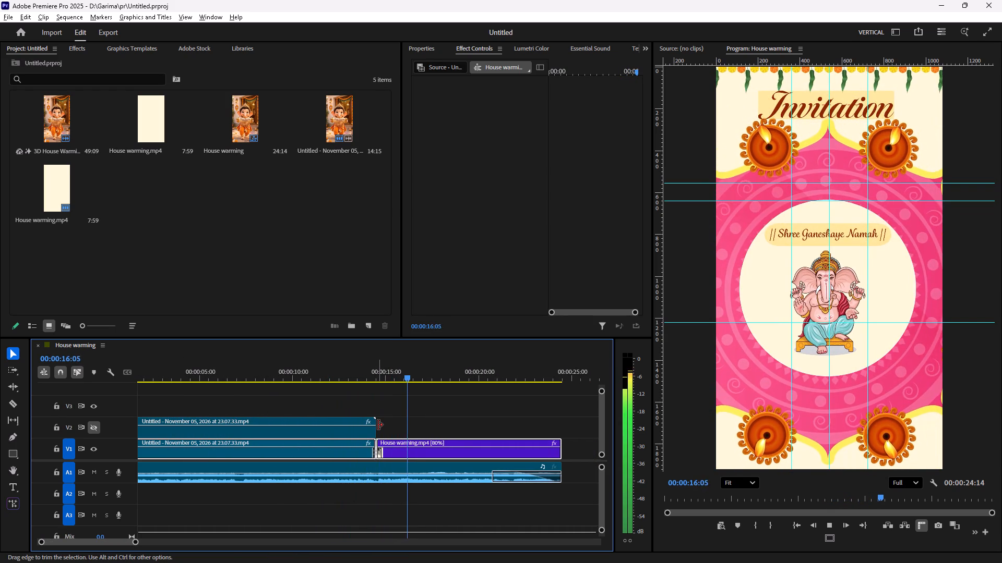
scroll(419, 426, "down", 8)
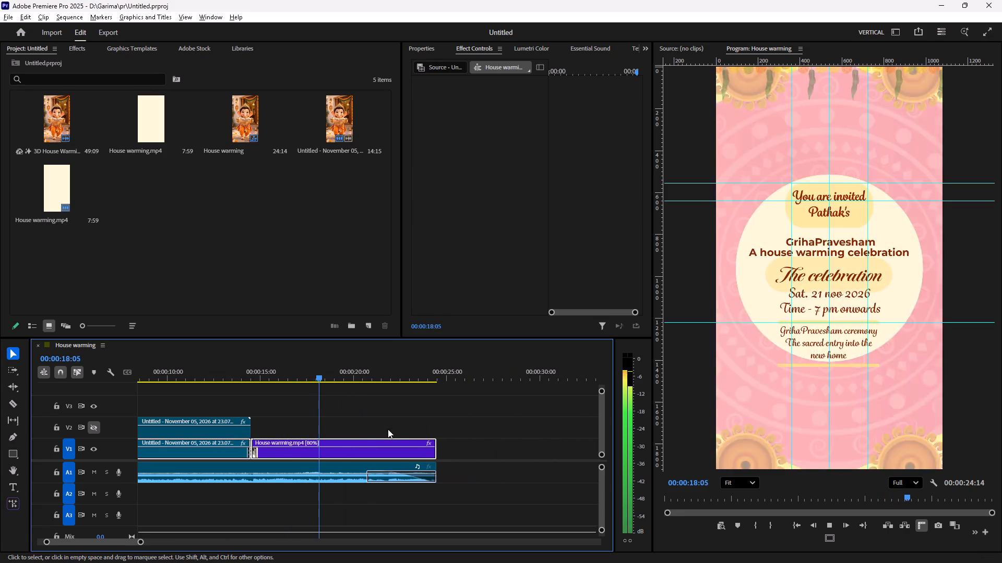
scroll(387, 429, "down", 9)
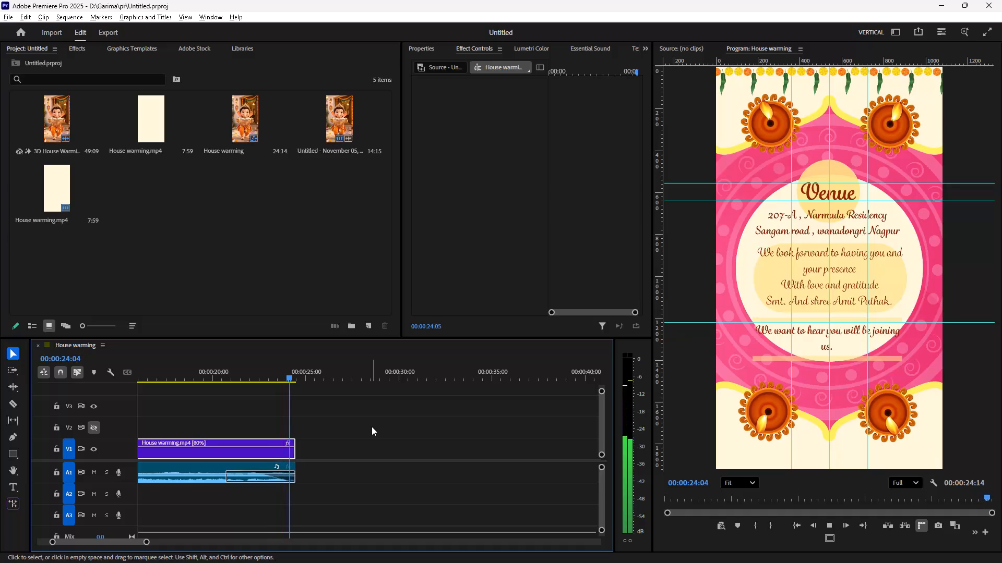
key("space")
Set the sequence's export destination to House warming Invitation .mp4 in the r folder, agreeing to replace the existing file.
left_click(115, 34)
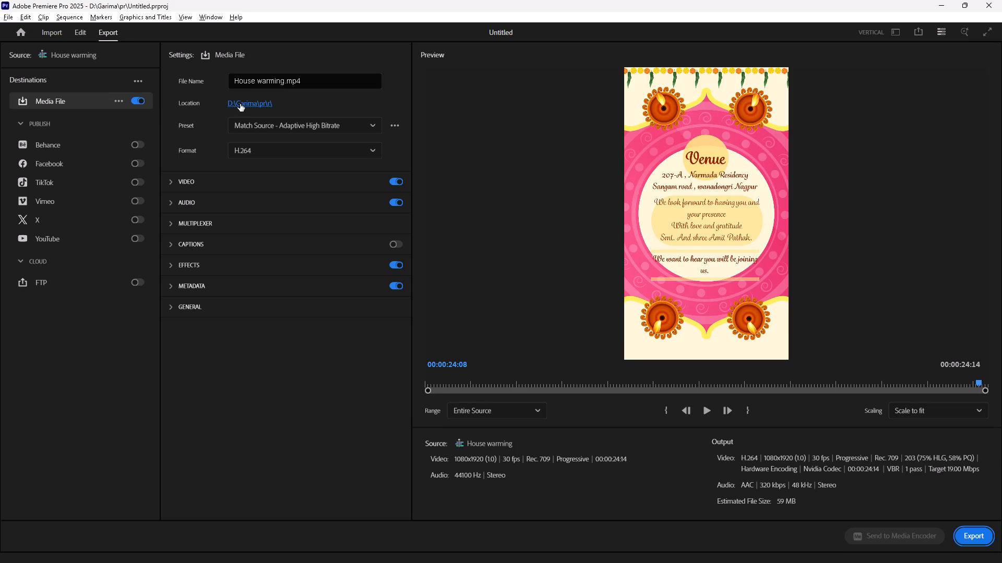
left_click(240, 104)
left_click(121, 116)
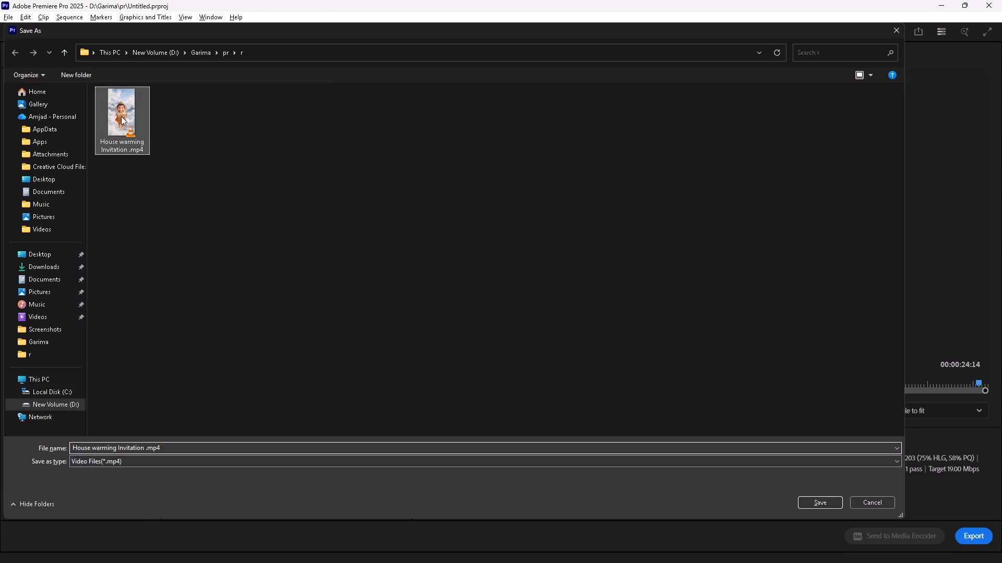
double_click(121, 116)
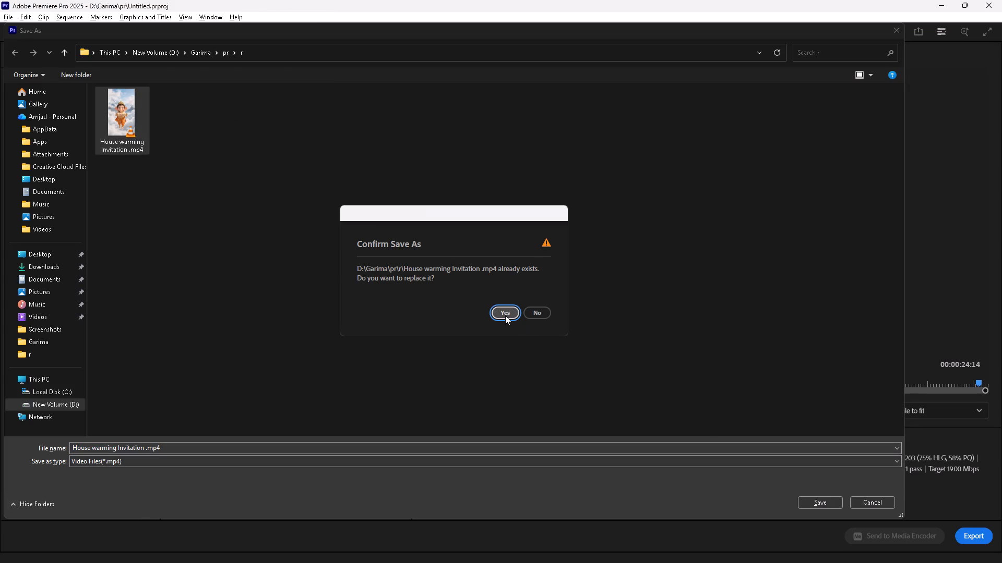
left_click(505, 315)
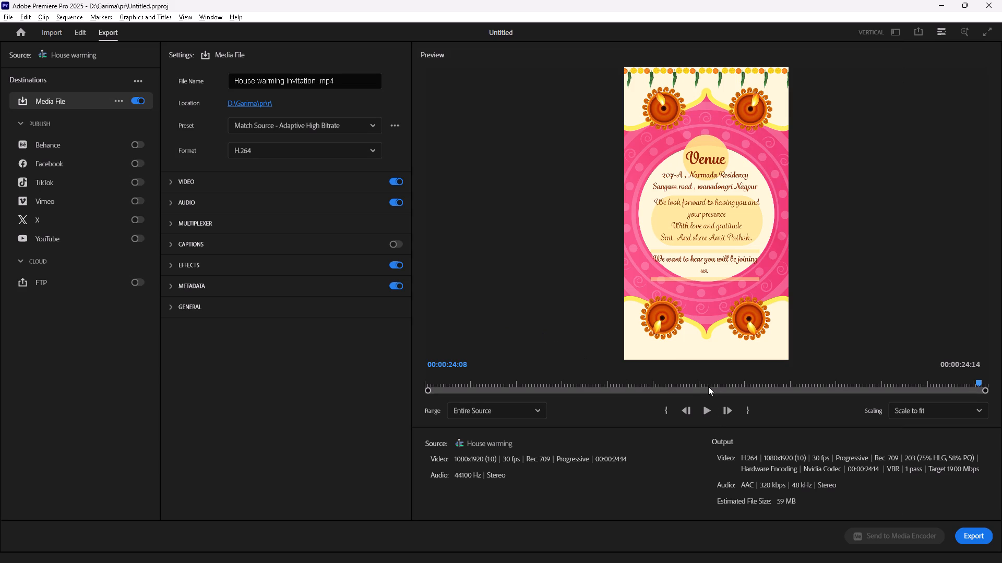
Play the export preview from the beginning to review the whole video before exporting.
left_click_drag(694, 386, 377, 391)
left_click(706, 409)
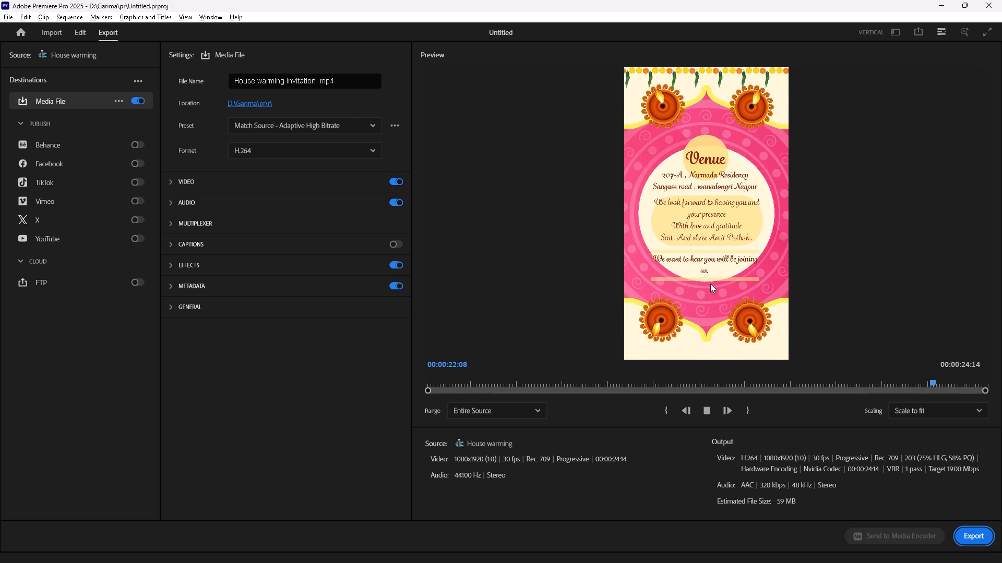
left_click(710, 284)
key("space")
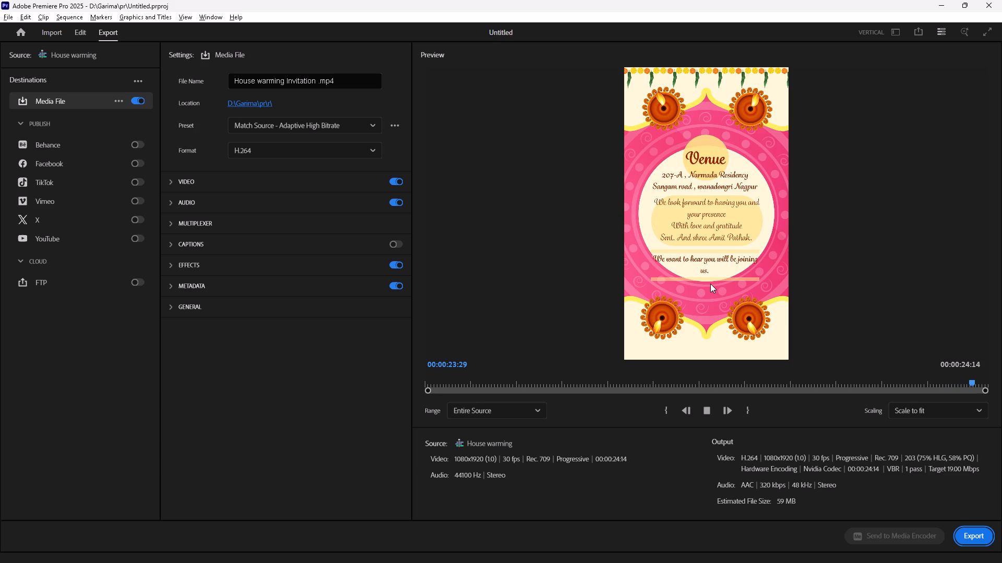
Leave the export setup, return to editing the House warming sequence, and move the playhead to 00:00:17:00.
left_click(79, 32)
scroll(225, 377, "up", 5)
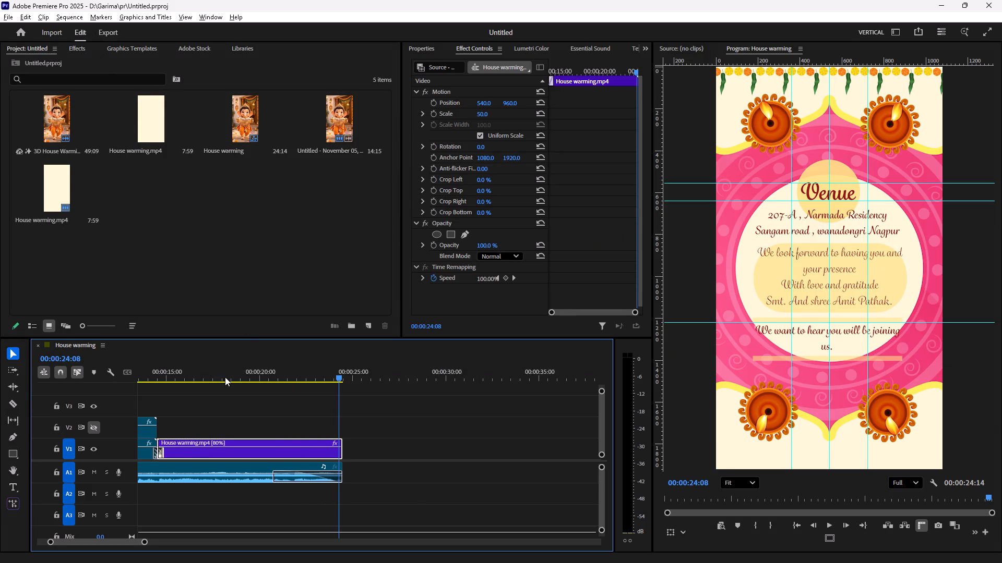
scroll(225, 377, "up", 3)
left_click(283, 378)
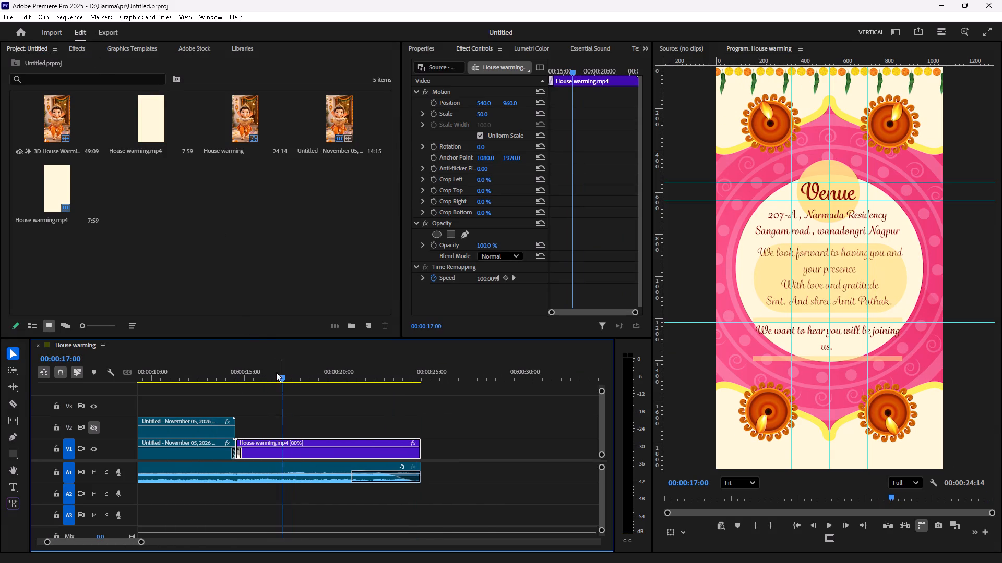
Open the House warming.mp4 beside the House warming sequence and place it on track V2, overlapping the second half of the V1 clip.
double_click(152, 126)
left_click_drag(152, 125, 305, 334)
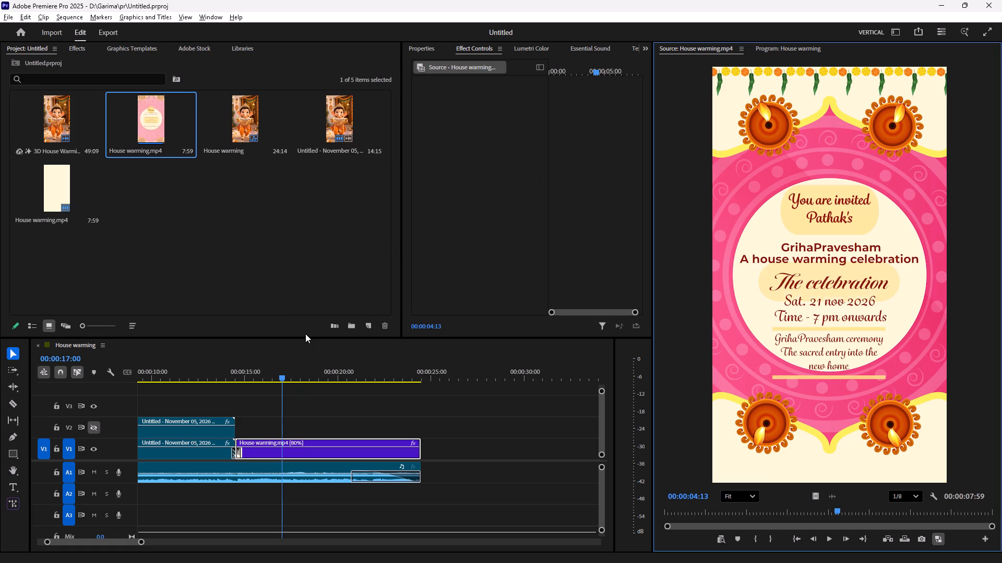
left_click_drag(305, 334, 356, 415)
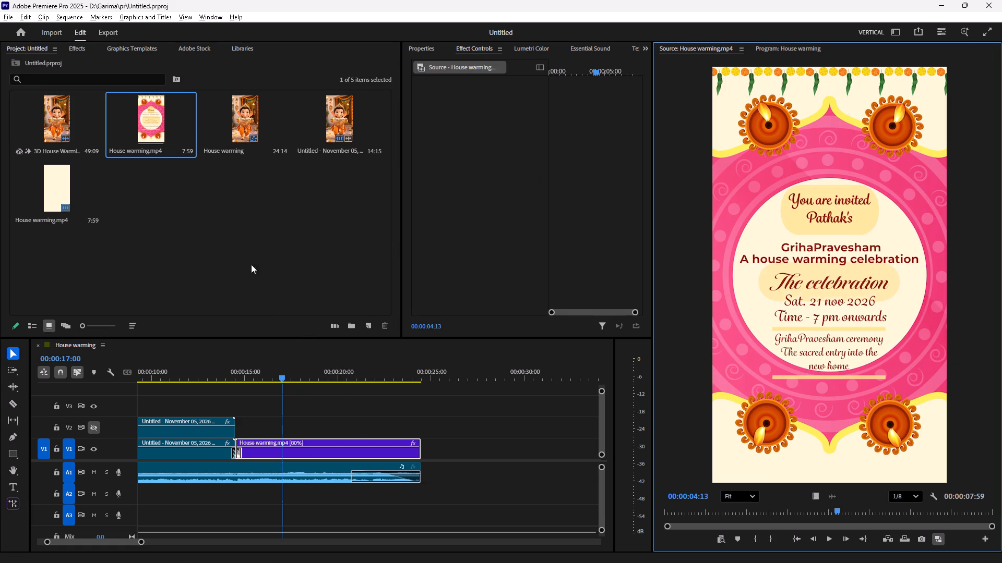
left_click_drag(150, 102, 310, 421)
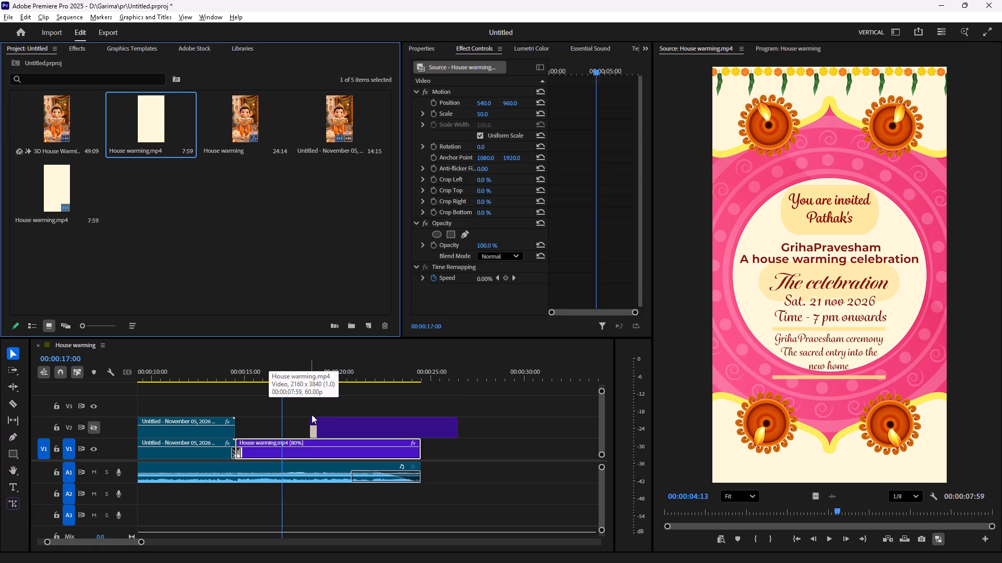
Turn on track V2's output with the playhead at 00:00:25:06, past the end of the V1 clip.
scroll(329, 401, "down", 7)
left_click_drag(312, 377, 325, 381)
left_click_drag(327, 375, 335, 376)
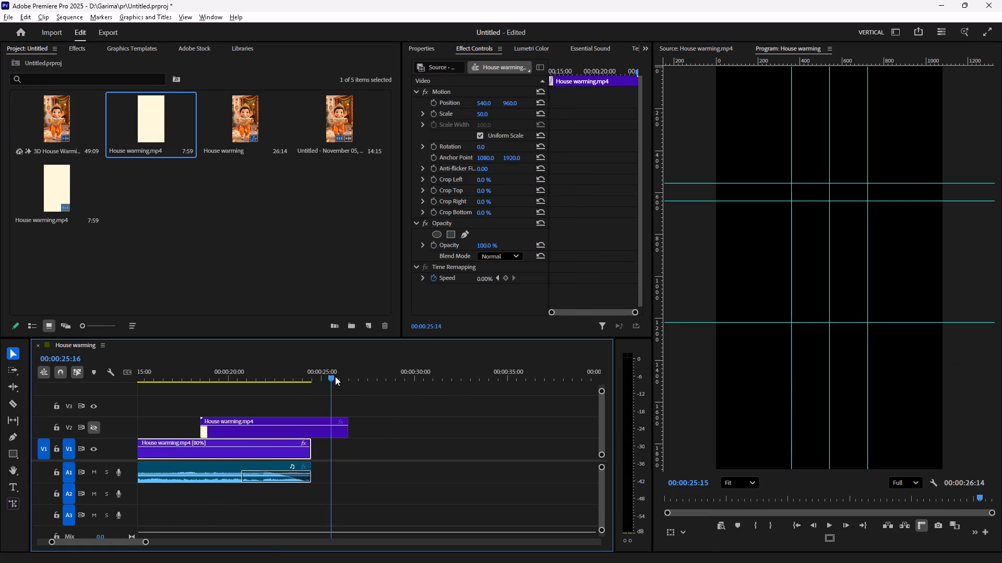
left_click_drag(335, 376, 337, 377)
left_click_drag(335, 376, 324, 376)
left_click(330, 434)
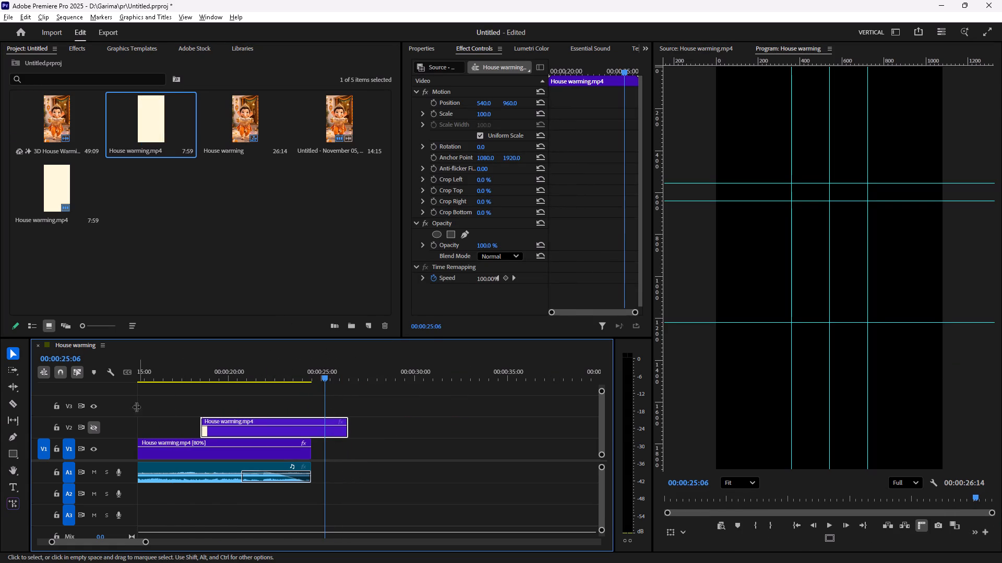
left_click(100, 427)
left_click(94, 426)
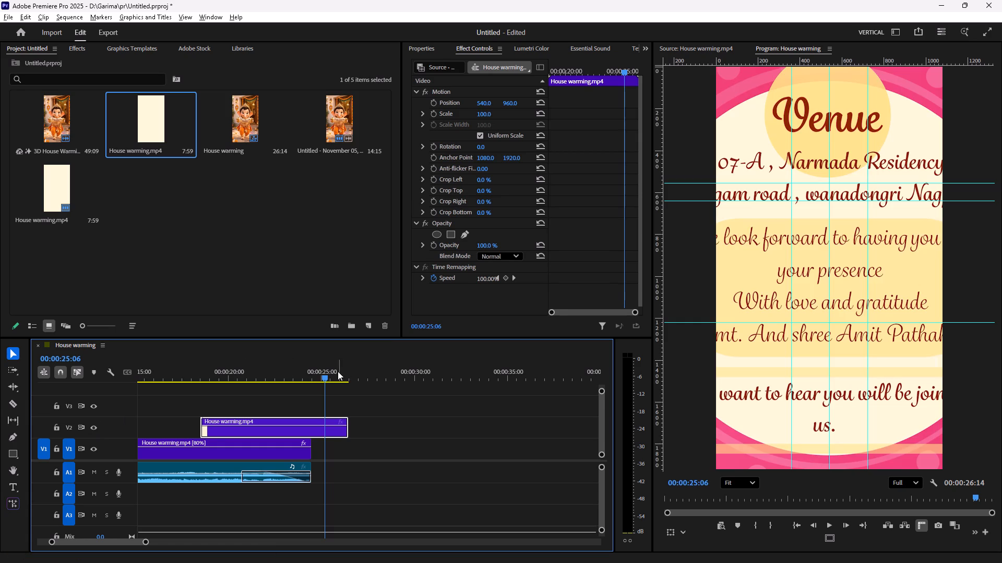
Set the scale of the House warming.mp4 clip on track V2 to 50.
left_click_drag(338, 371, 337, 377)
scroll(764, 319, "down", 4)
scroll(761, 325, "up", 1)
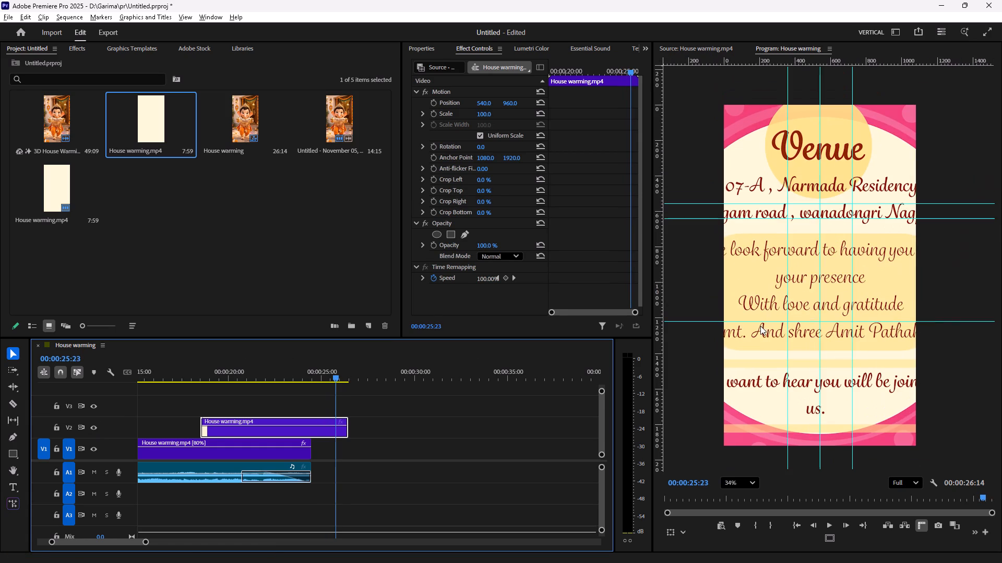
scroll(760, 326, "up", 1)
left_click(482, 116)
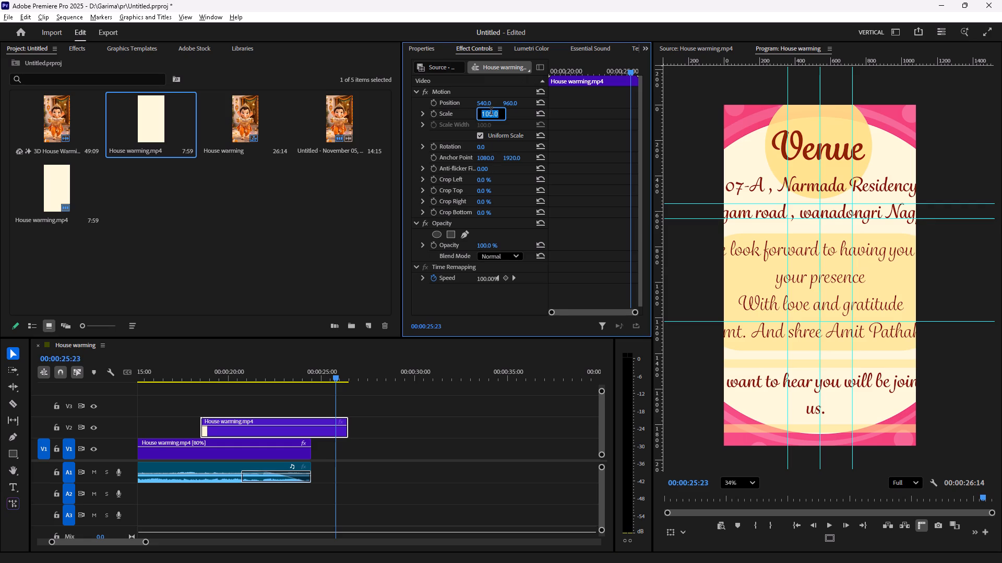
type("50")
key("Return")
Scrub from about 00:00:17:05 to 00:00:25:09 to compare the pages of the House warming clips on tracks V1 and V2.
key("backslash")
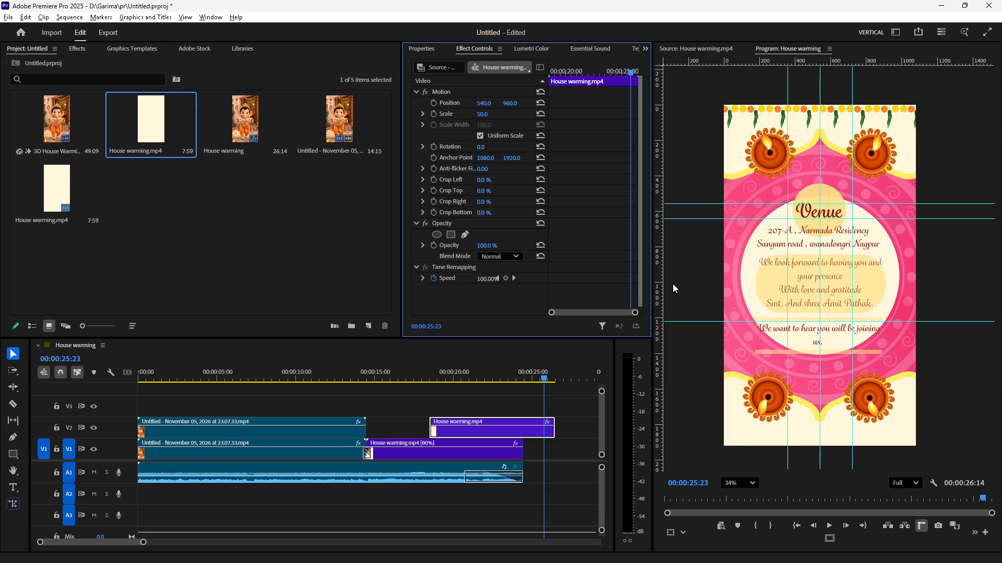
left_click_drag(413, 374, 410, 374)
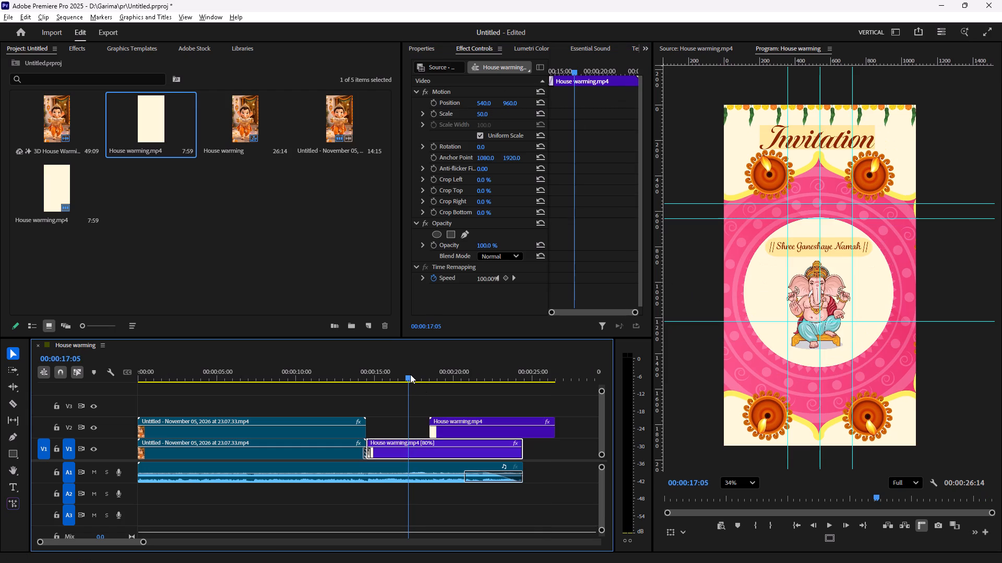
left_click_drag(410, 374, 497, 382)
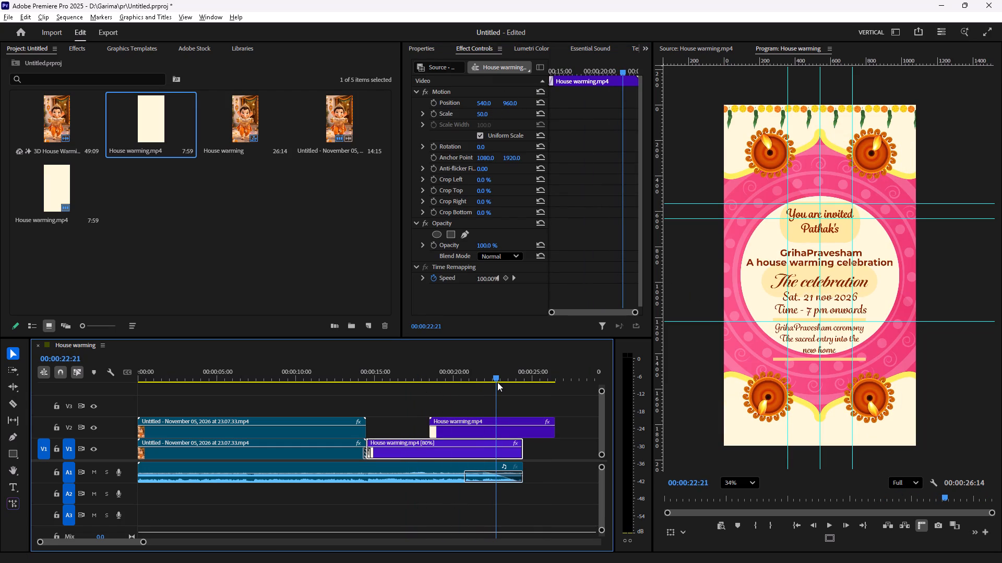
left_click_drag(497, 382, 539, 384)
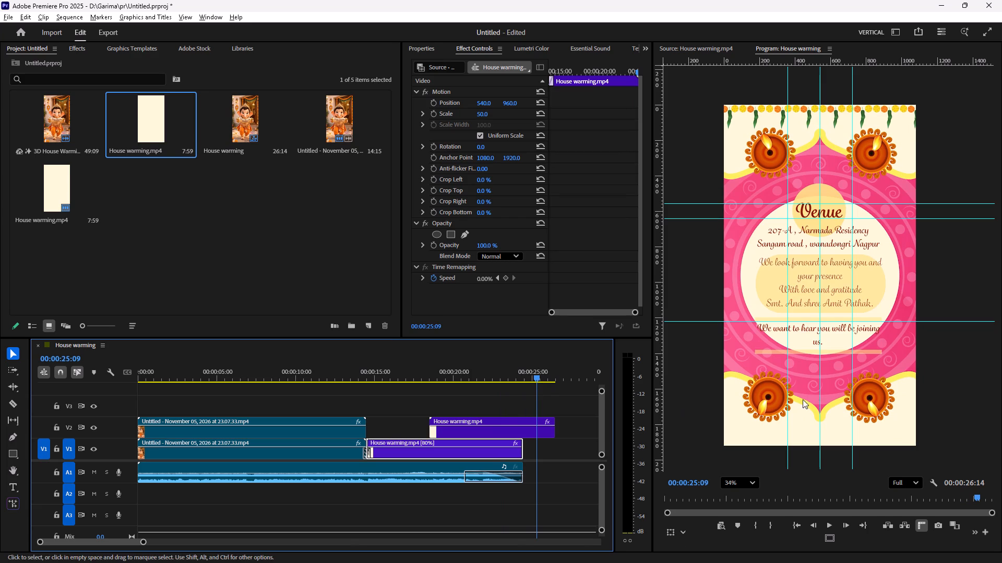
Switch to File Explorer, play House warming.mp4 from Downloads, check the wording of its Venue page, and close the player.
left_click(573, 548)
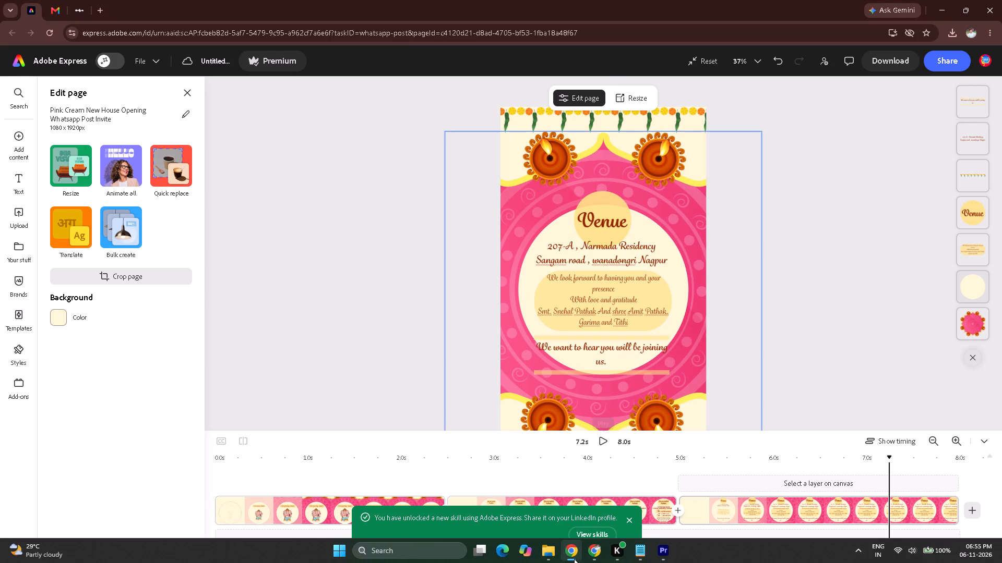
left_click(539, 542)
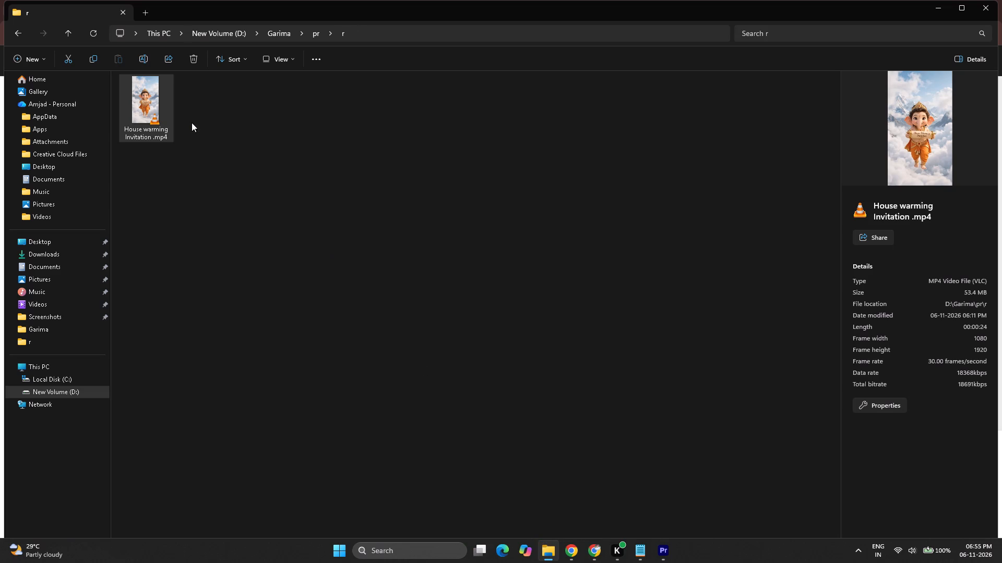
left_click(197, 254)
left_click(50, 251)
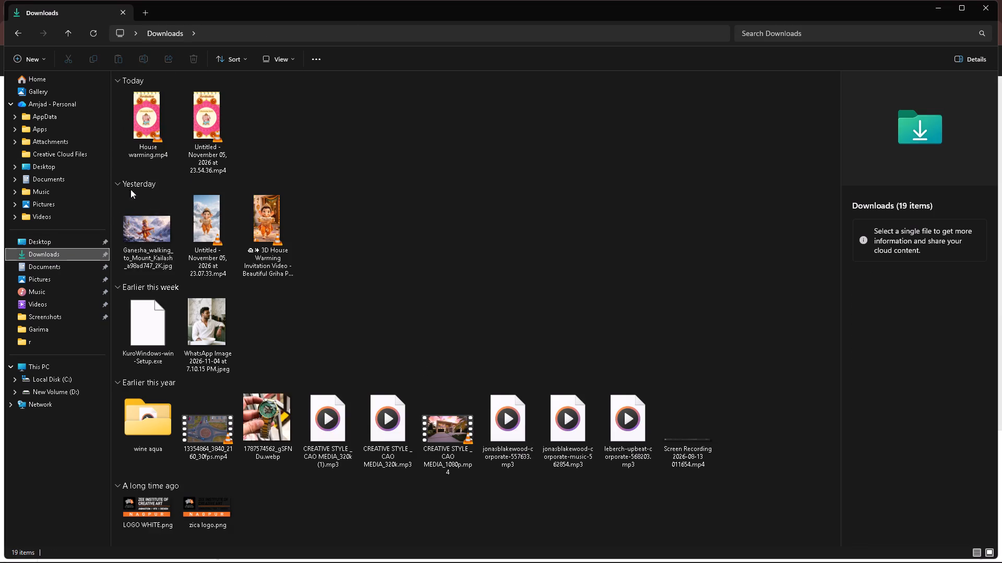
left_click(151, 131)
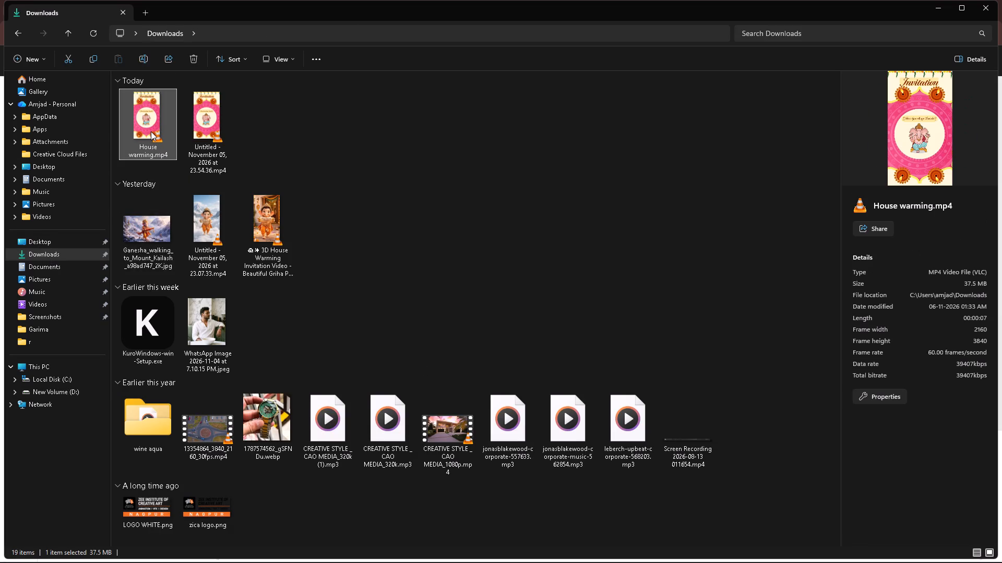
double_click(151, 131)
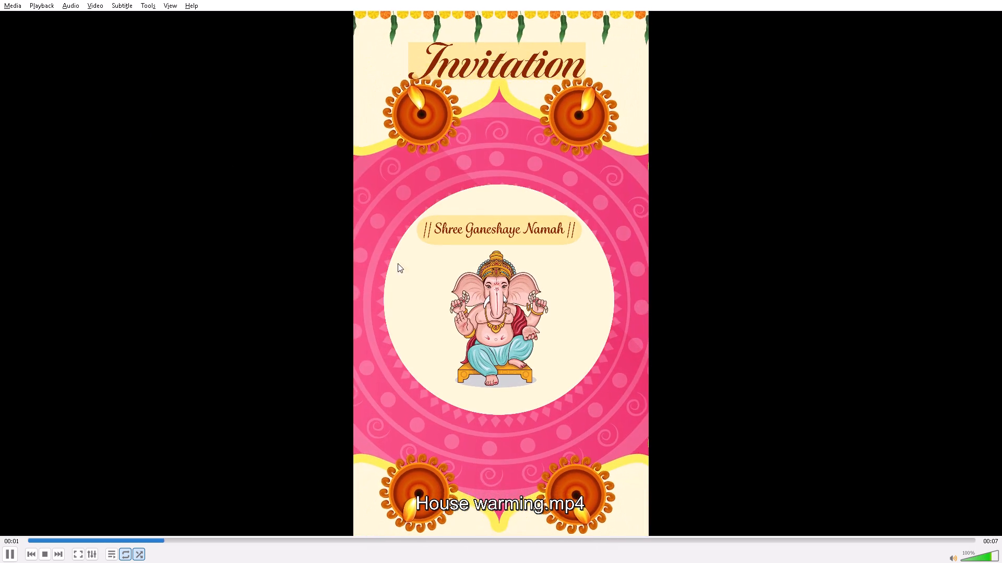
left_click(846, 542)
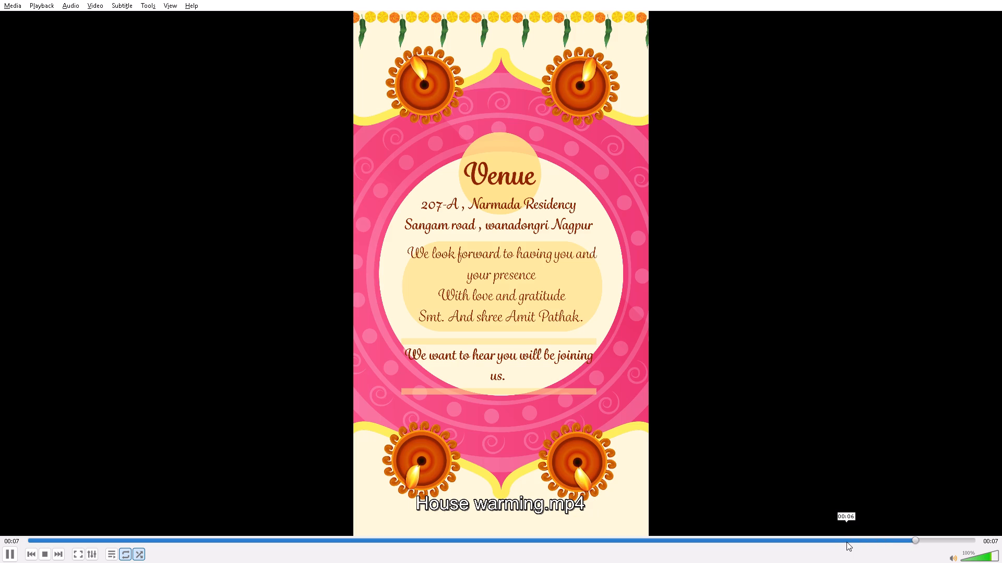
left_click(854, 535)
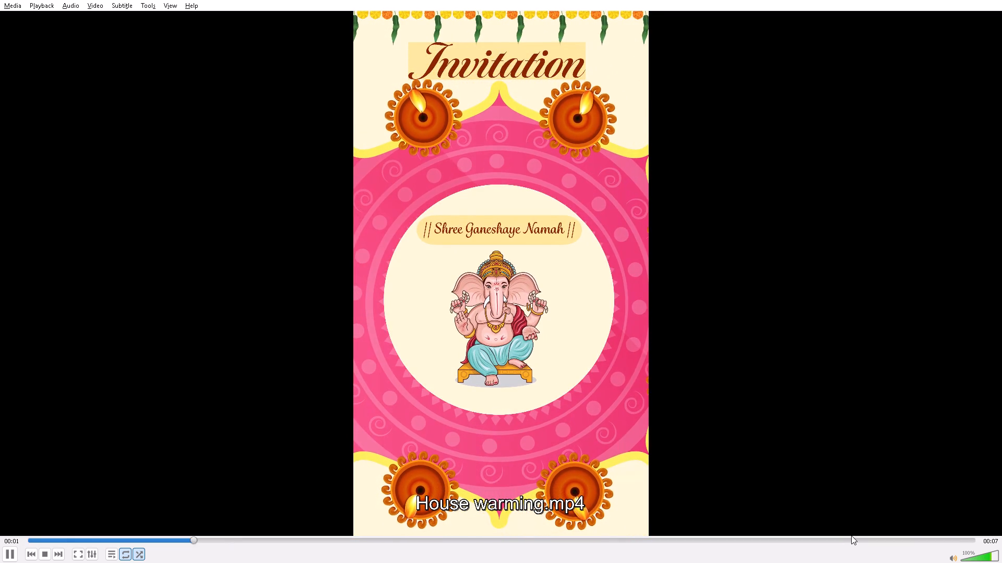
left_click(843, 541)
key("space")
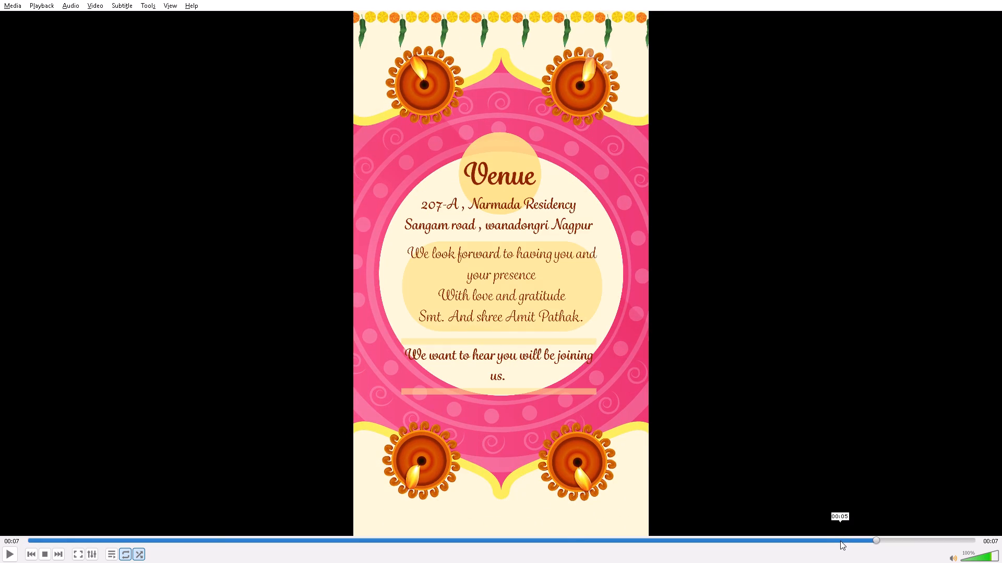
key("ctrl+q")
Play Untitled - November 05, 2026 at 23.54.36.mp4 from Downloads, check its Venue page wording, and close the player.
double_click(210, 133)
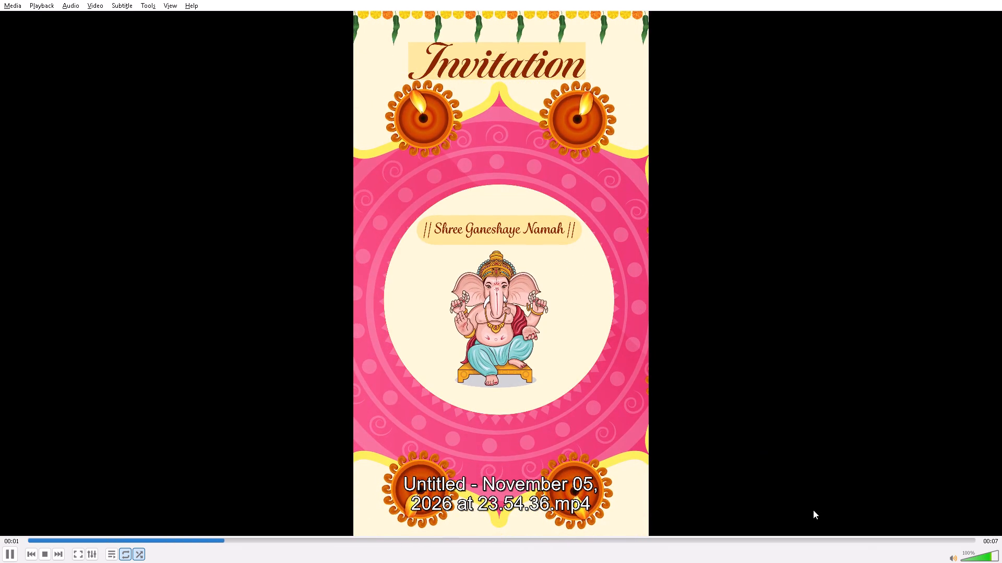
left_click(863, 541)
key("space")
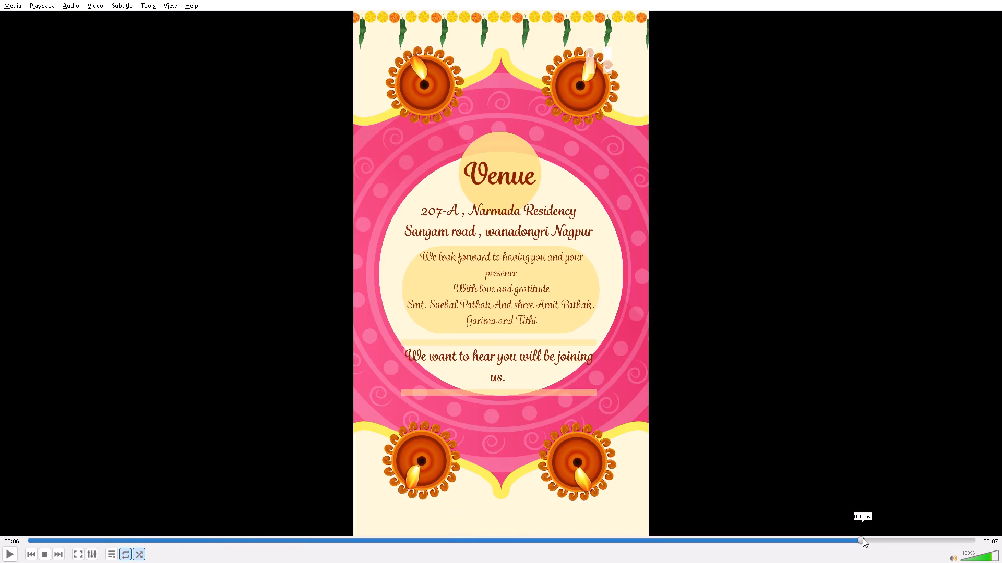
key("ctrl+q")
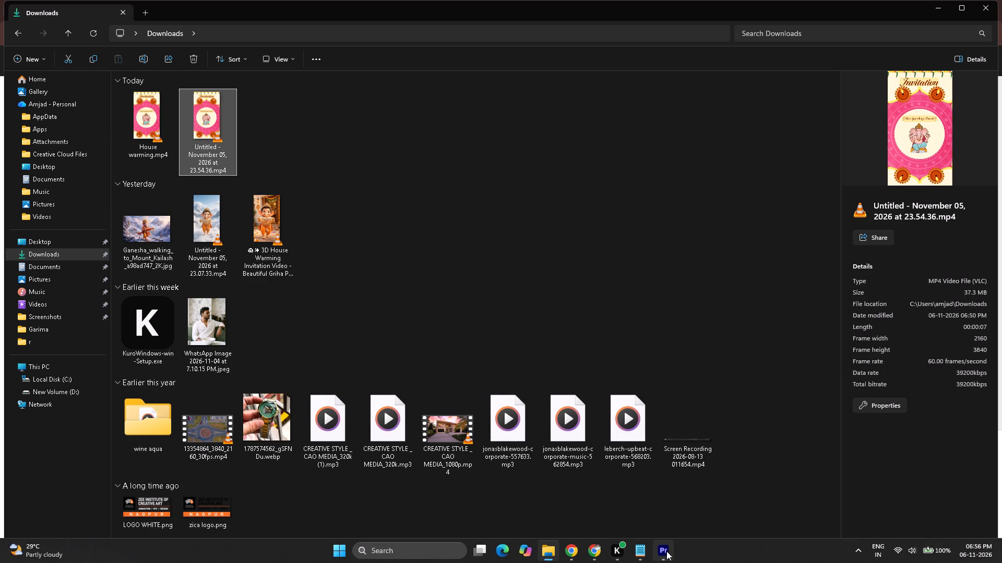
Switch back to Premiere Pro and delete the added House warming.mp4 from track V2 and its source item from the project.
left_click(666, 551)
scroll(466, 400, "down", 4)
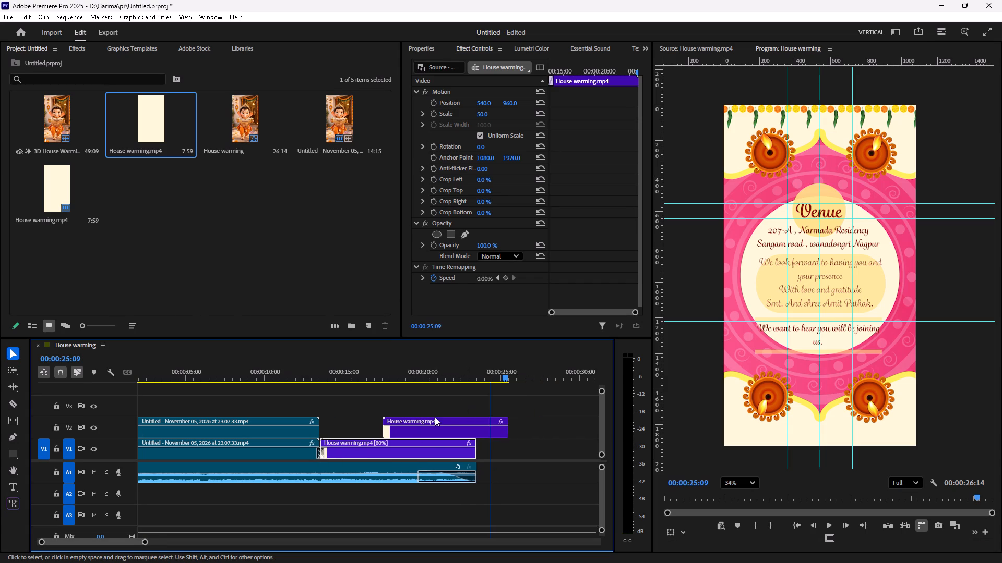
left_click_drag(428, 396, 455, 430)
key("Delete")
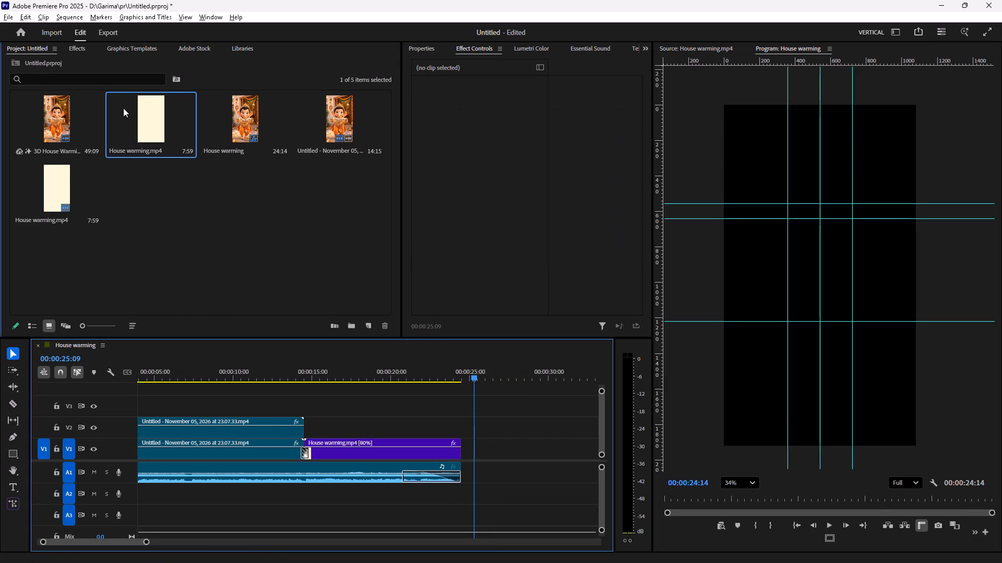
left_click(123, 108)
key("Delete")
Import Untitled - November 05, 2026 at 23.54.36.mp4 from Downloads and place it on track V2 directly after the first clip.
left_click(159, 198)
right_click(159, 198)
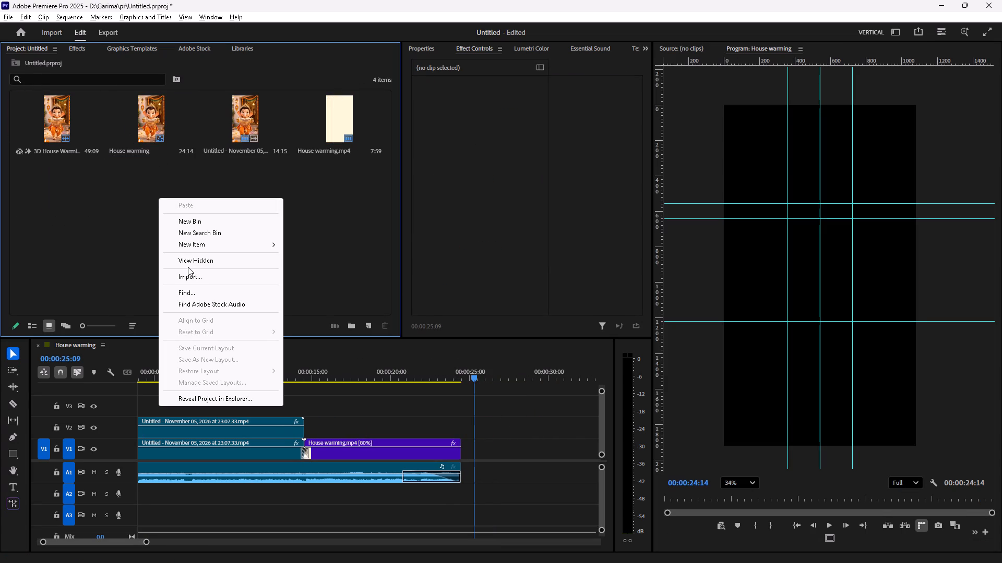
left_click(192, 276)
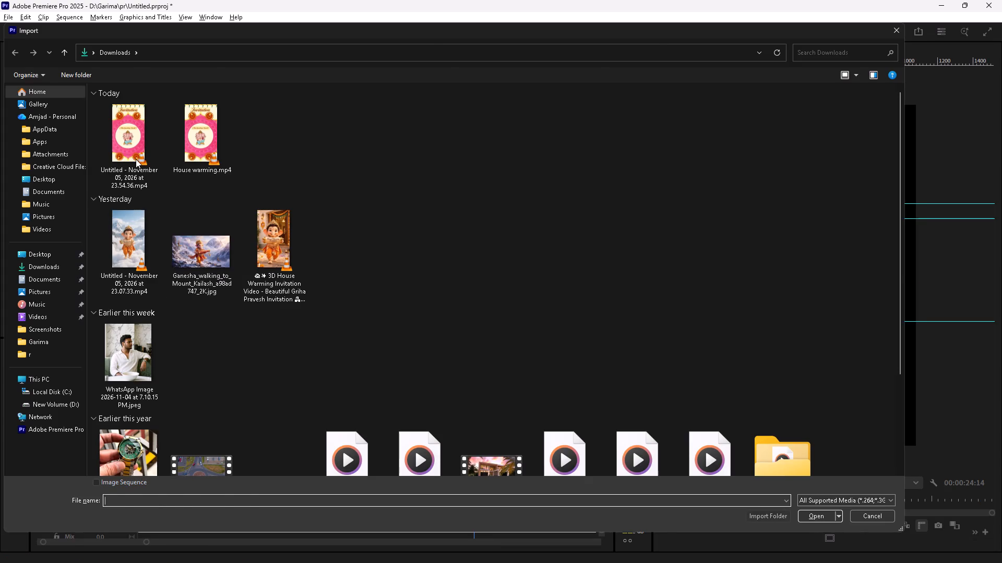
double_click(135, 157)
left_click_drag(51, 195, 233, 312)
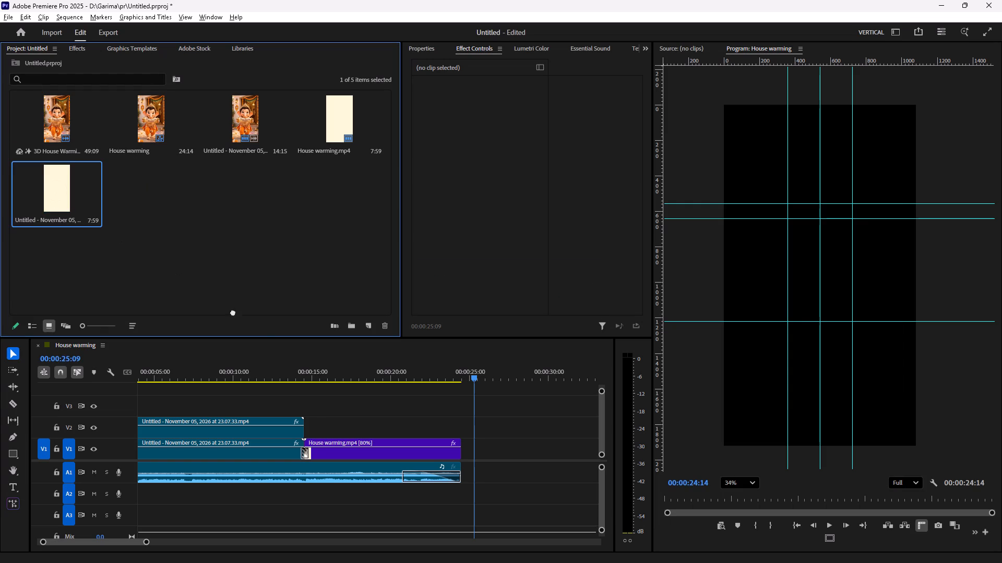
left_click_drag(233, 312, 304, 437)
Set the speed of the new 23.54.36 clip on track V2 to 80%.
left_click(339, 429)
right_click(339, 429)
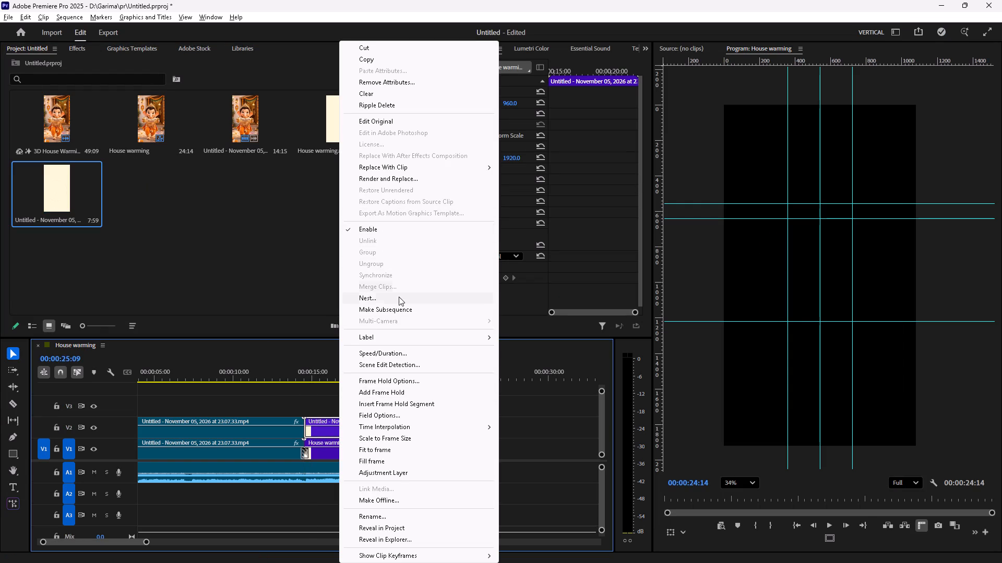
left_click(392, 354)
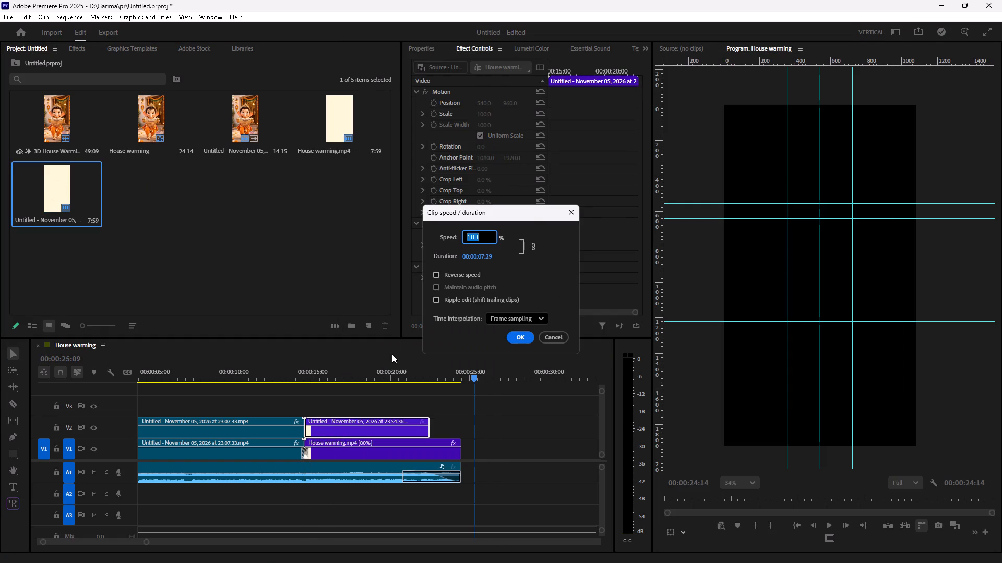
type("80")
key("Return")
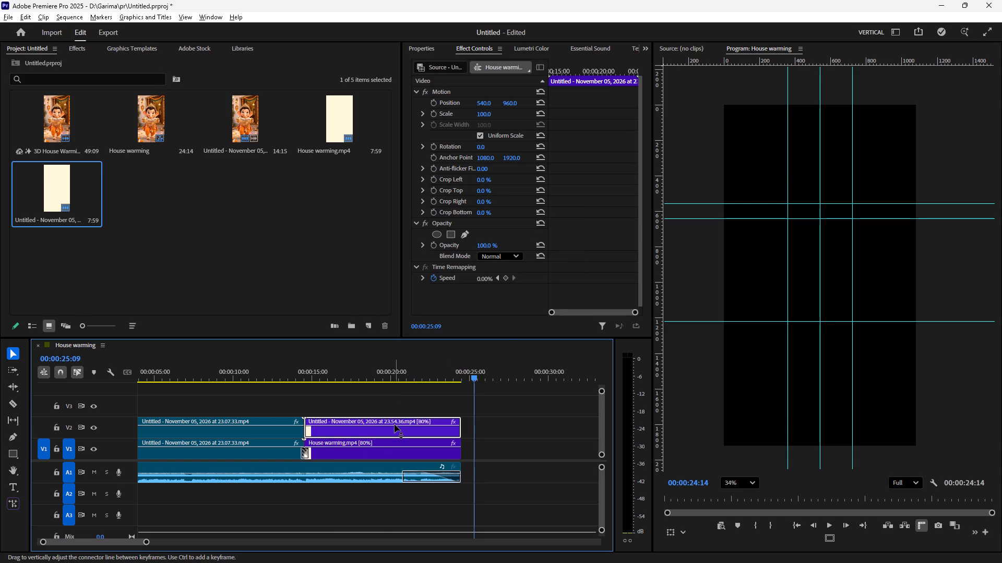
Set the scale of the new 23.54.36 clip on track V2 to 50.
left_click(391, 430)
right_click(391, 430)
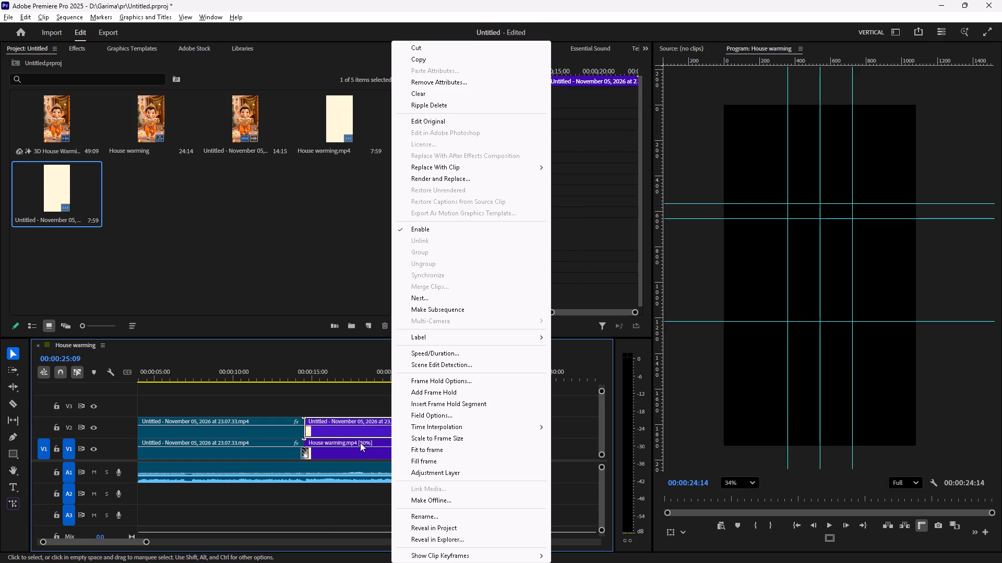
left_click(362, 432)
left_click(484, 112)
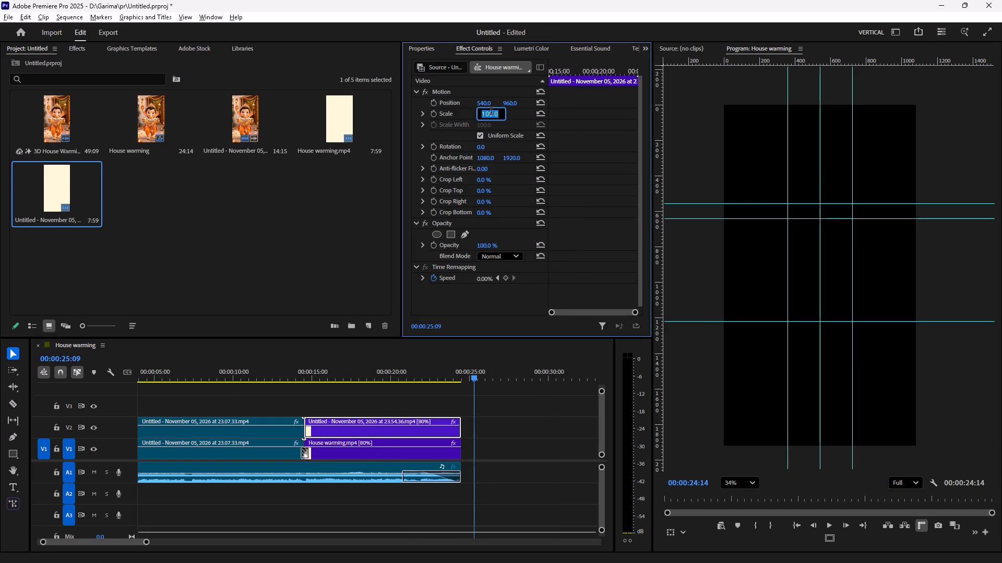
type("50")
key("Return")
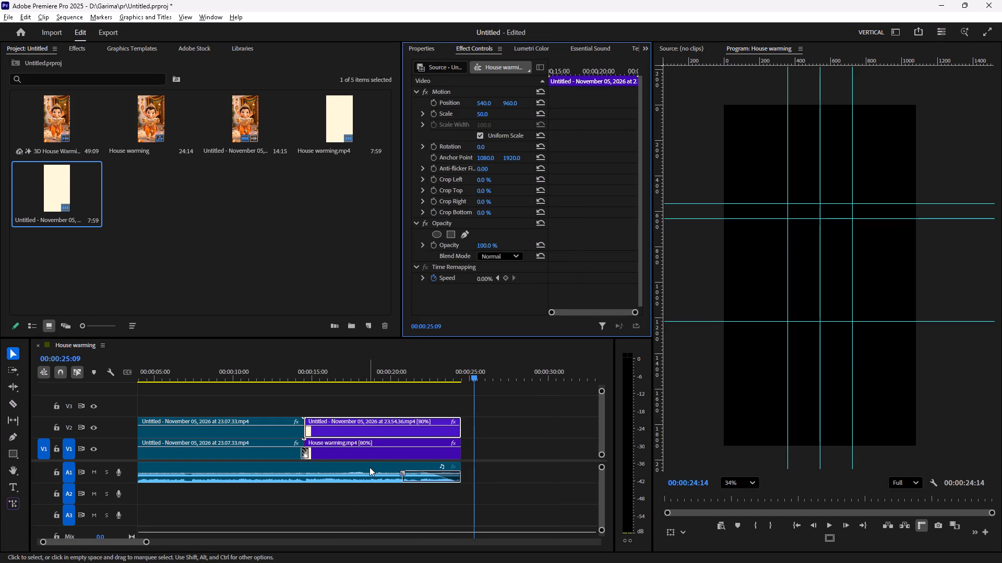
Move the 23.54.36 clip down to track V1 over the House warming.mp4 clip, undoing any accidental shift.
left_click(369, 445)
left_click_drag(369, 419, 366, 444)
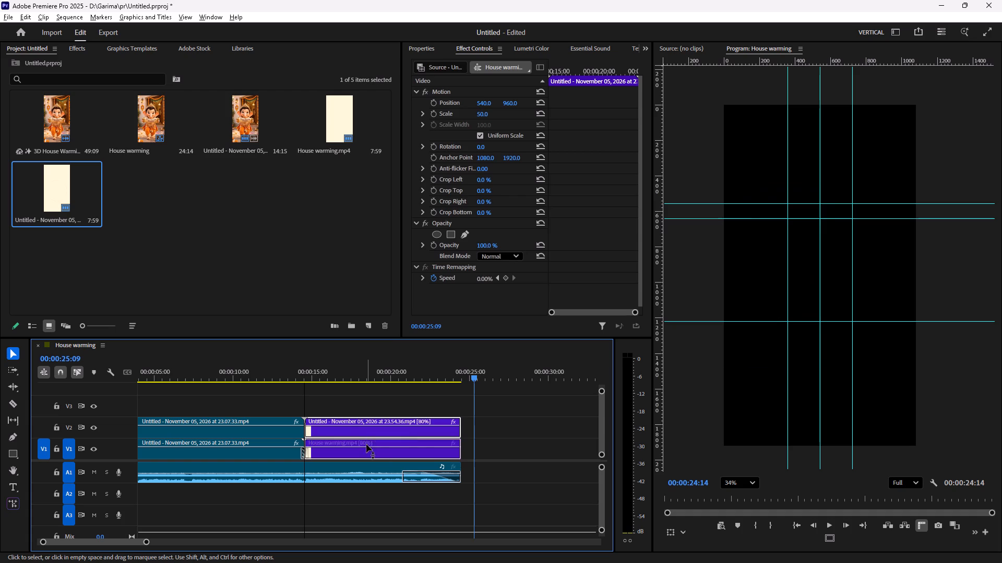
left_click_drag(360, 449, 375, 450)
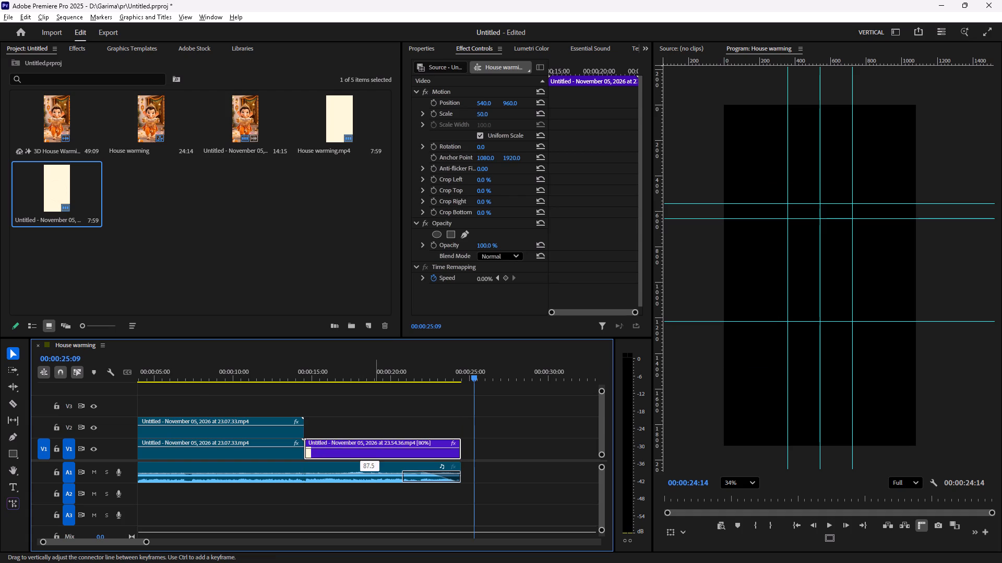
left_click_drag(375, 450, 376, 450)
key("ctrl+z")
left_click(361, 453)
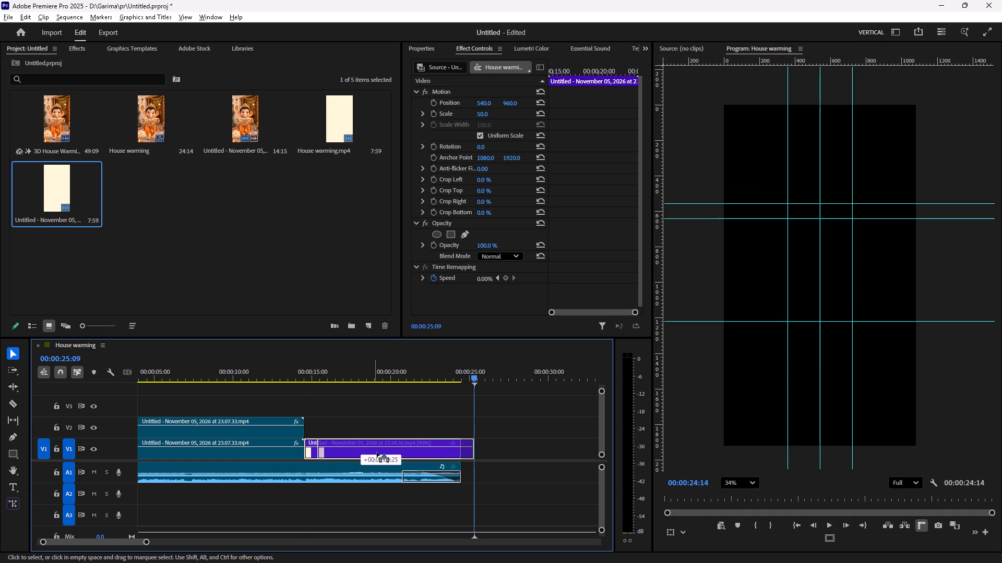
Play the sequence from just before the cut to review the replaced clip's invitation and Venue pages.
left_click(302, 374)
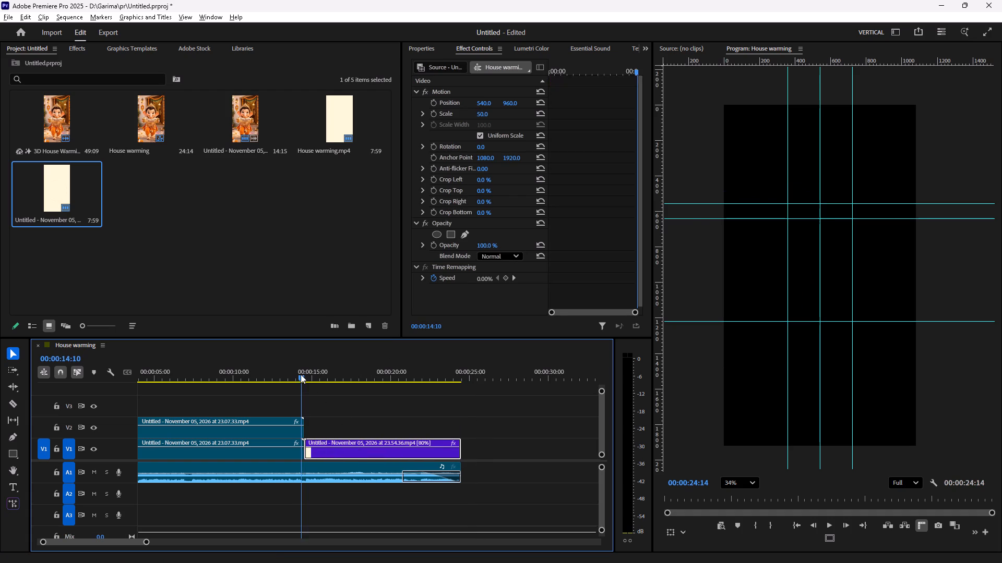
key("space")
scroll(326, 424, "up", 7, "alt")
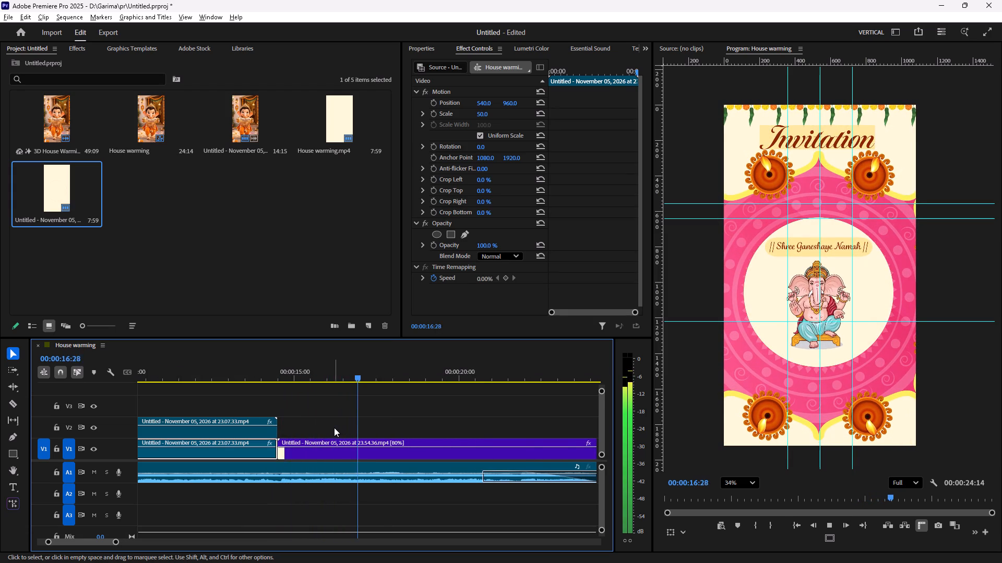
scroll(335, 427, "down", 6, "alt")
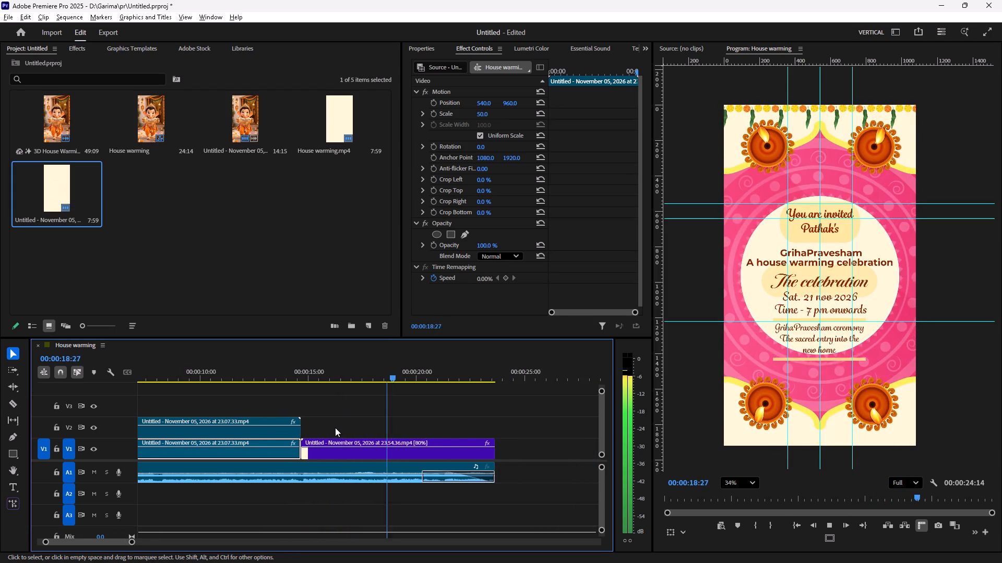
scroll(335, 427, "down", 1, "alt")
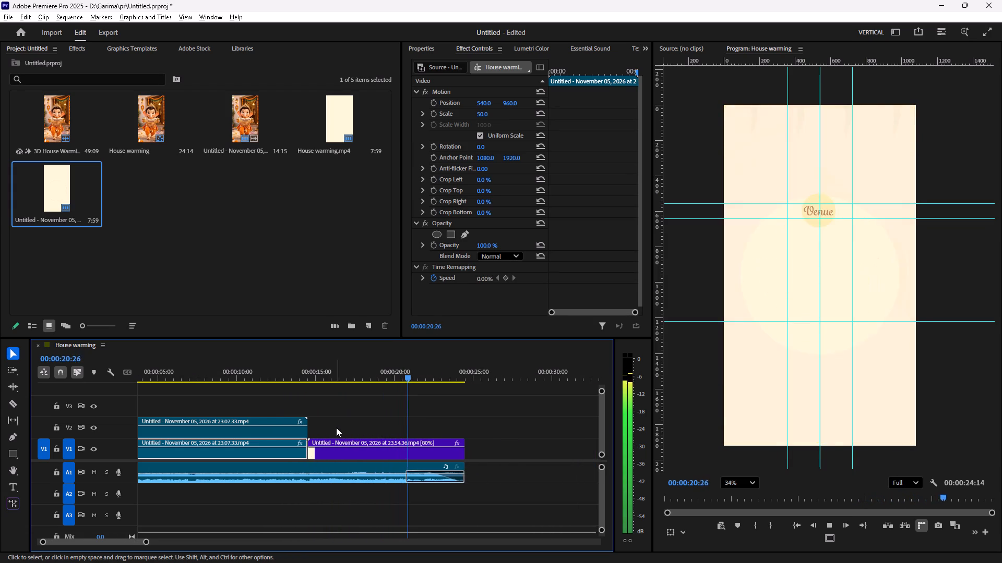
key("space")
scroll(343, 428, "up", 2)
scroll(796, 355, "up", 9)
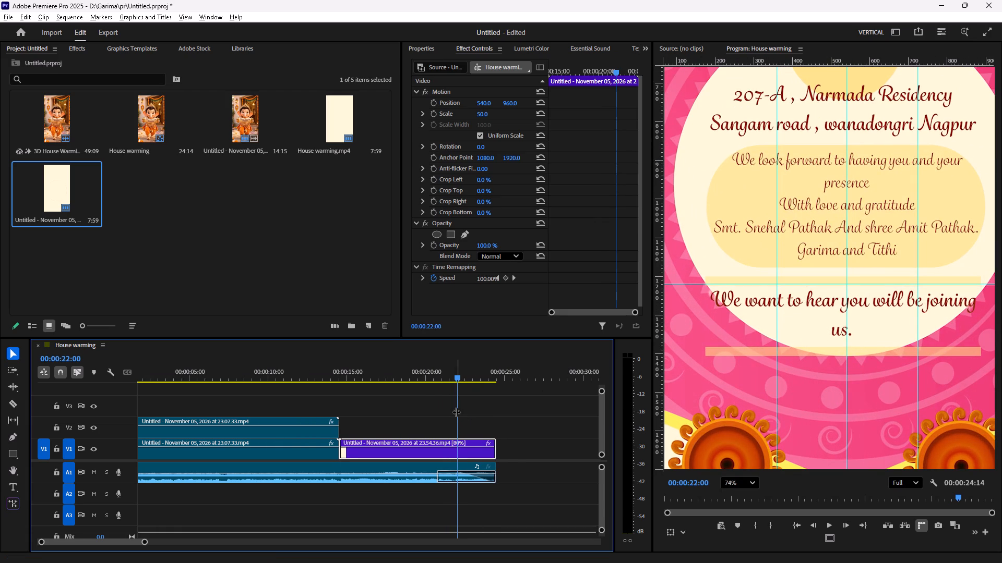
key("space")
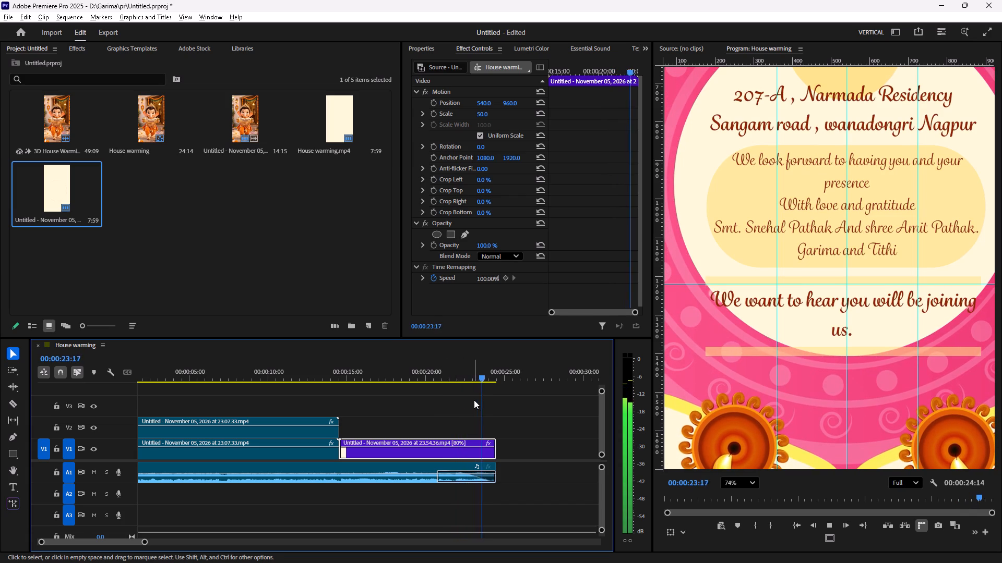
key("space")
left_click_drag(487, 380, 354, 374)
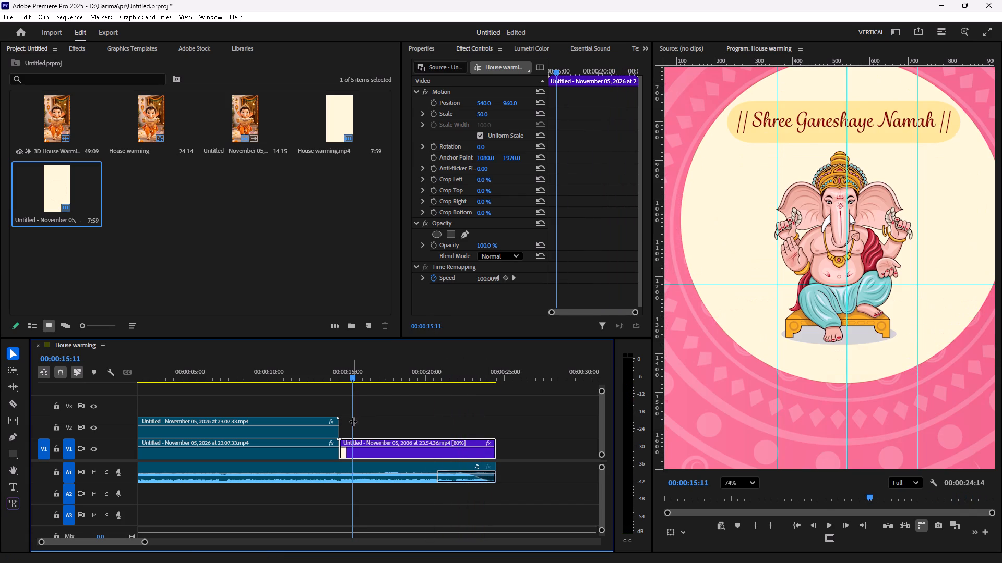
Apply the Film Impact Linear Wipe transition at the cut between the two clips on track V1.
left_click(323, 455, "ctrl+shift")
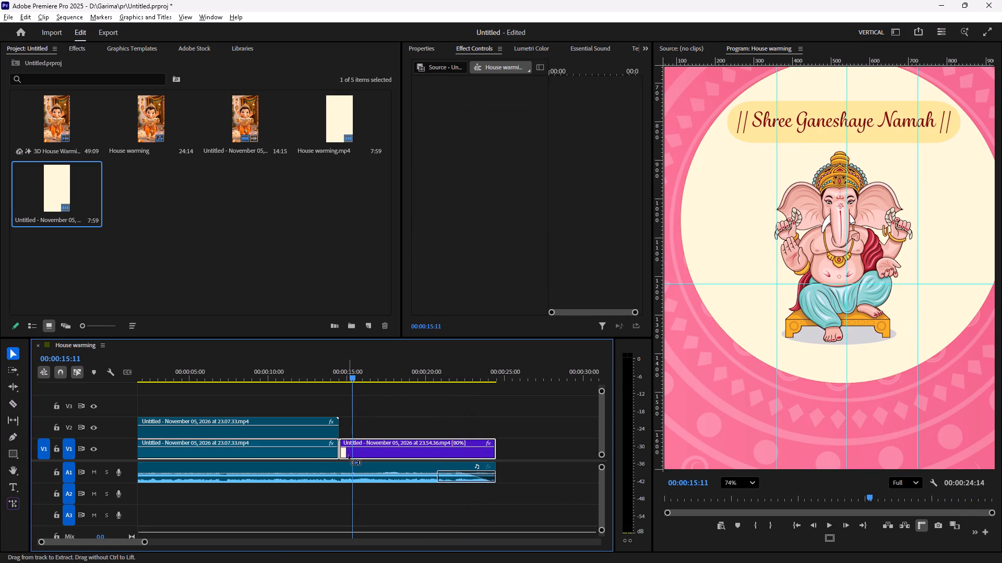
left_click(206, 21)
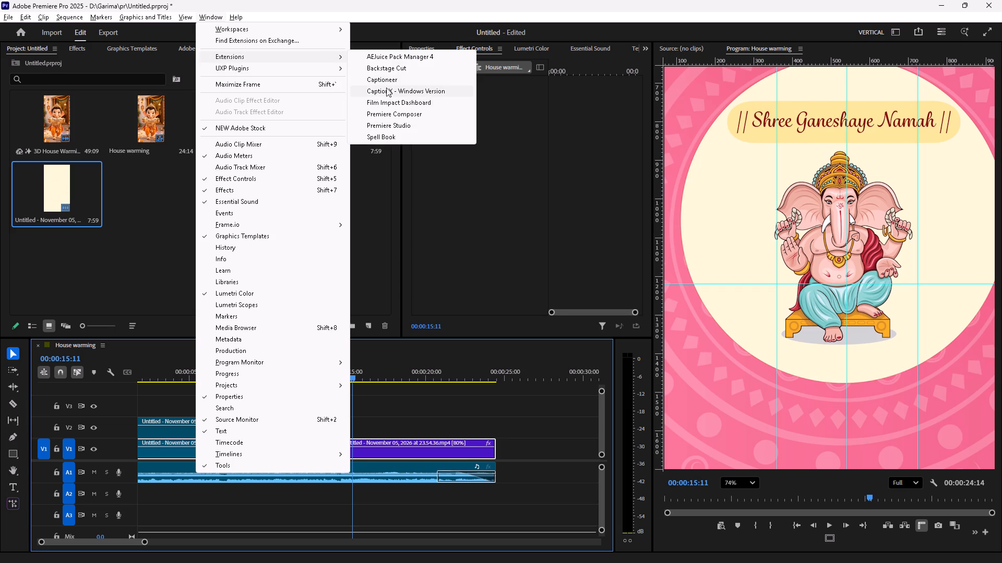
left_click(389, 102)
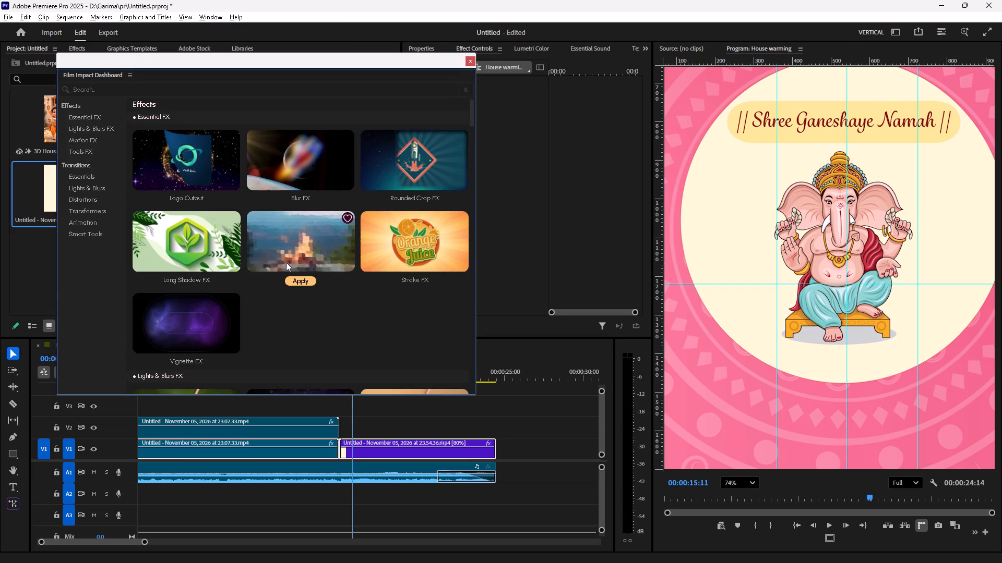
scroll(286, 262, "down", 17)
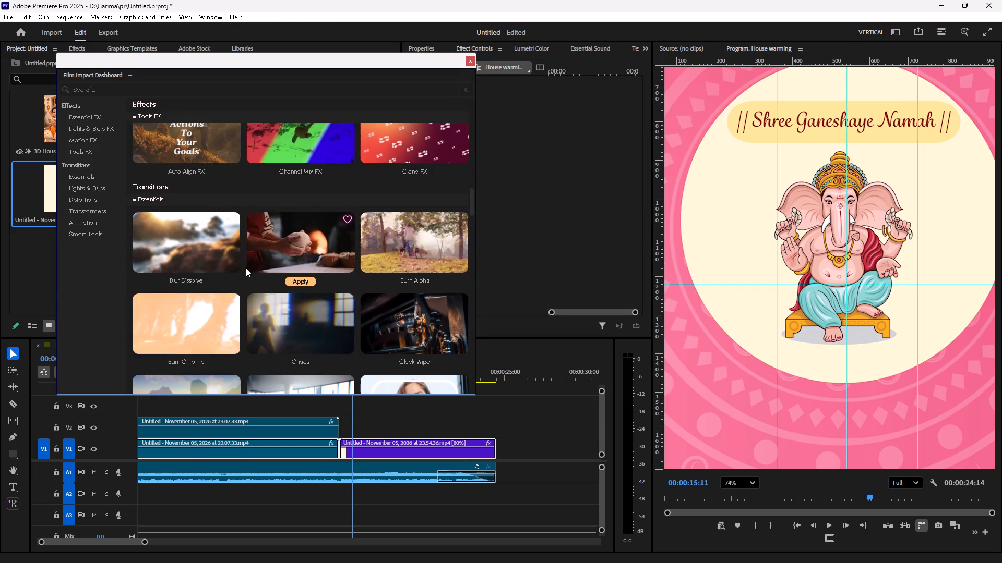
scroll(182, 283, "down", 3)
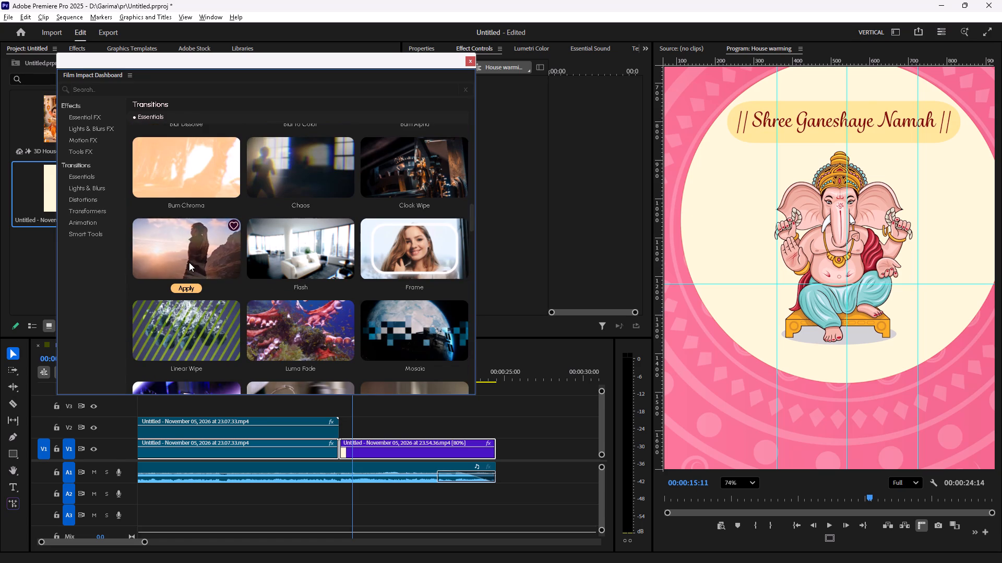
scroll(189, 262, "down", 2)
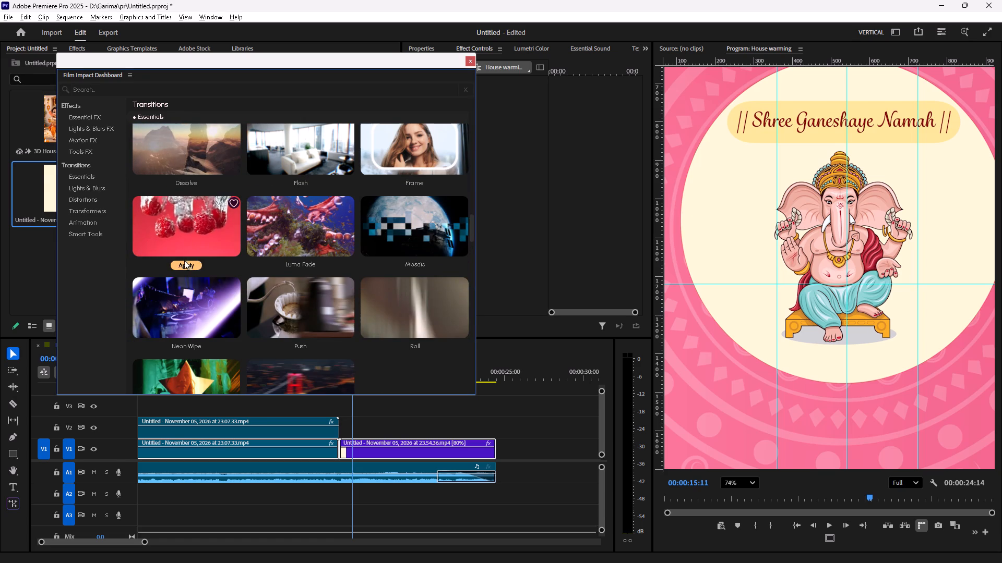
left_click(184, 261)
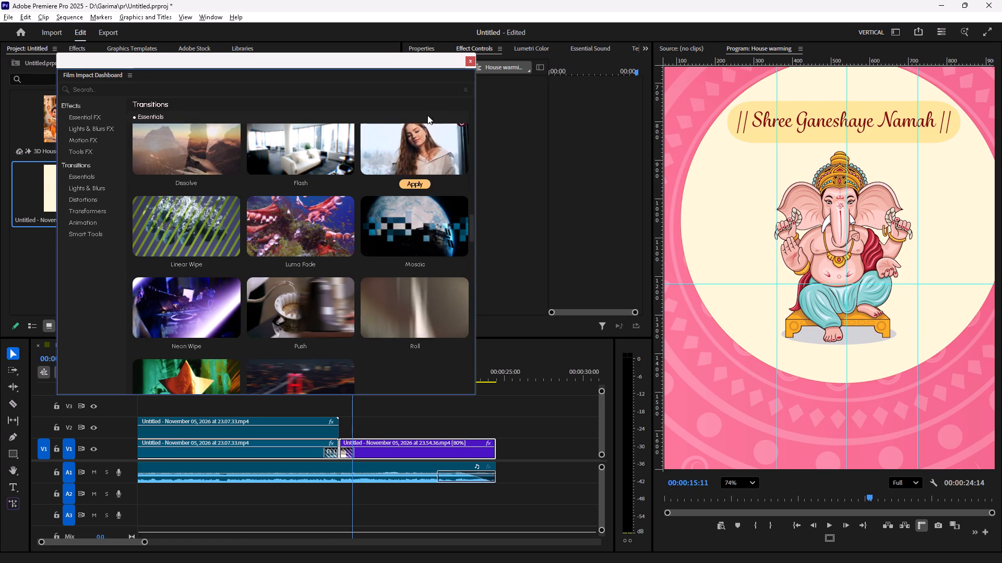
left_click(469, 64)
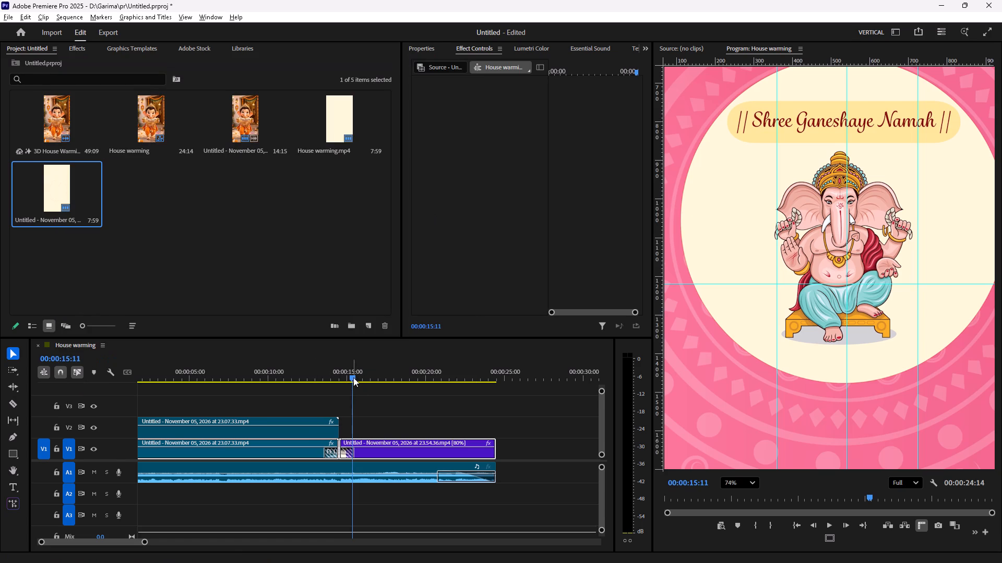
Play across the Linear Wipe transition and set the program preview's zoom to Fit.
left_click_drag(353, 377, 313, 377)
key("space")
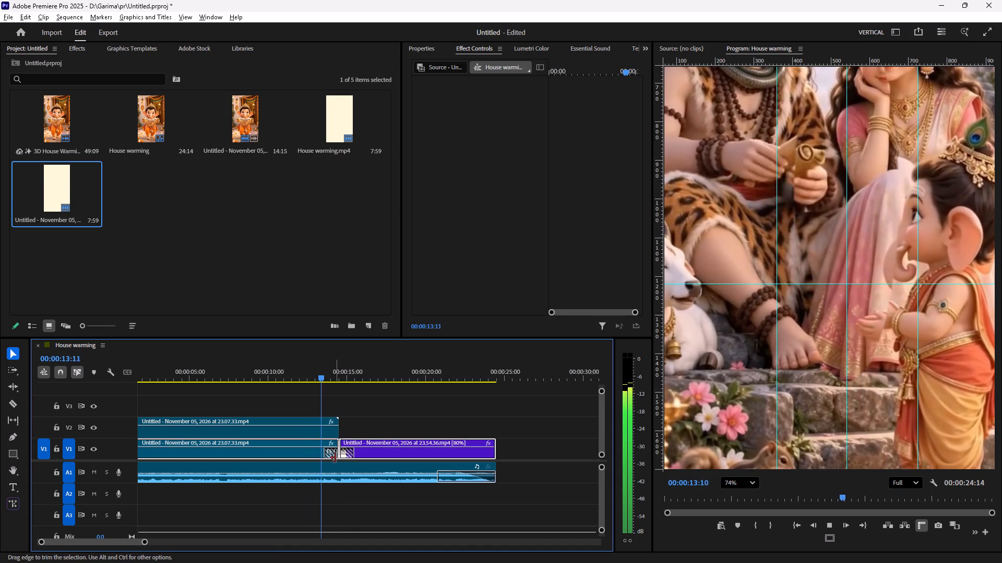
scroll(336, 458, "up", 5, "alt")
key("space")
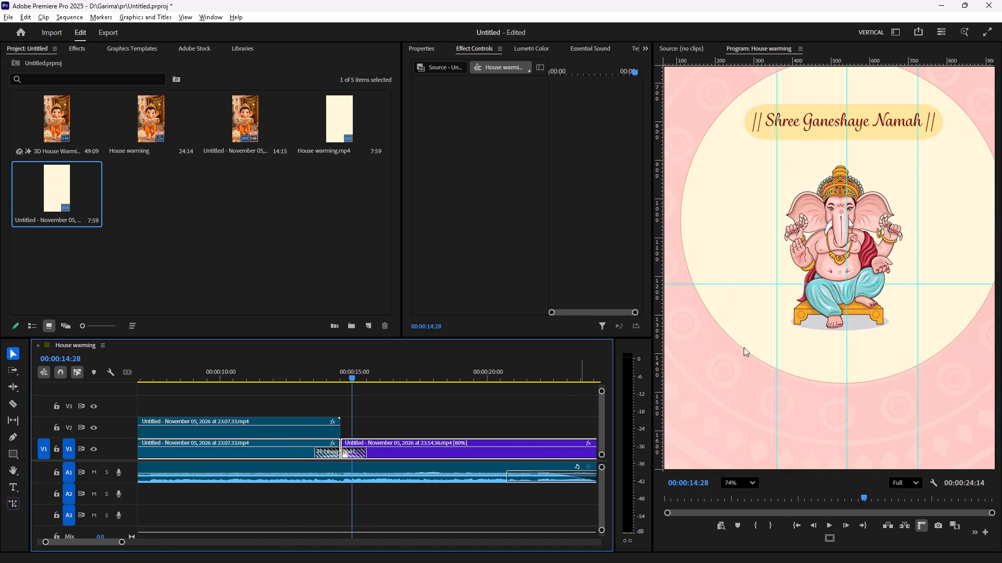
scroll(843, 309, "down", 7)
left_click(914, 483)
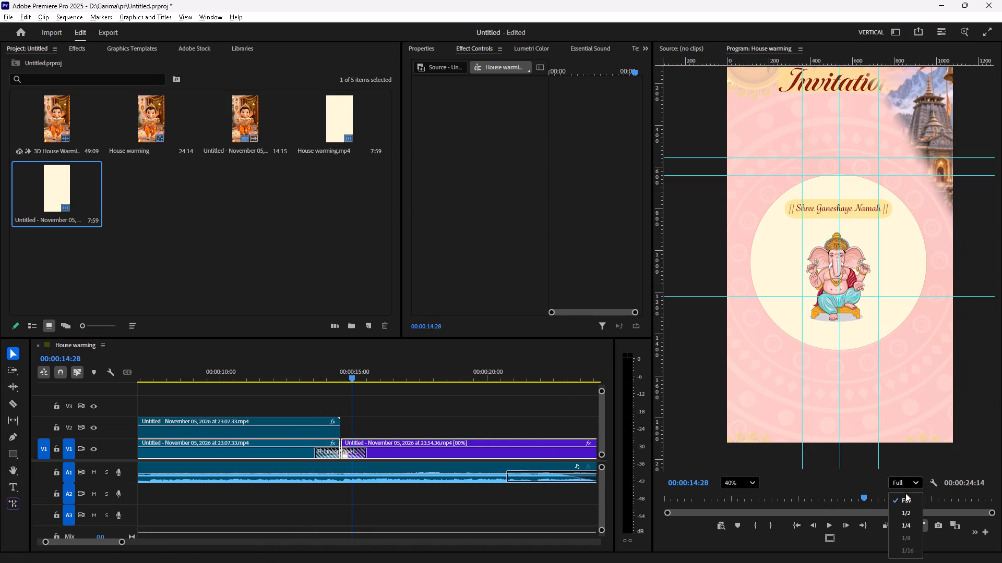
left_click(737, 476)
left_click(736, 331)
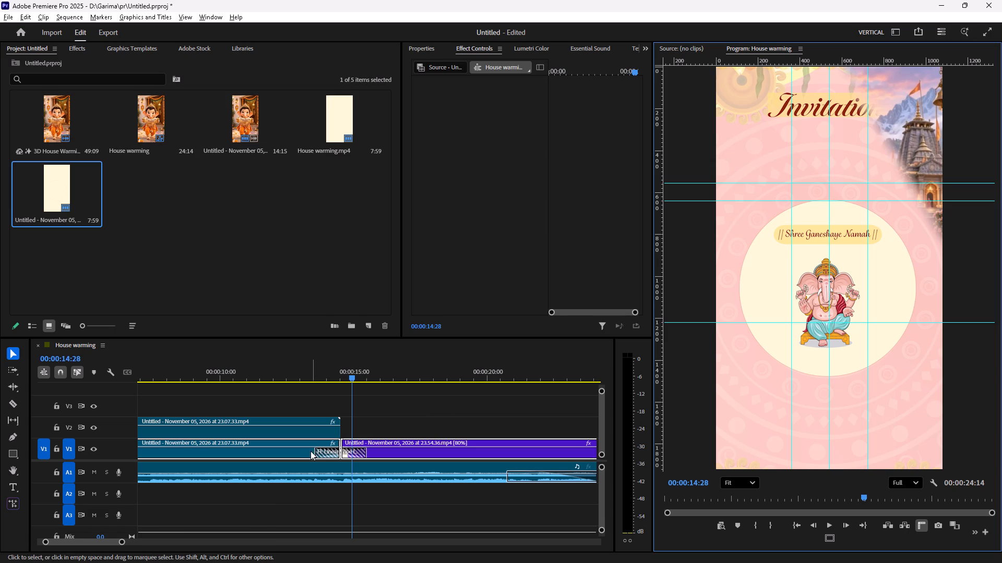
Shorten the Linear Wipe transition on track V1 from both ends and play across the cut.
left_click_drag(314, 454, 325, 452)
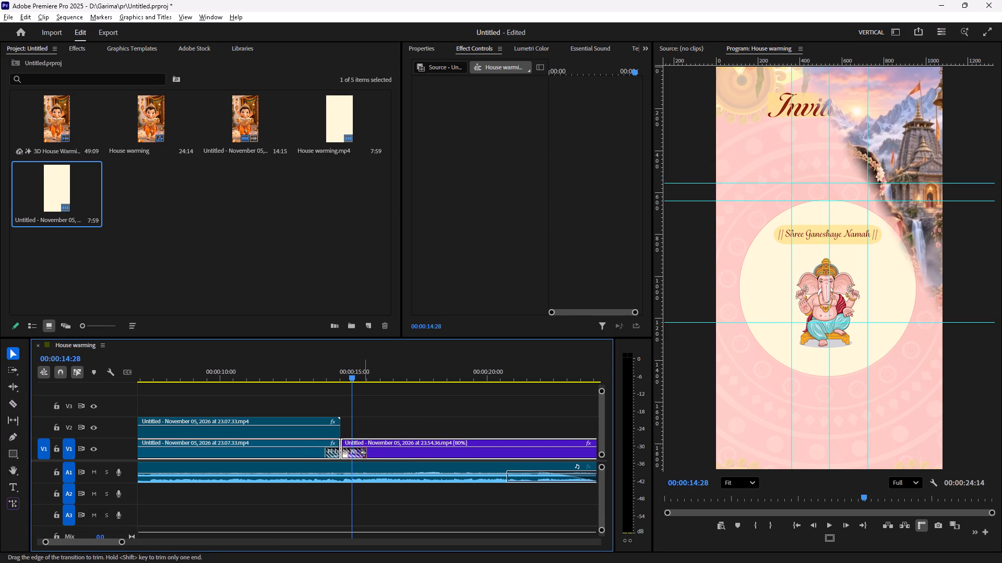
left_click_drag(364, 452, 353, 452)
left_click_drag(348, 378, 302, 376)
key("space")
scroll(343, 400, "down", 4, "alt")
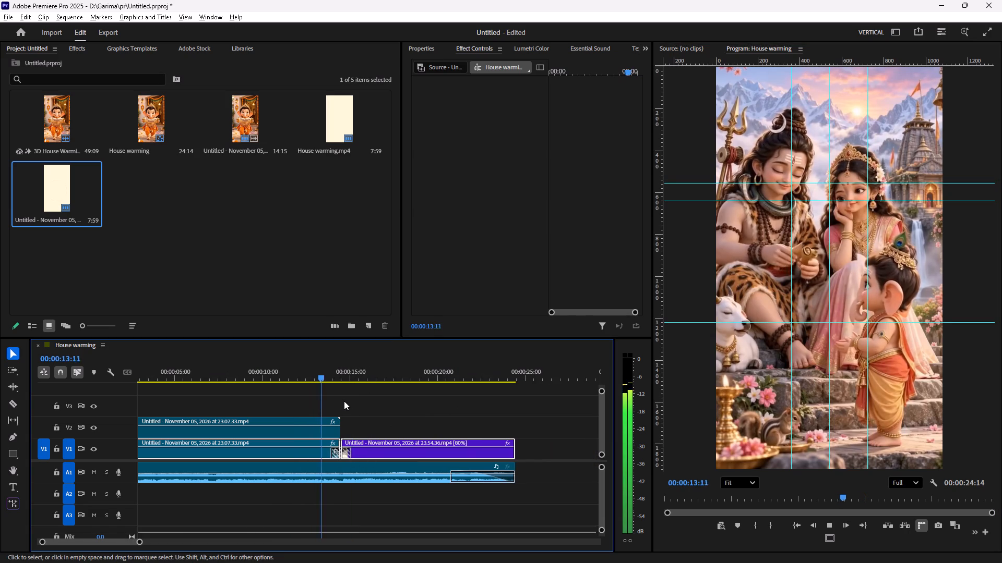
key("space")
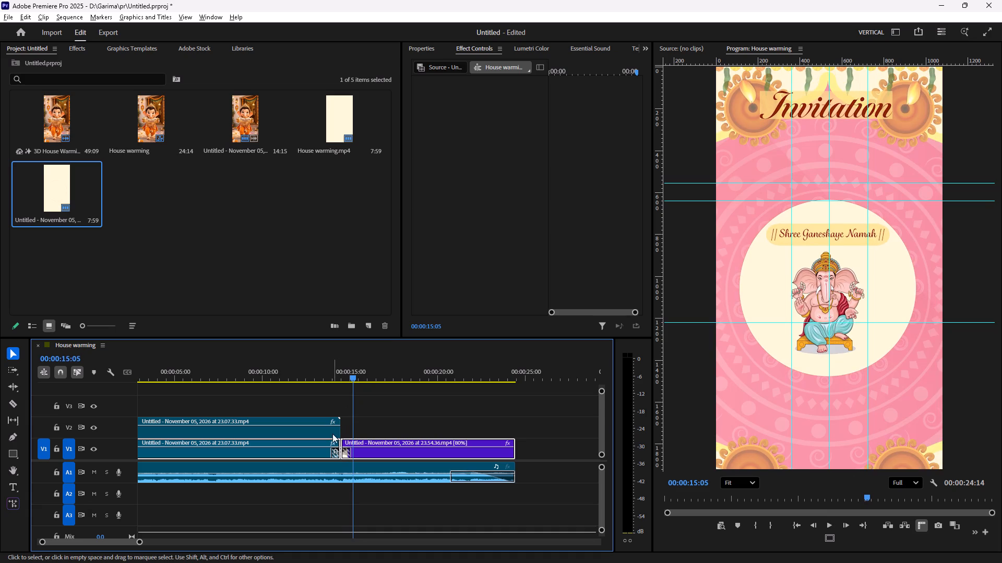
Trim the start of the Linear Wipe transition closer to the cut and replay that section.
left_click(332, 452)
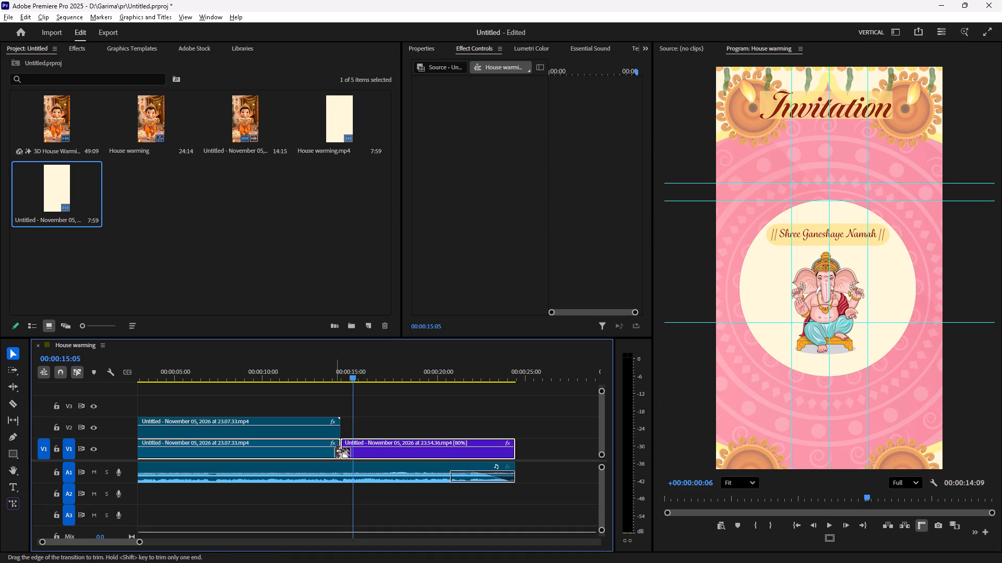
left_click(335, 379)
key("space")
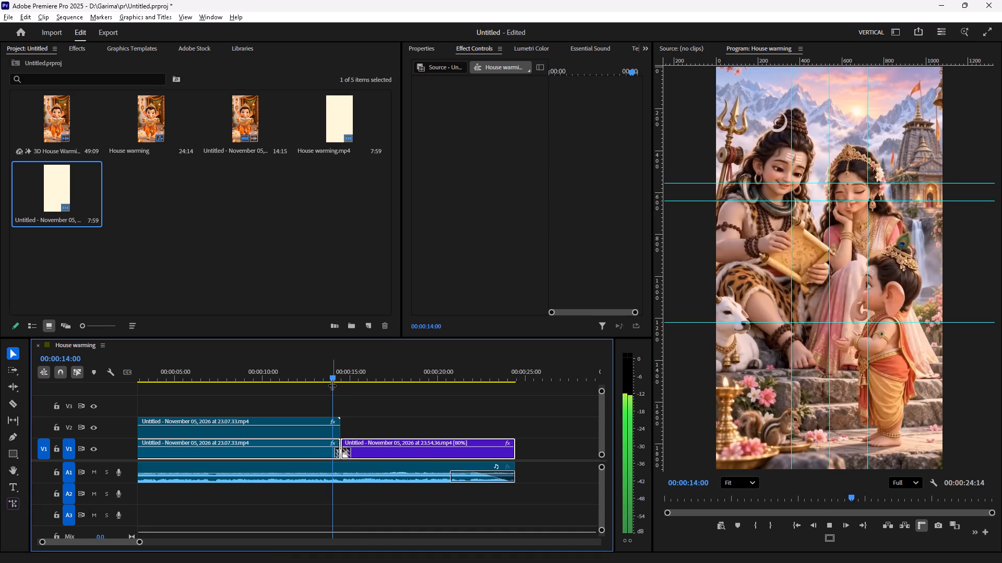
scroll(332, 385, "up", 3, "alt")
key("space")
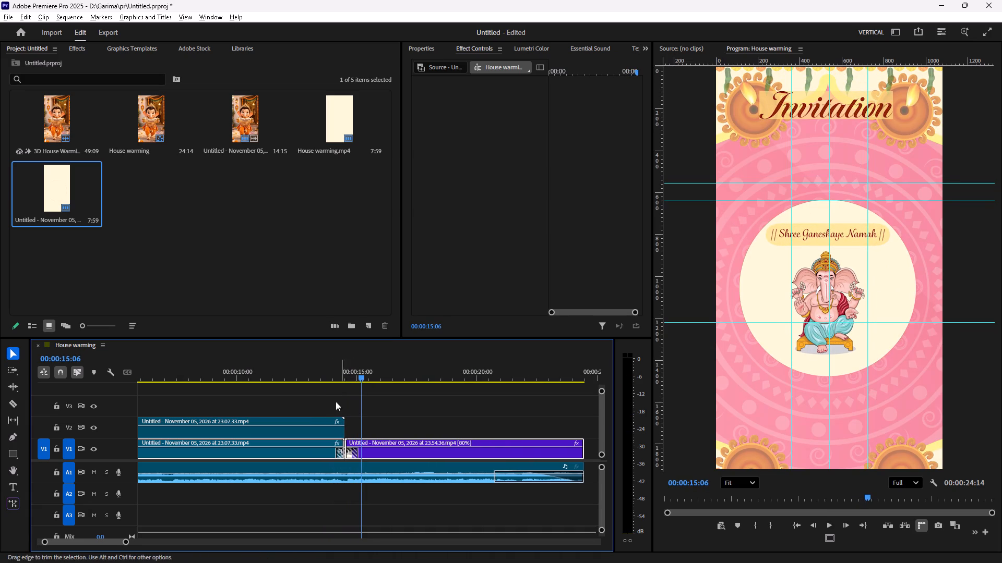
left_click(323, 379)
key("space")
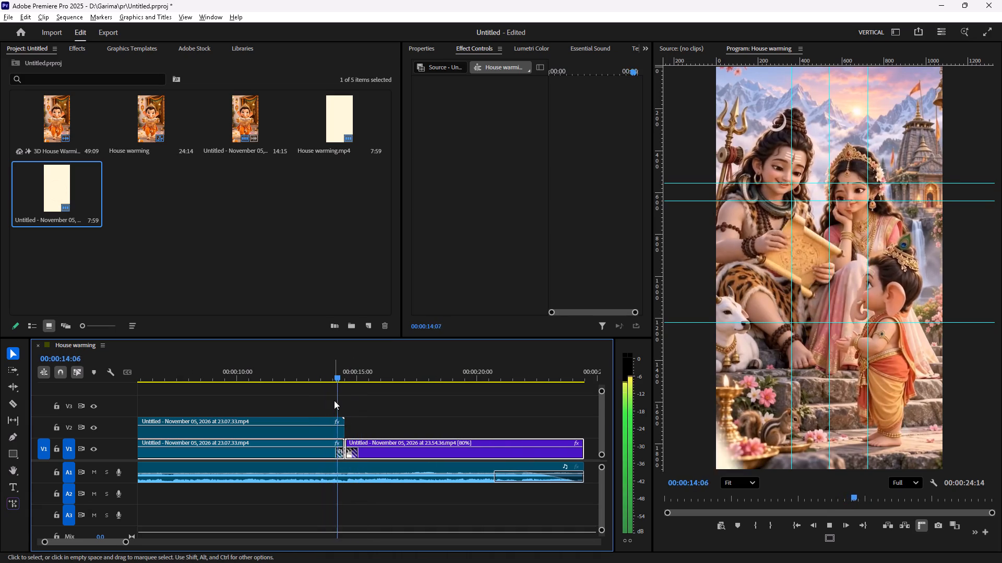
key("space")
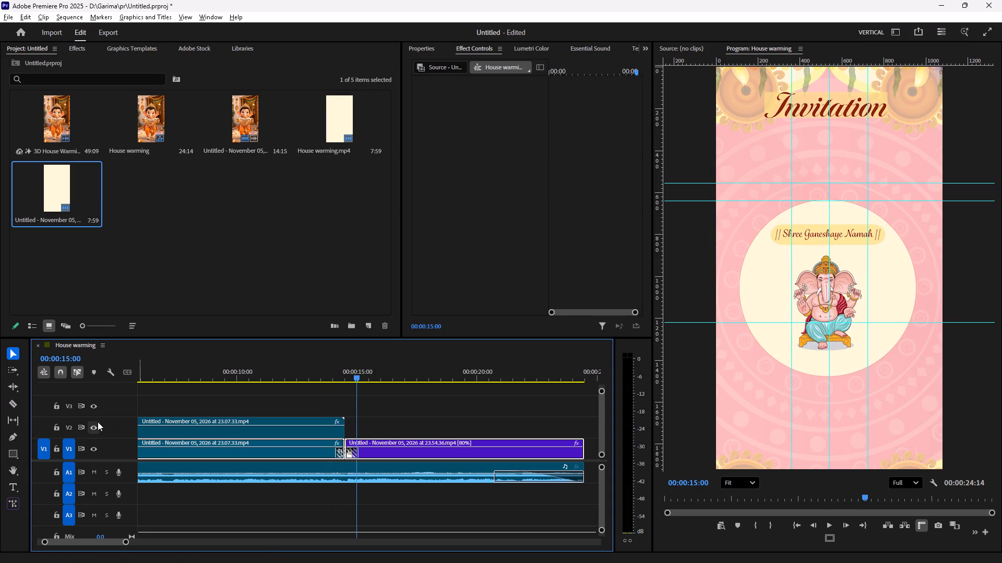
Hide track V2 and play the sequence across the Linear Wipe transition.
left_click(96, 423)
left_click(260, 373)
key("space")
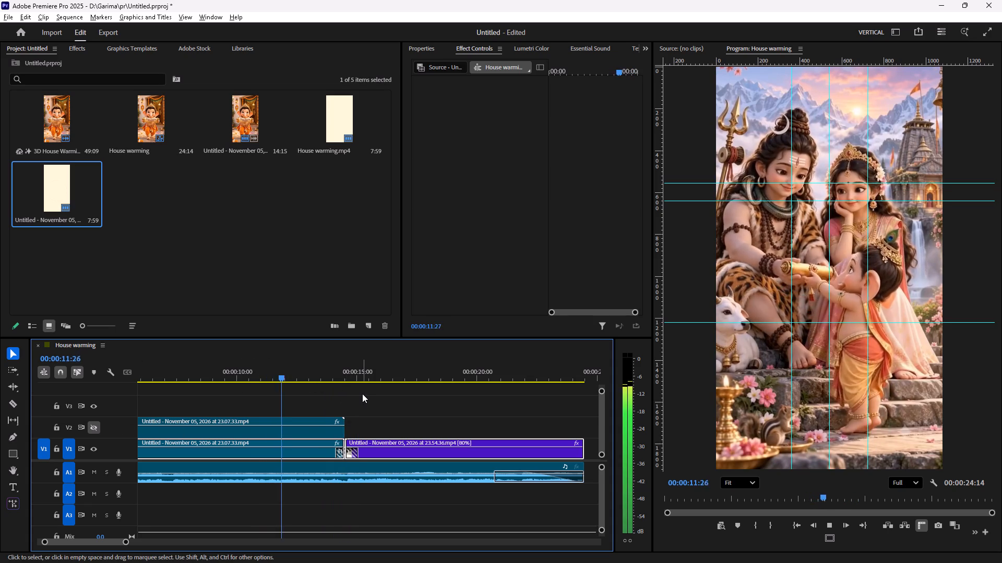
key("space")
Delete the duplicate 23.07.33 clip from track V2, play through the second clip and save the project.
left_click(305, 428)
key("Delete")
key("space")
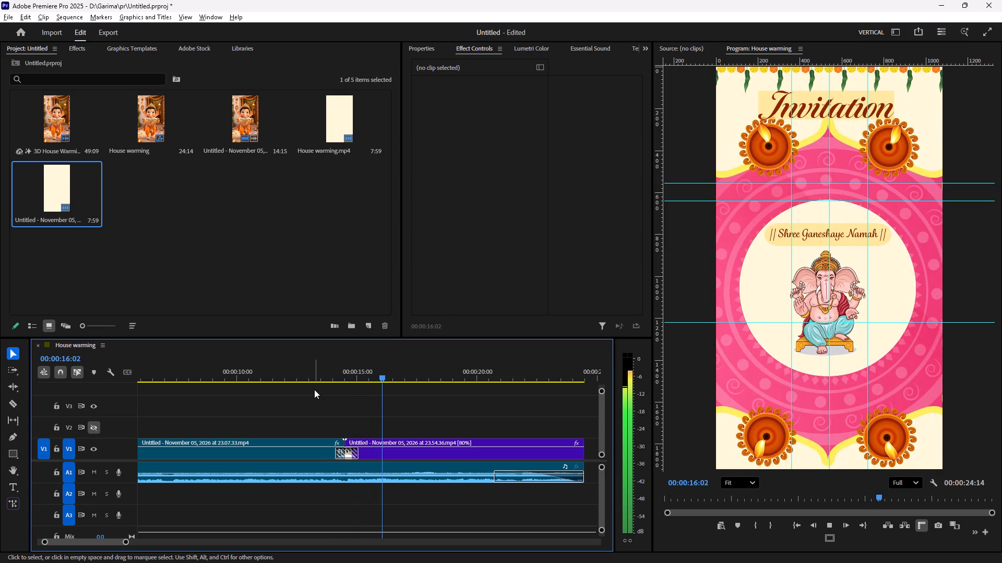
scroll(373, 406, "down", 4, "alt")
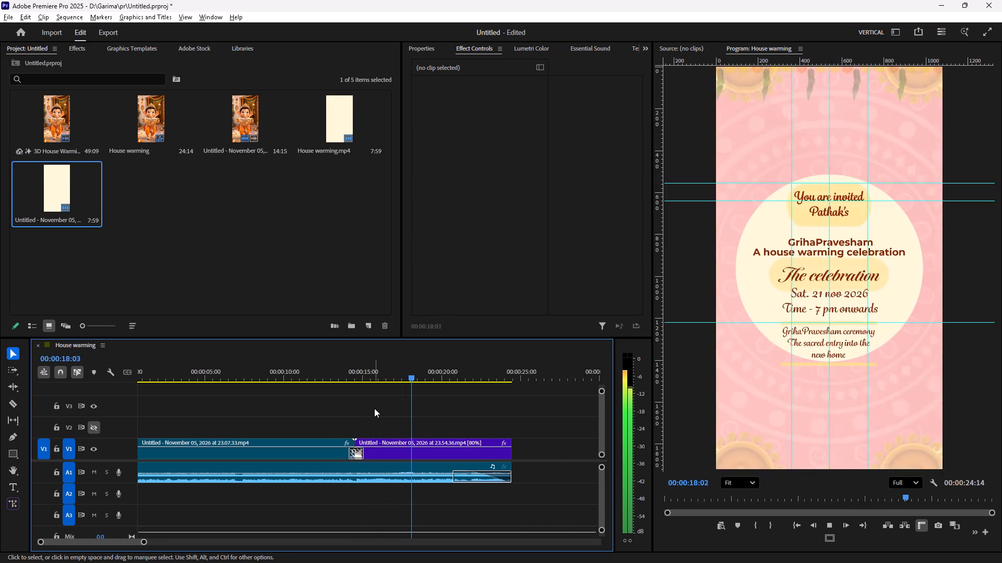
key("ctrl+s")
key("space")
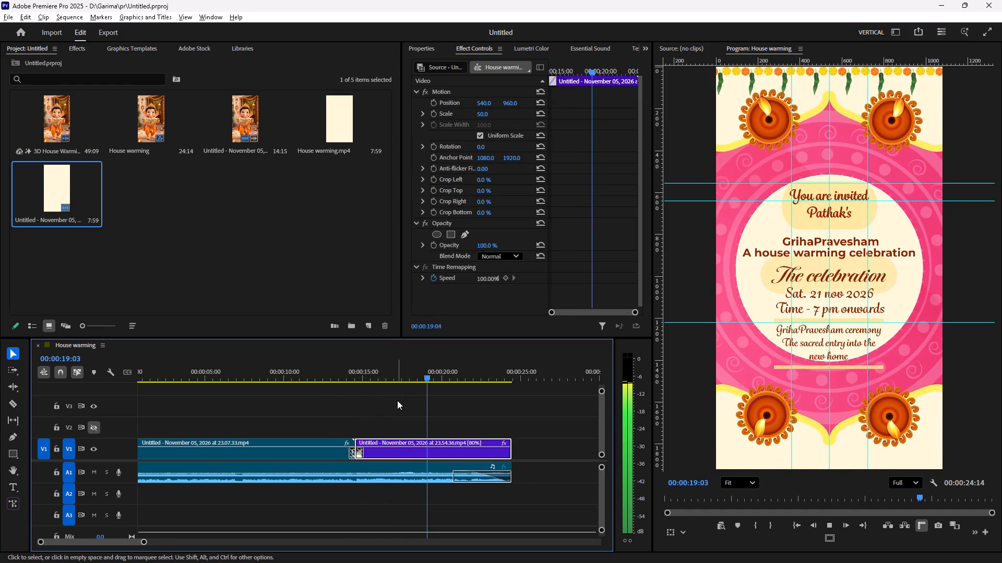
key("space")
Export the sequence over House warming Invitation .mp4 in D:\Garima\pr\r, previewing its ending before starting the export.
left_click(108, 31)
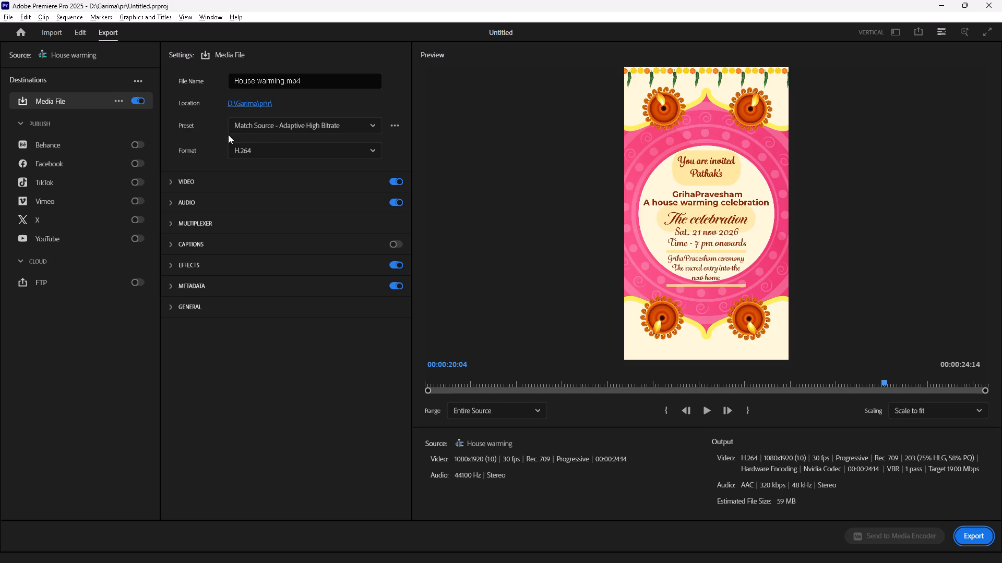
left_click(264, 104)
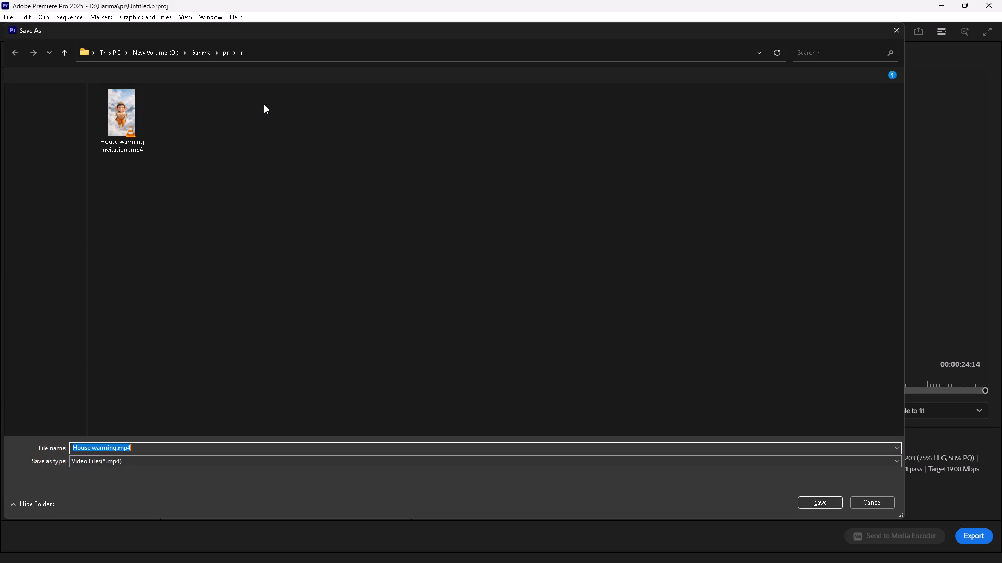
double_click(110, 112)
left_click(500, 311)
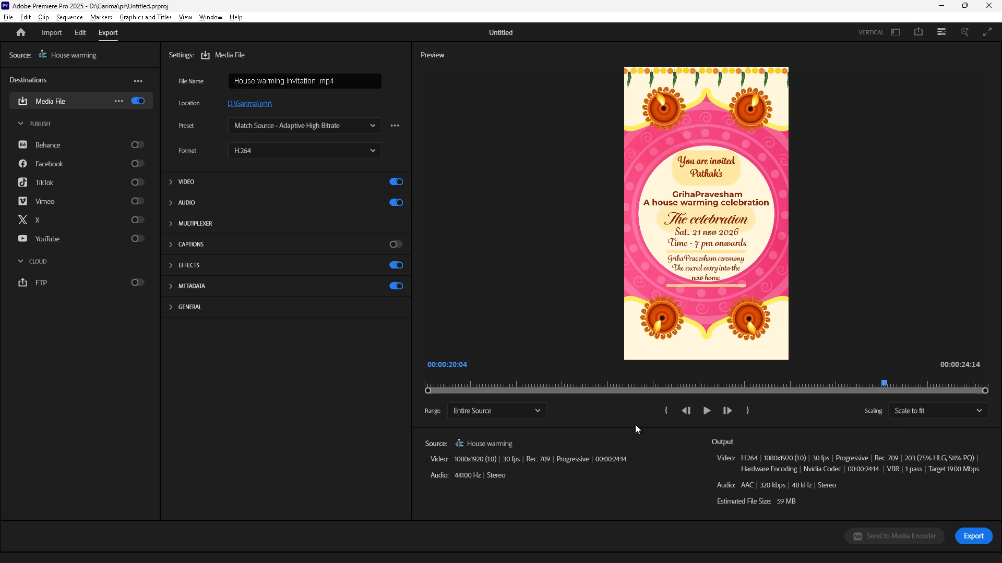
left_click(709, 413)
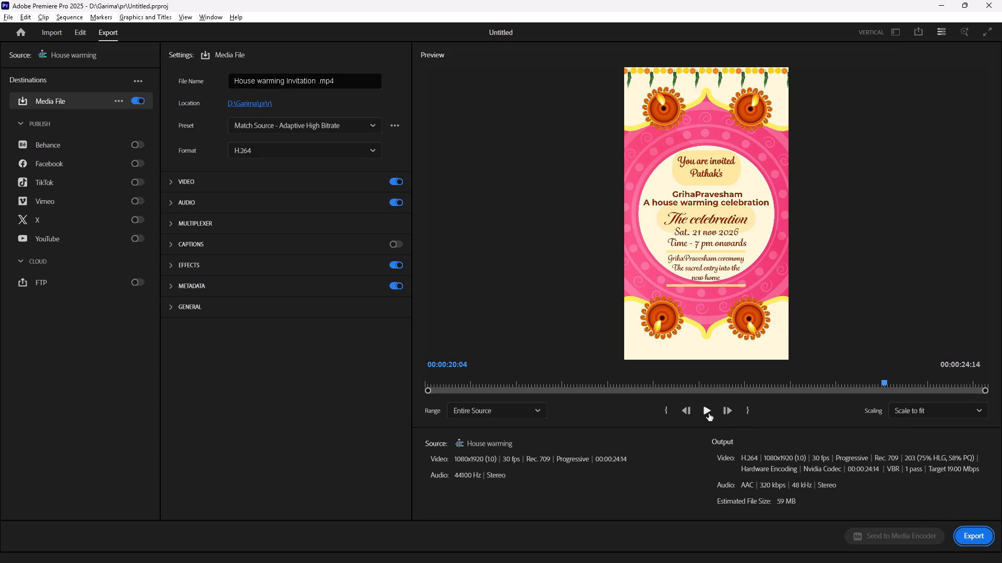
left_click(988, 540)
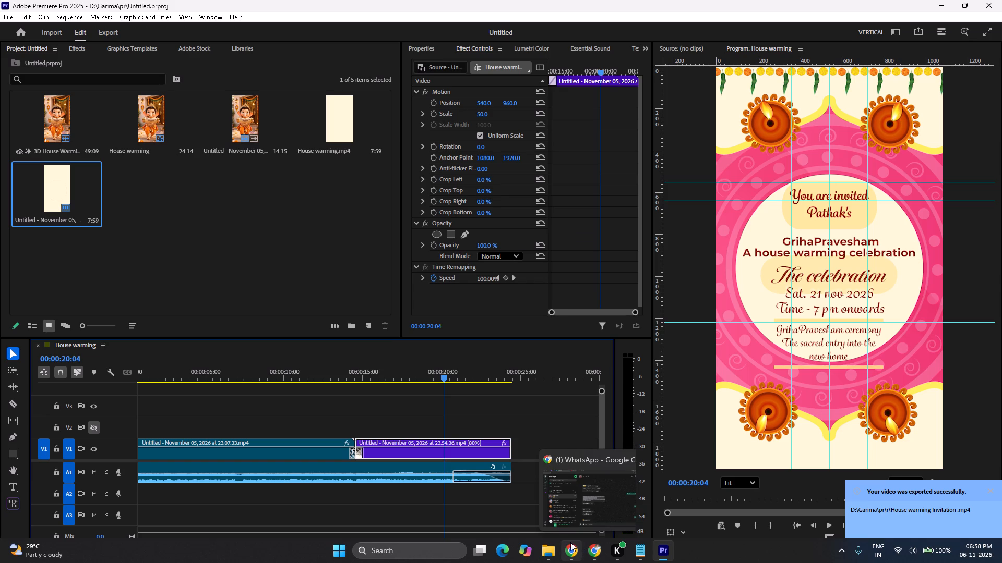
Switch to File Explorer and open the export folder r inside D:\Garima\pr.
left_click(538, 541)
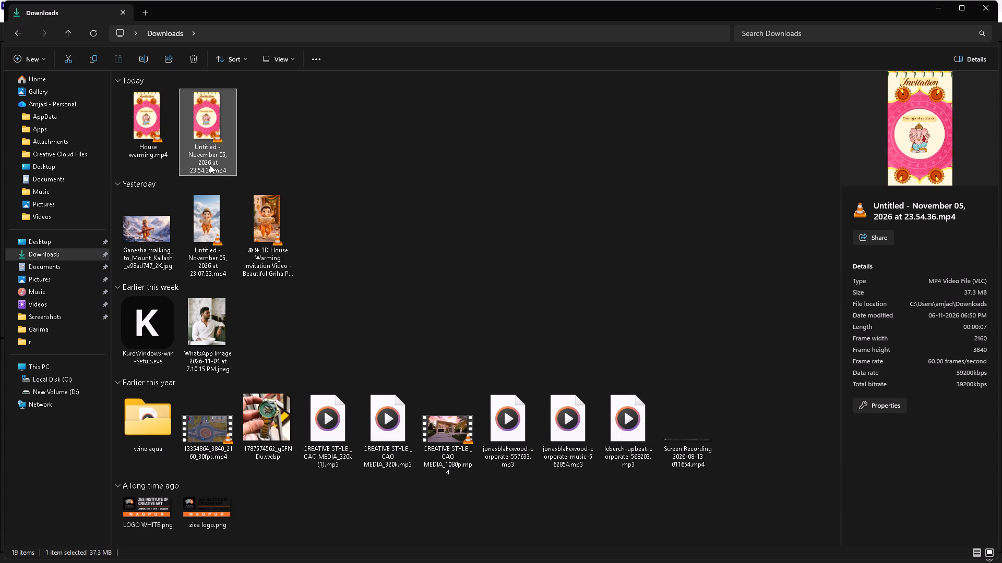
left_click(68, 325)
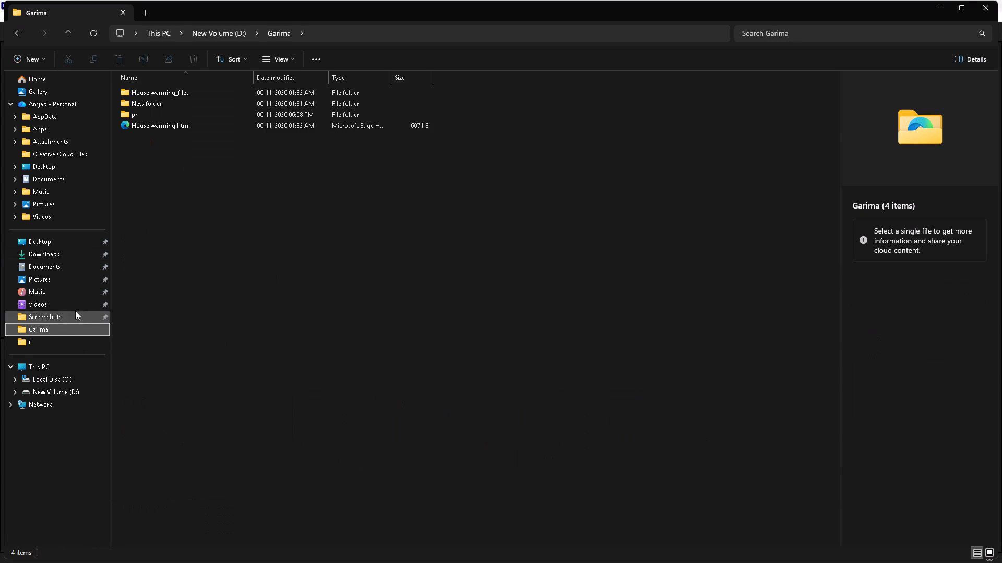
double_click(161, 115)
double_click(164, 106)
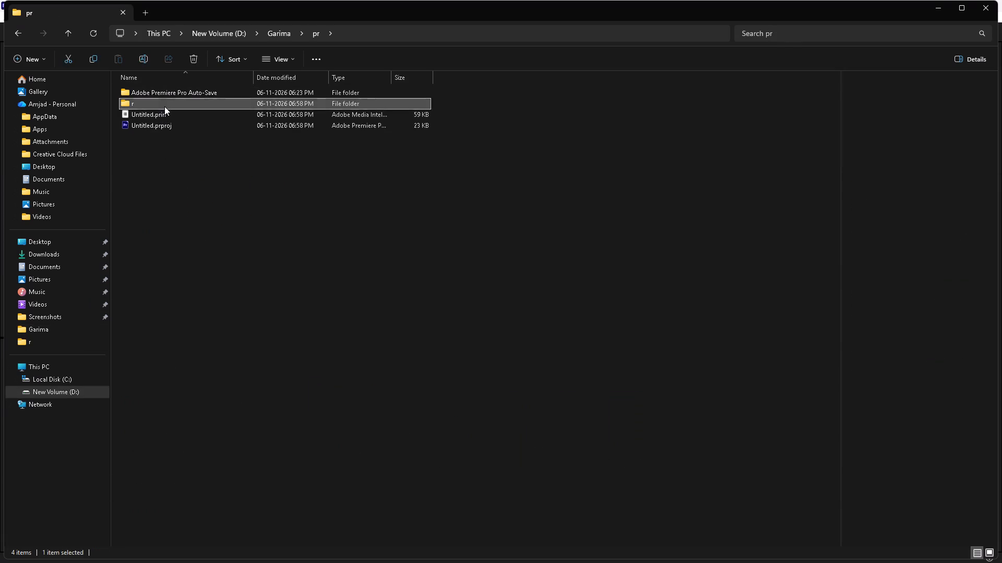
Play the exported House Warming Invitation video from folder r in VLC and pause it on the closing Venue page.
double_click(150, 107)
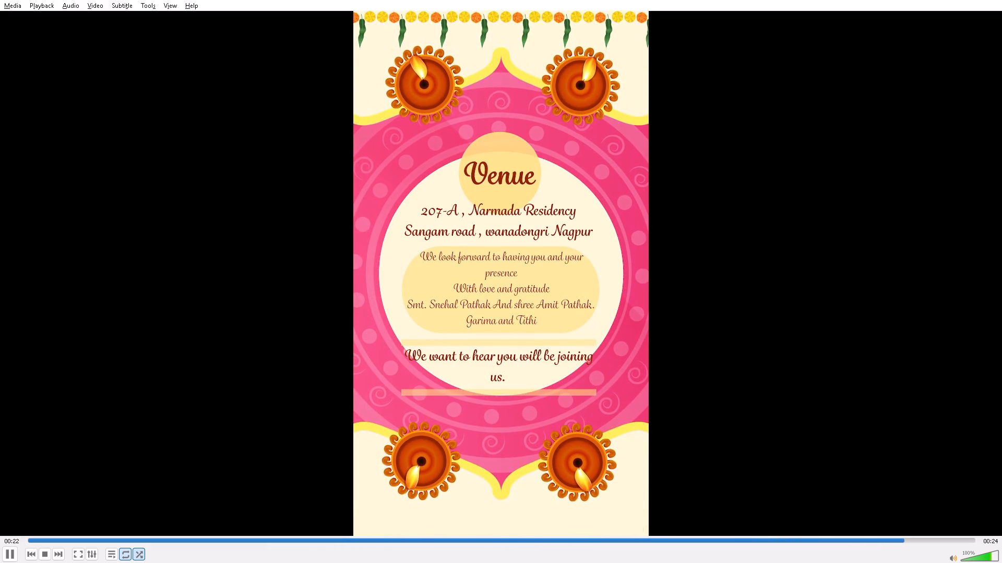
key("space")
left_click(383, 264)
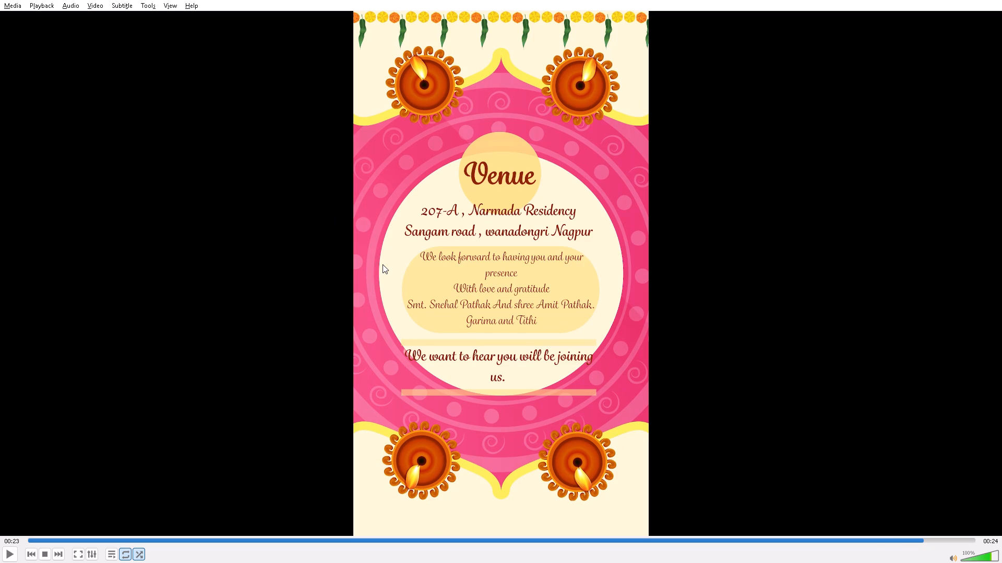
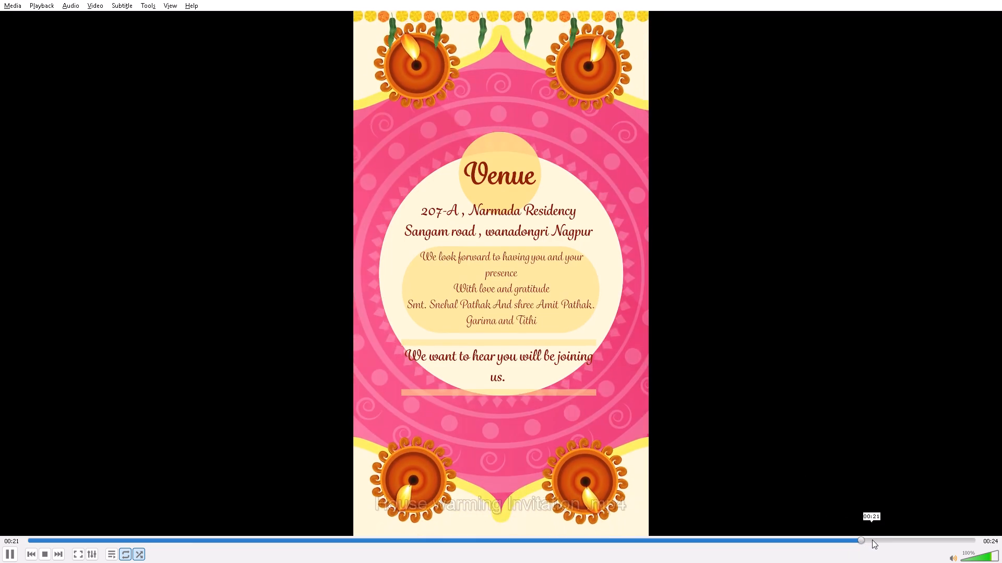
Pause the exported invitation video on its closing Venue page and close the VLC player.
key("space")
key("ctrl+q")
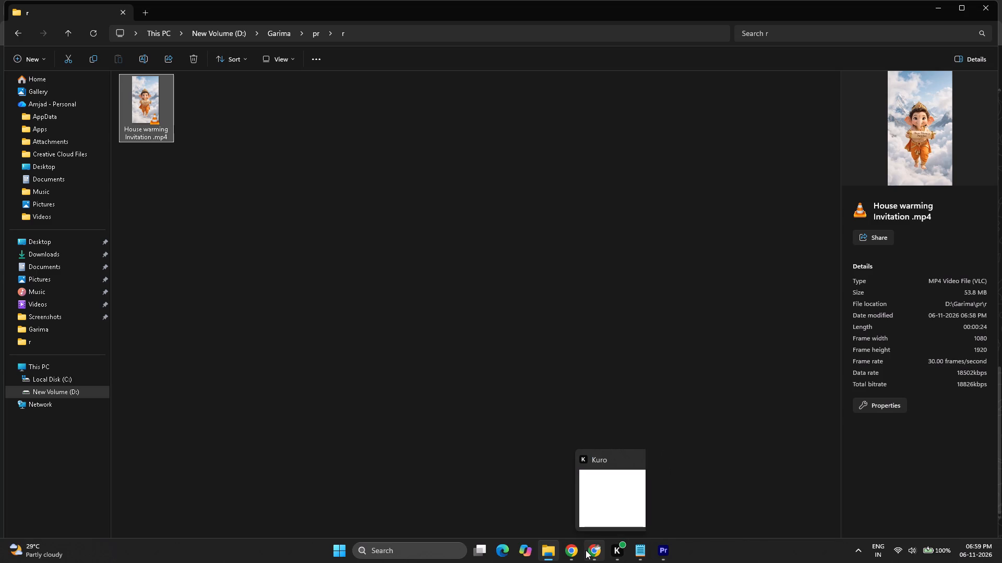
Switch to the invitation design in Adobe Express in Chrome and dismiss the new-skill notification.
left_click(573, 548)
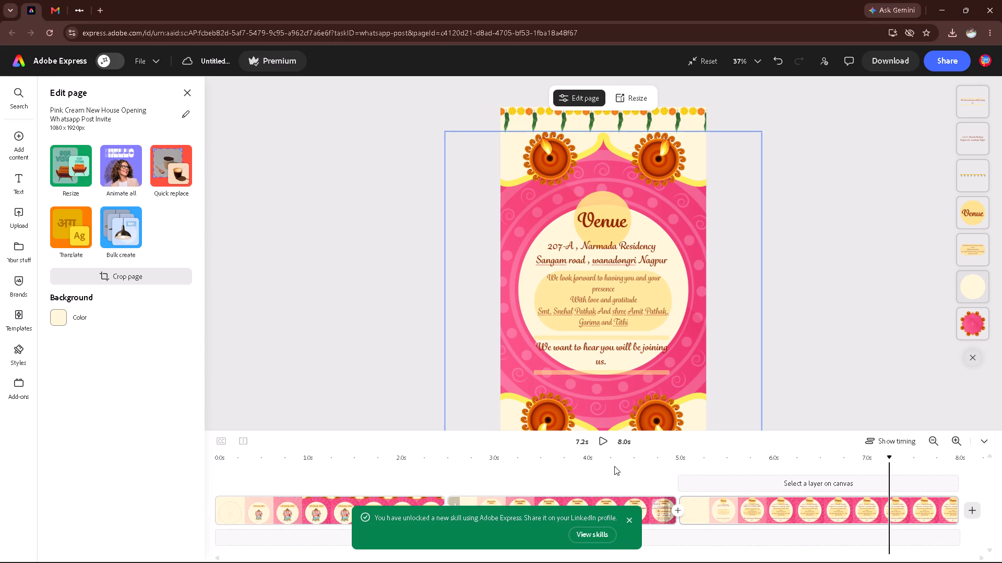
left_click(630, 522)
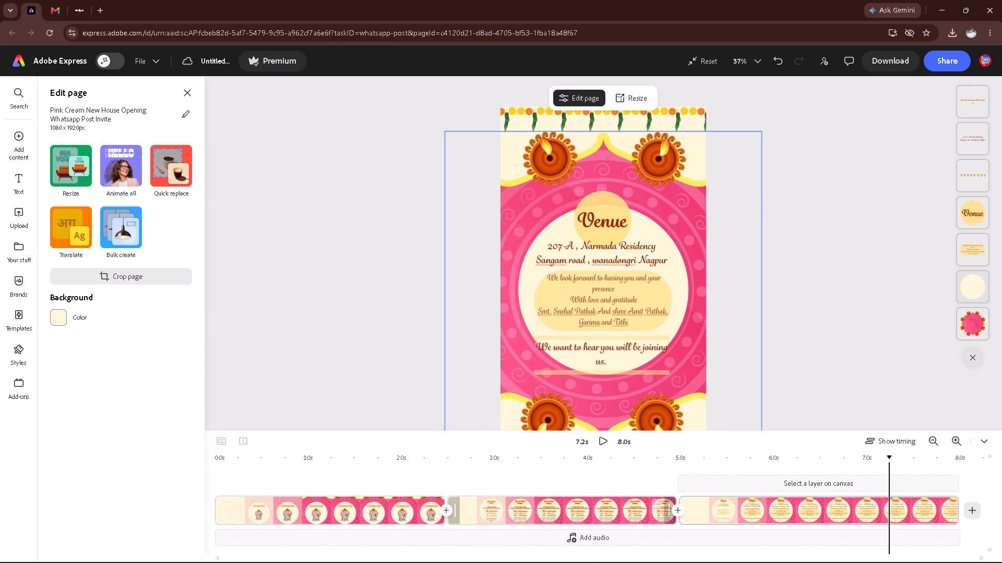